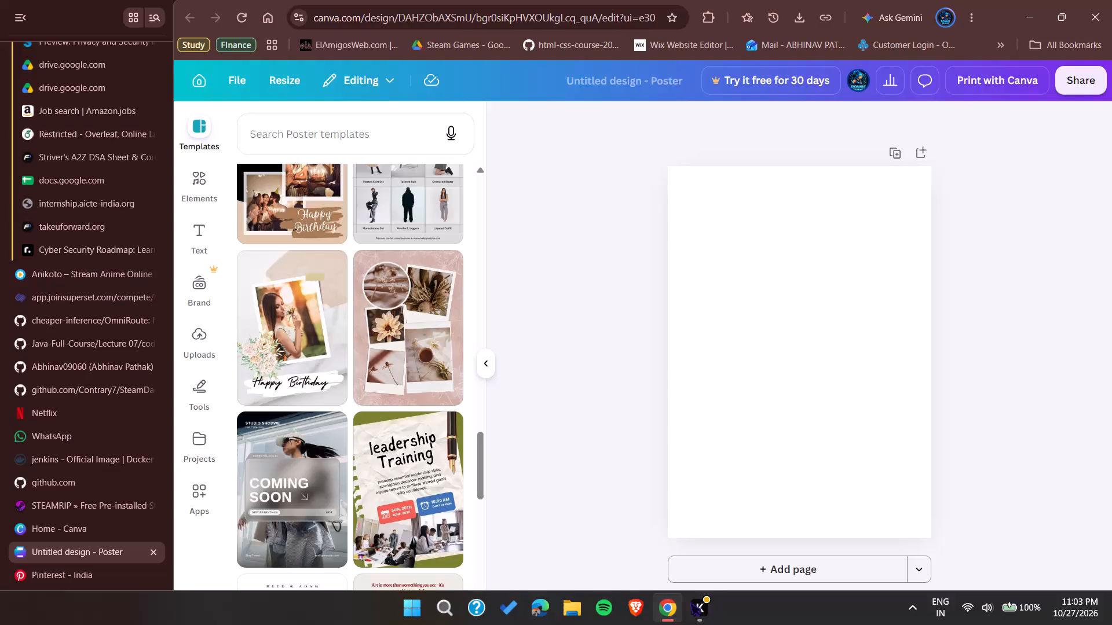
Reorder the taskbar so the K app sits directly after the search icon.
drag(702, 613, 461, 607)
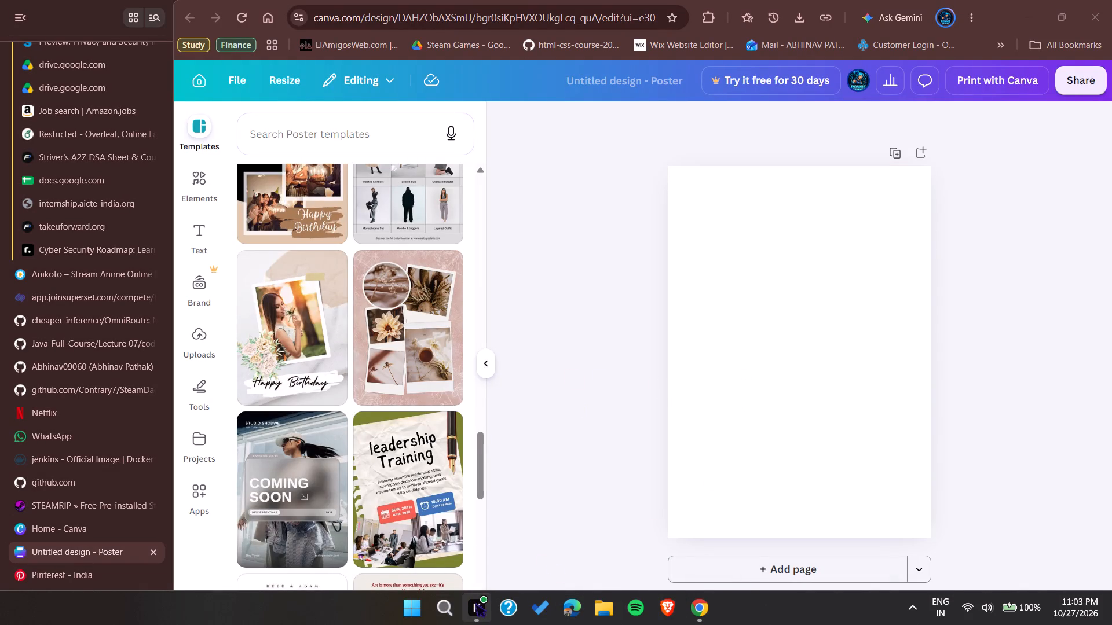
Look back through the poster templates for a layout for the blank poster.
scroll(754, 325, up, 3)
scroll(306, 378, up, 3)
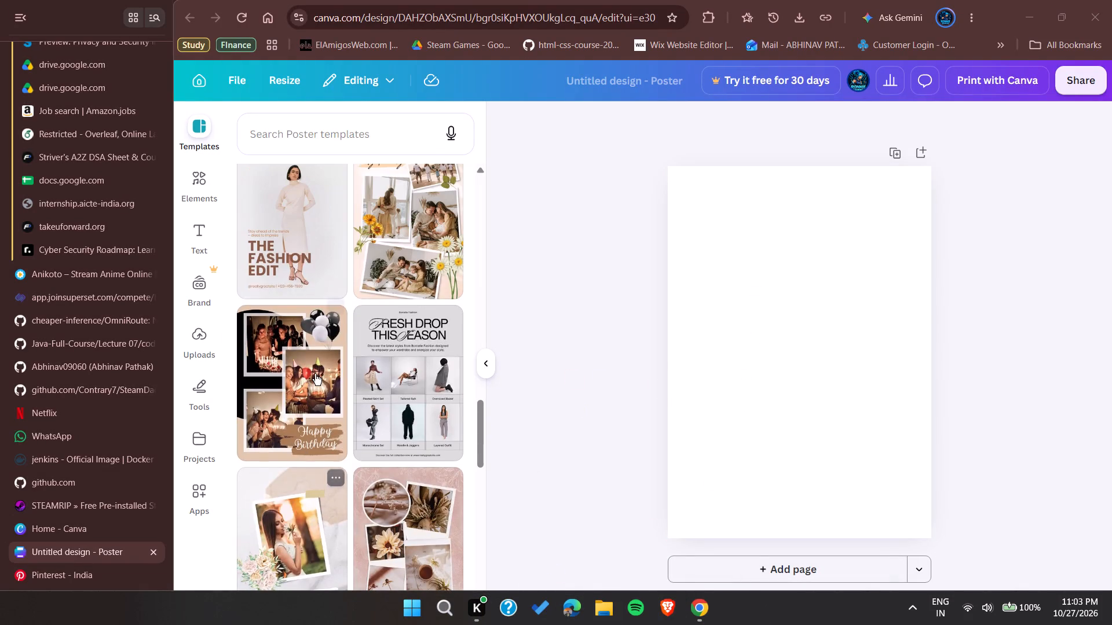
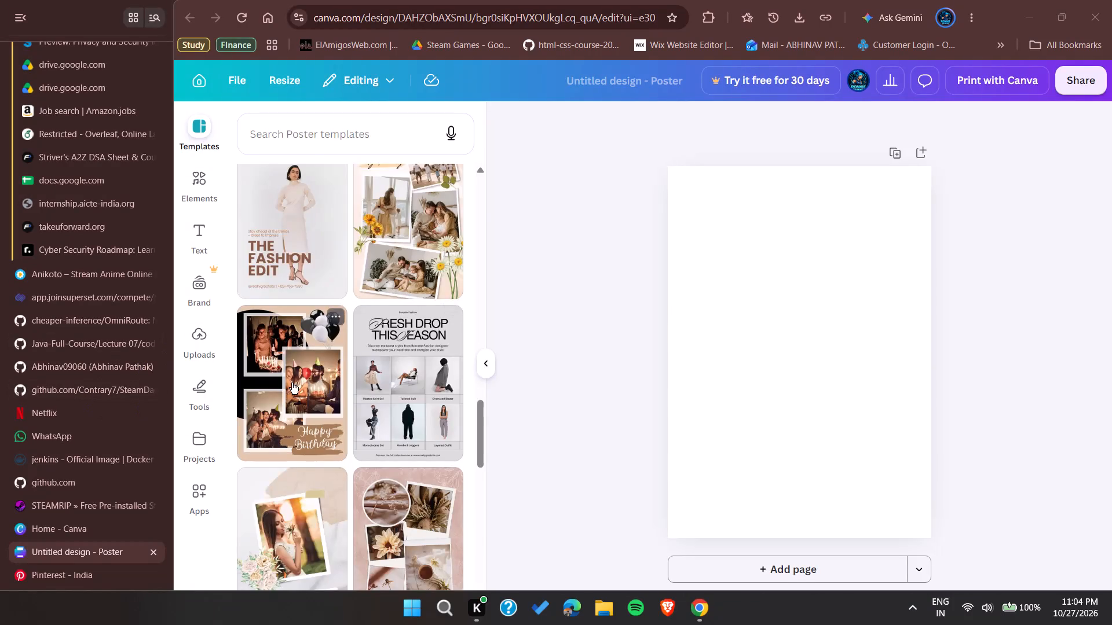
Apply the RED film poster template with the black-and-white portrait to the blank page.
scroll(303, 383, up, 3)
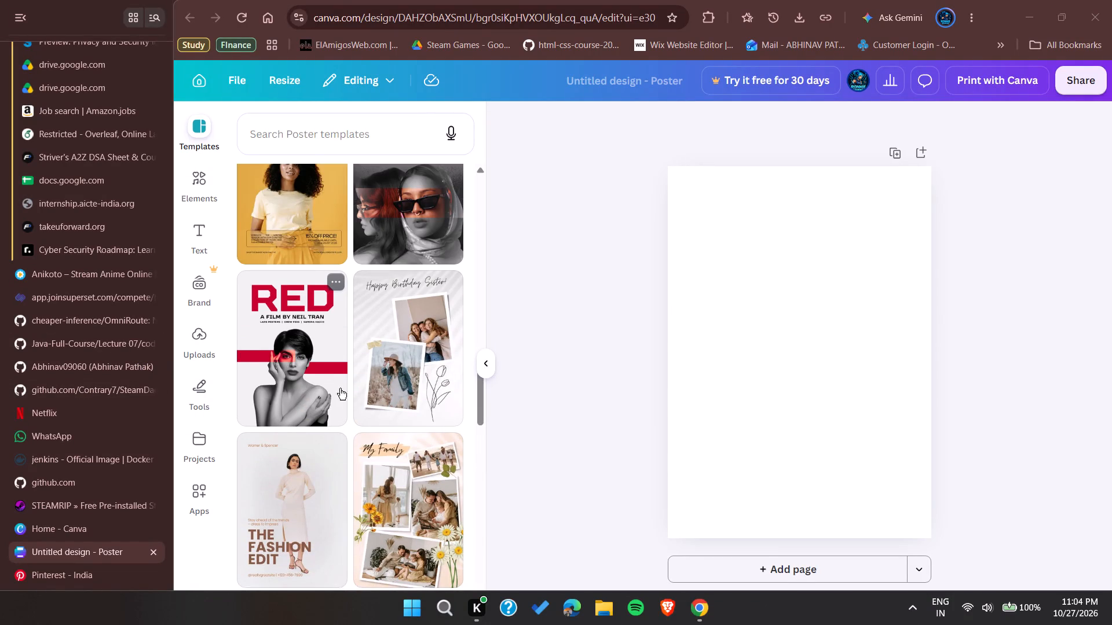
click(305, 336)
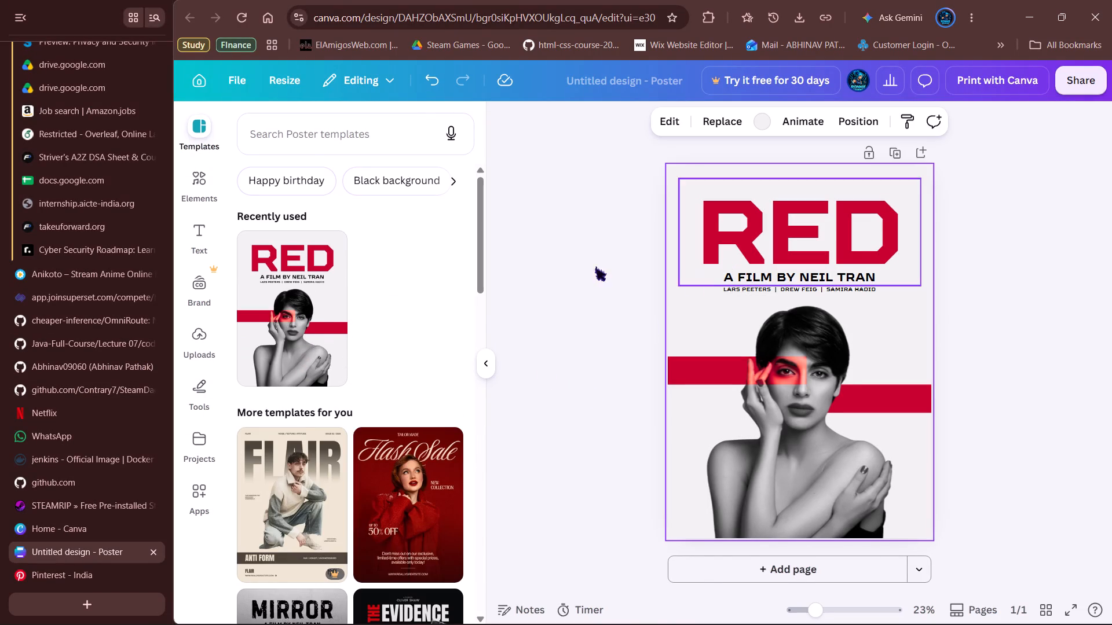
Look over the RED title, the woman's photo with its image editing options, and the elements library.
click(774, 204)
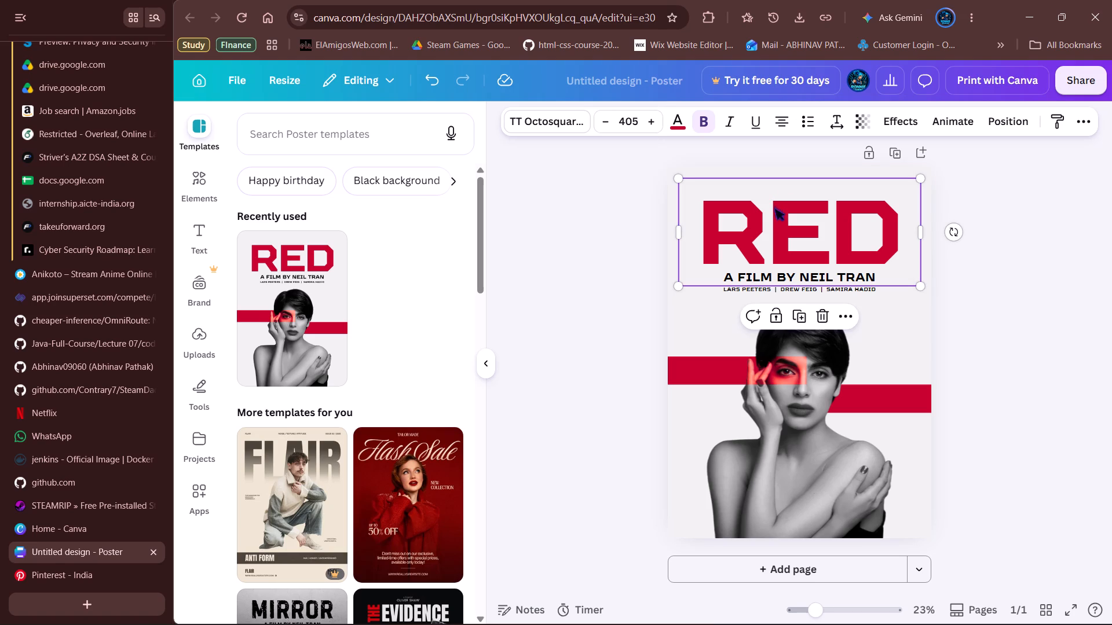
click(842, 433)
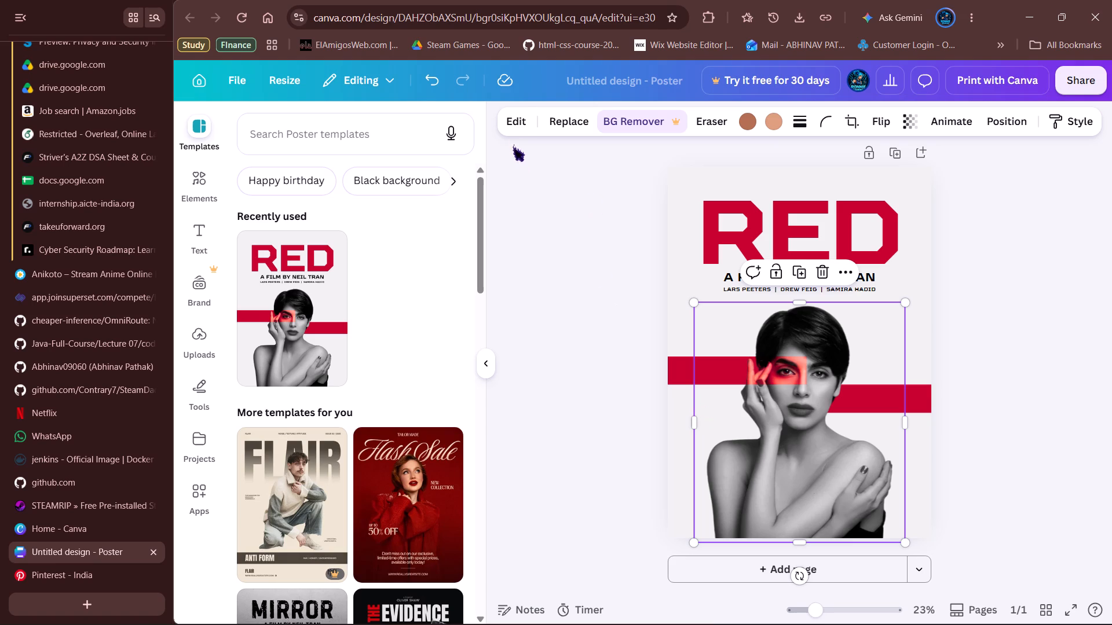
click(517, 121)
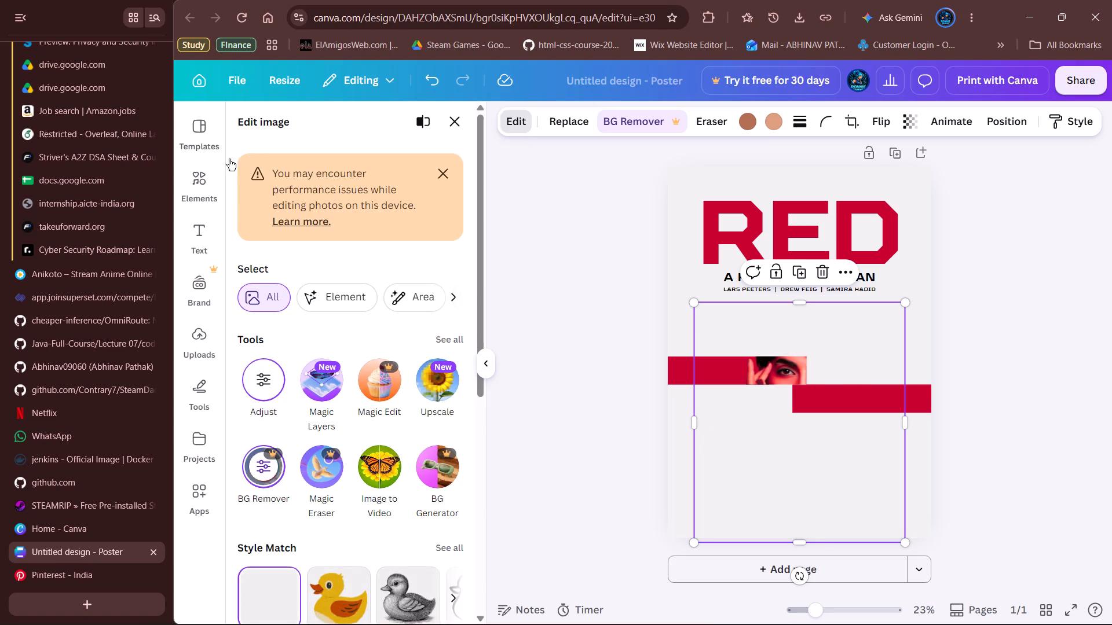
click(196, 190)
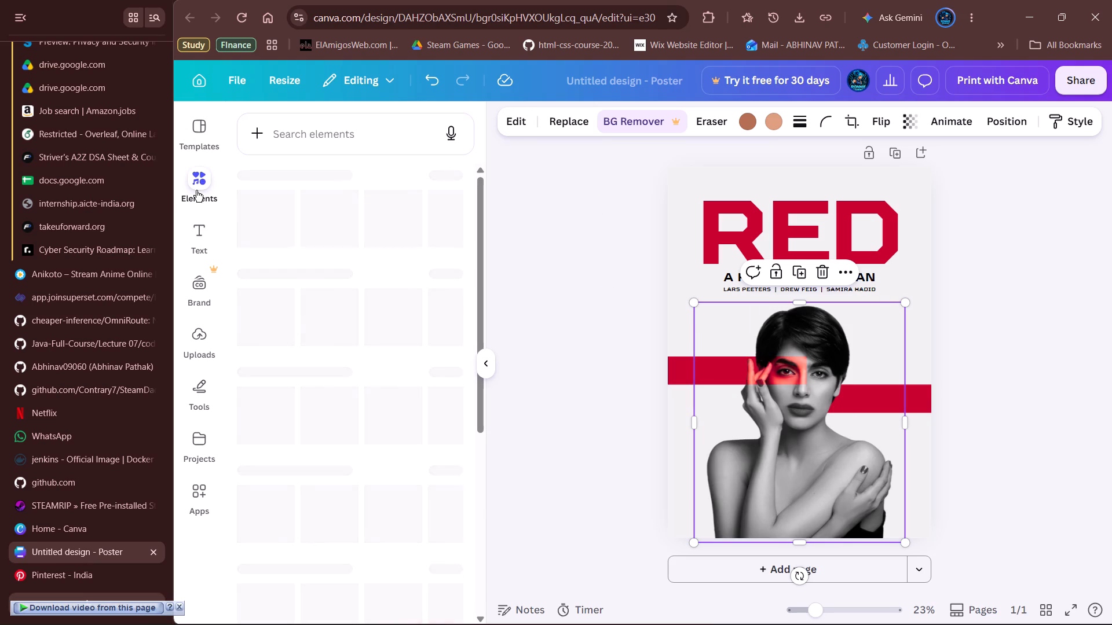
Switch to Pinterest and sign in with the first suggested Google account.
click(61, 565)
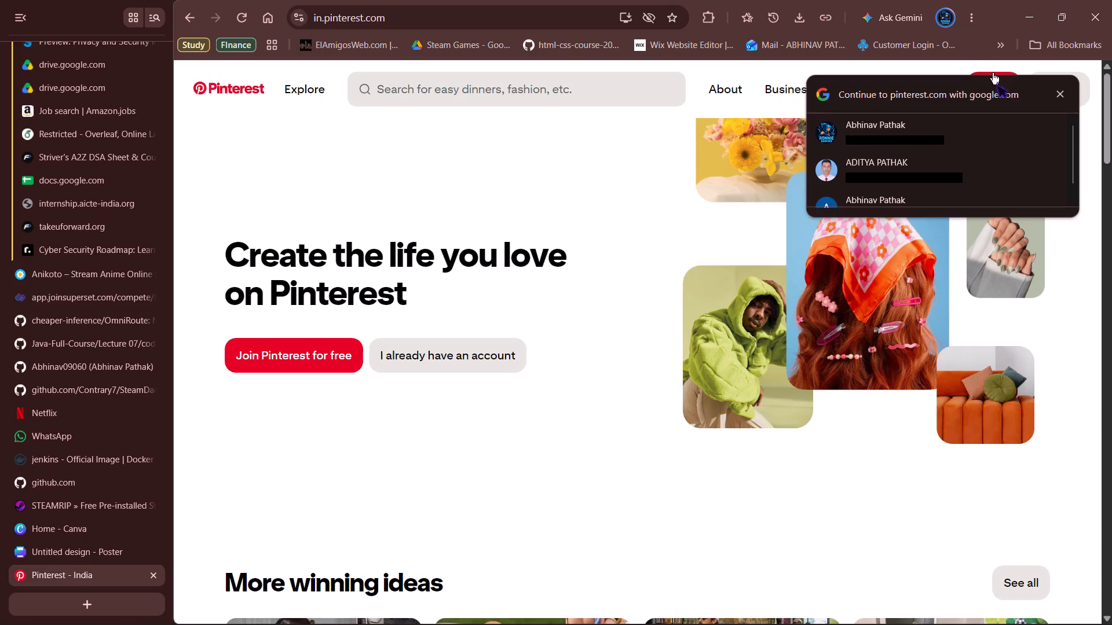
click(882, 137)
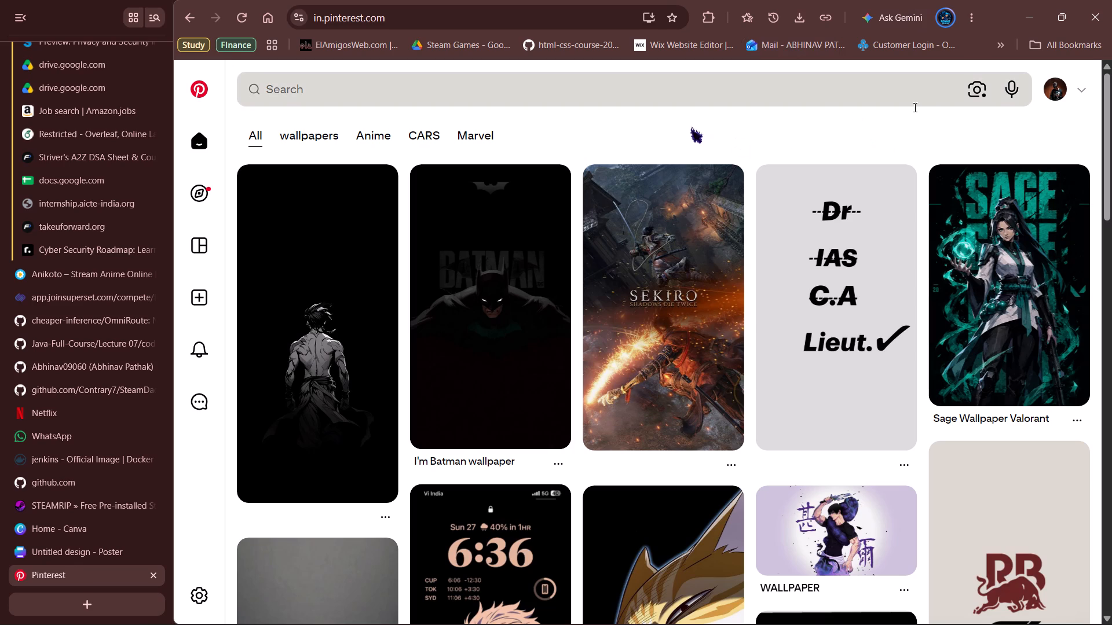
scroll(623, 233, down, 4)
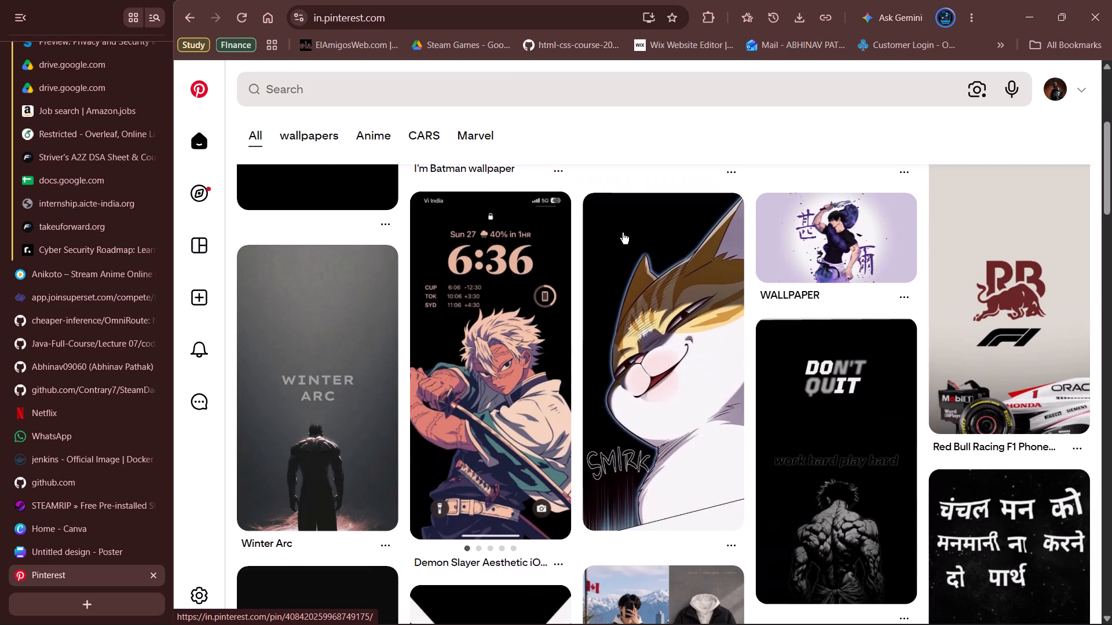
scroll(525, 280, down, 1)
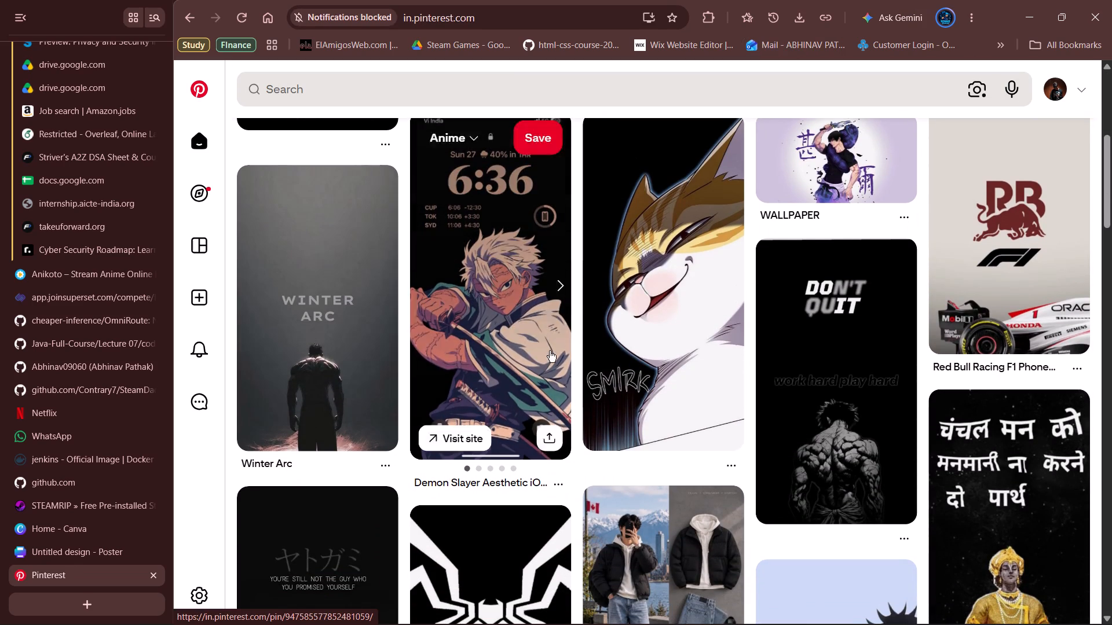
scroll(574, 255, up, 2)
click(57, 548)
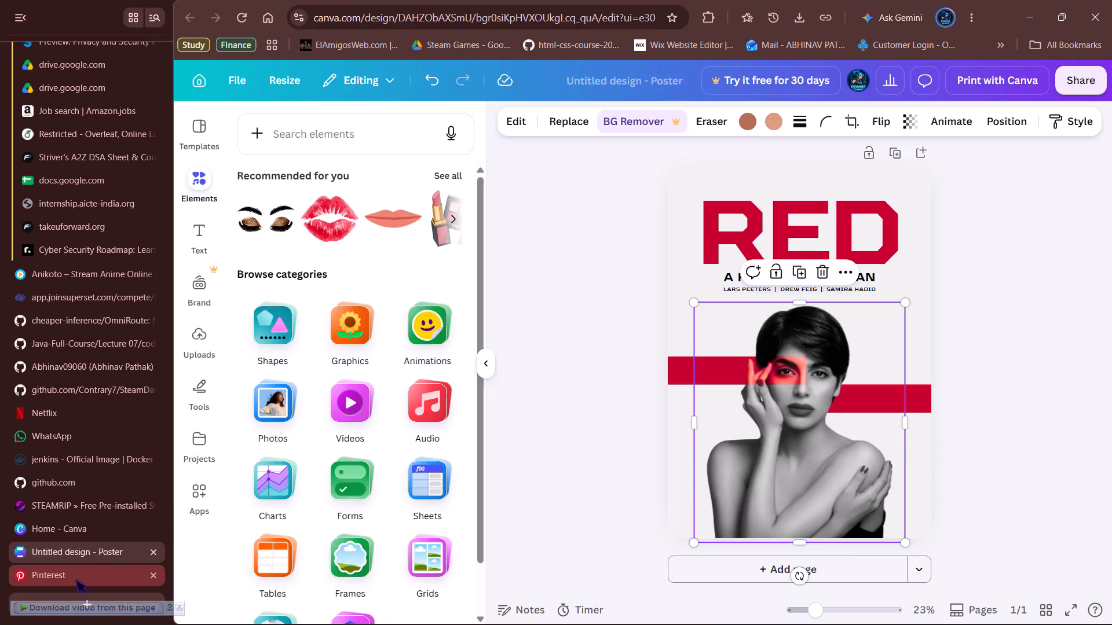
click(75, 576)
Search Pinterest for "sukuna".
click(409, 81)
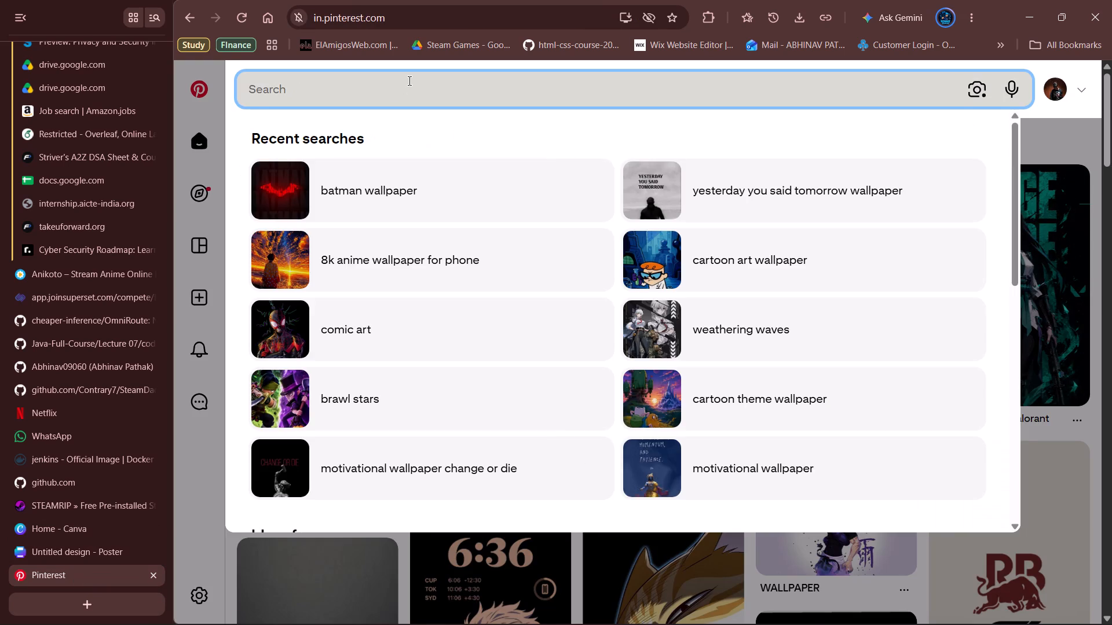
text(sukuna)
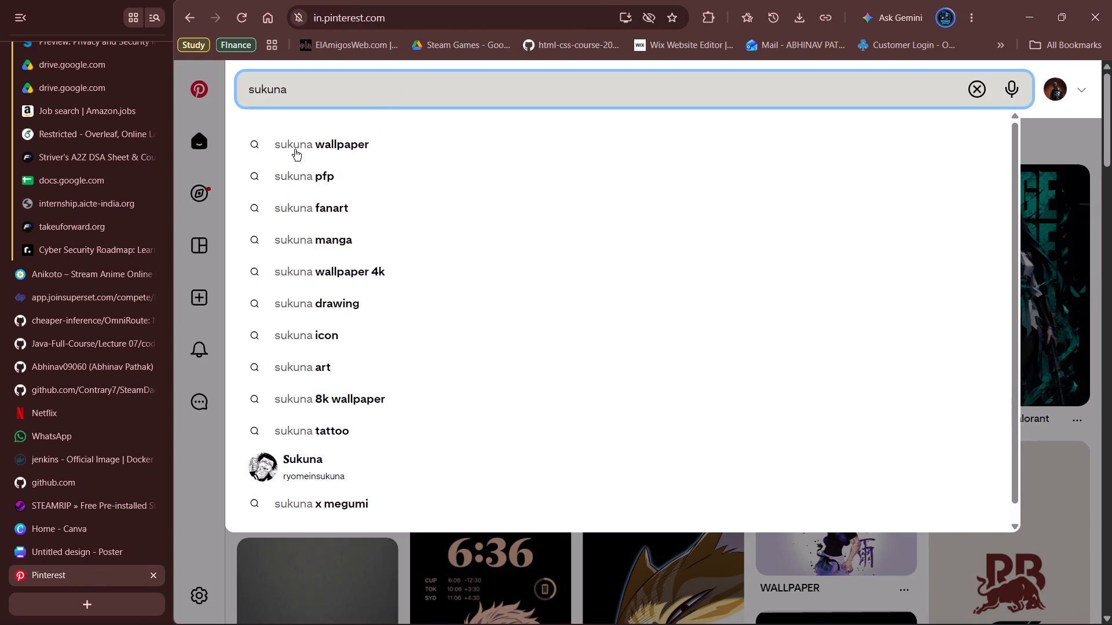
key(Return)
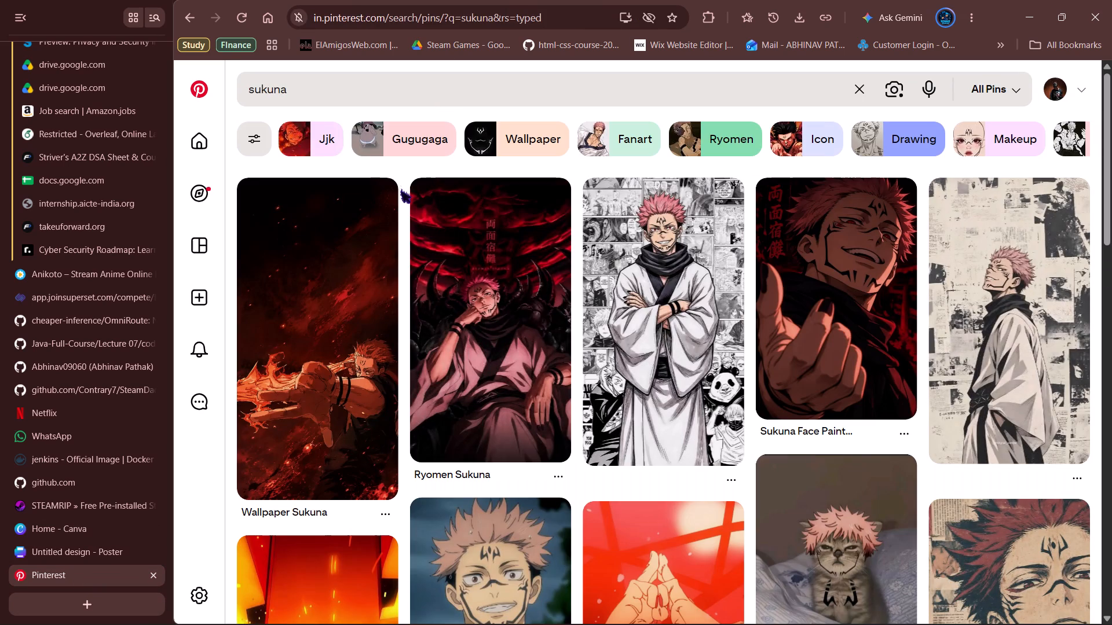
Download the pin of Sukuna standing with crossed arms in a white robe over manga panels, saving it as JPEG in Downloads.
scroll(638, 305, down, 3)
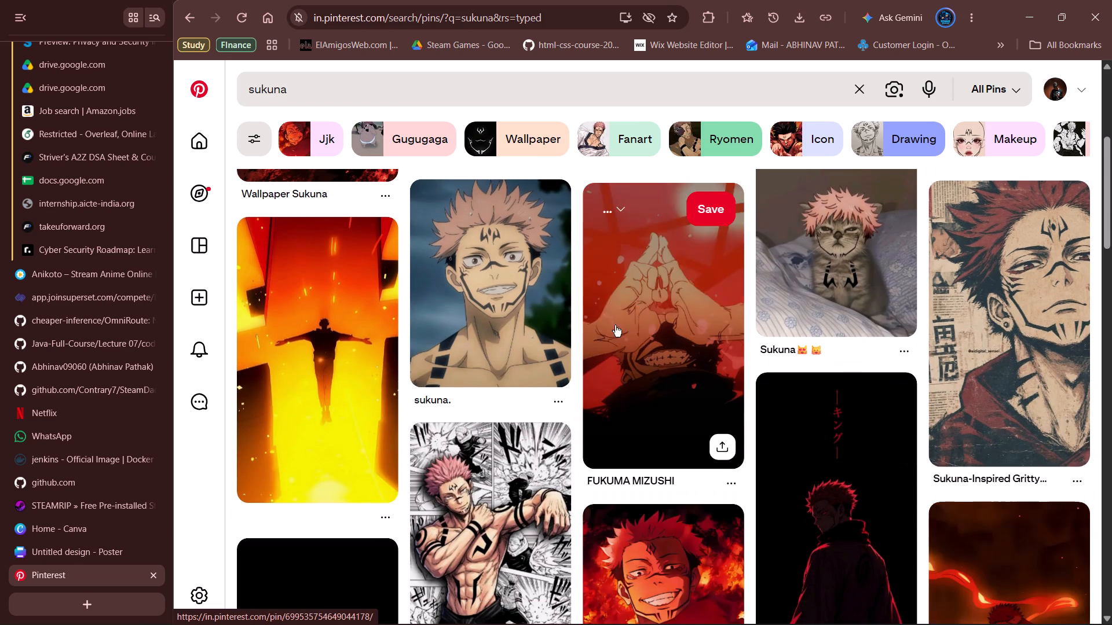
scroll(453, 350, up, 5)
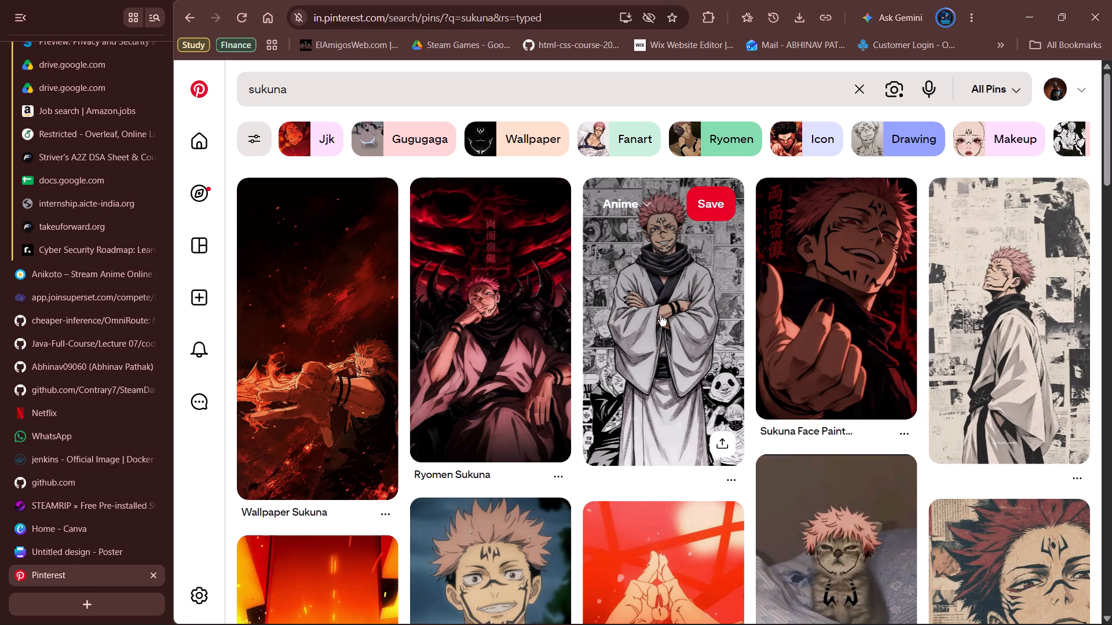
click(732, 483)
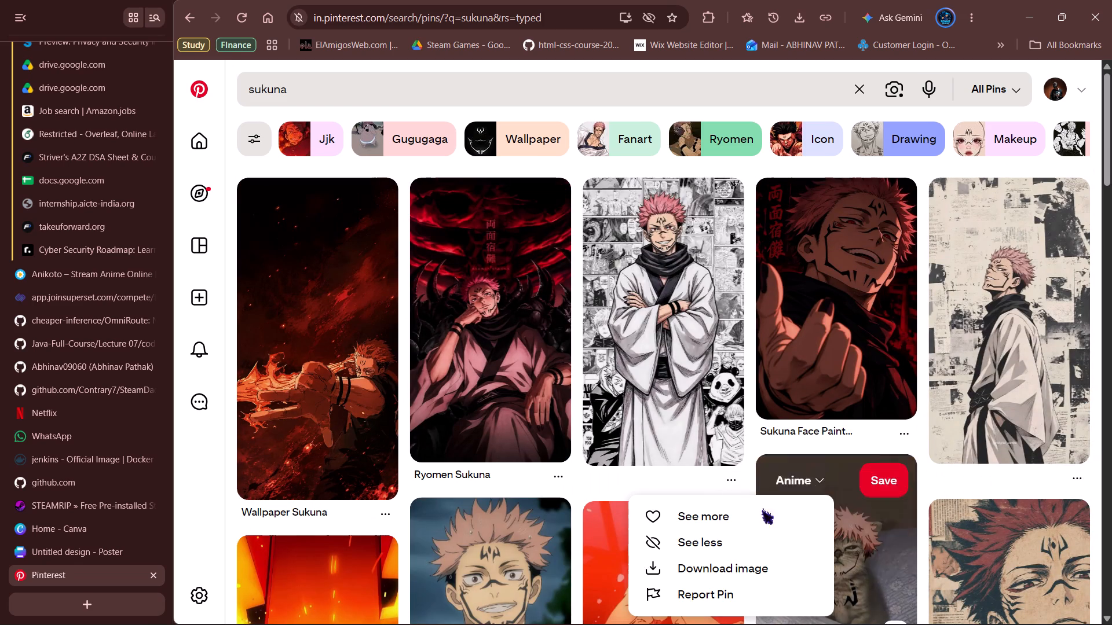
click(744, 571)
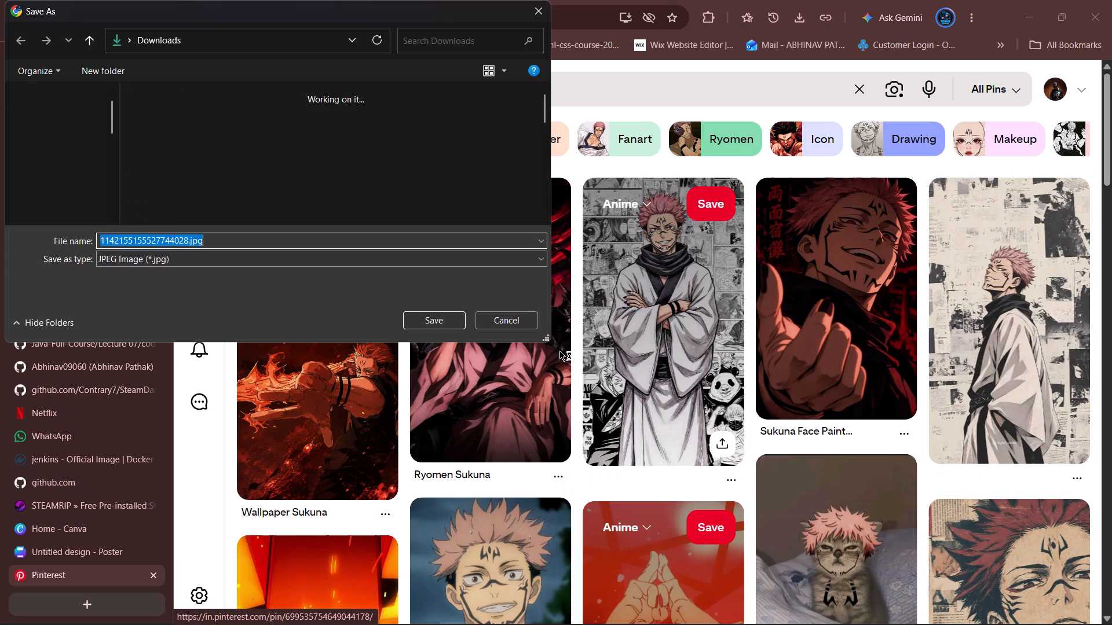
click(425, 326)
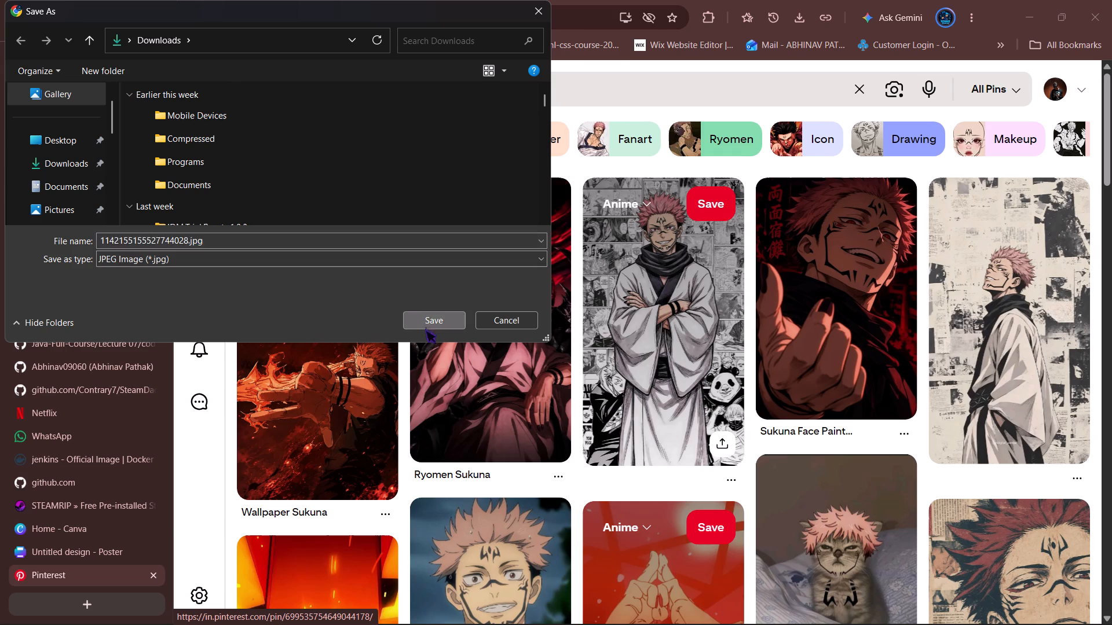
scroll(515, 475, down, 2)
Return to the Canva poster, select the woman's photo and dismiss the video download overlay.
click(100, 550)
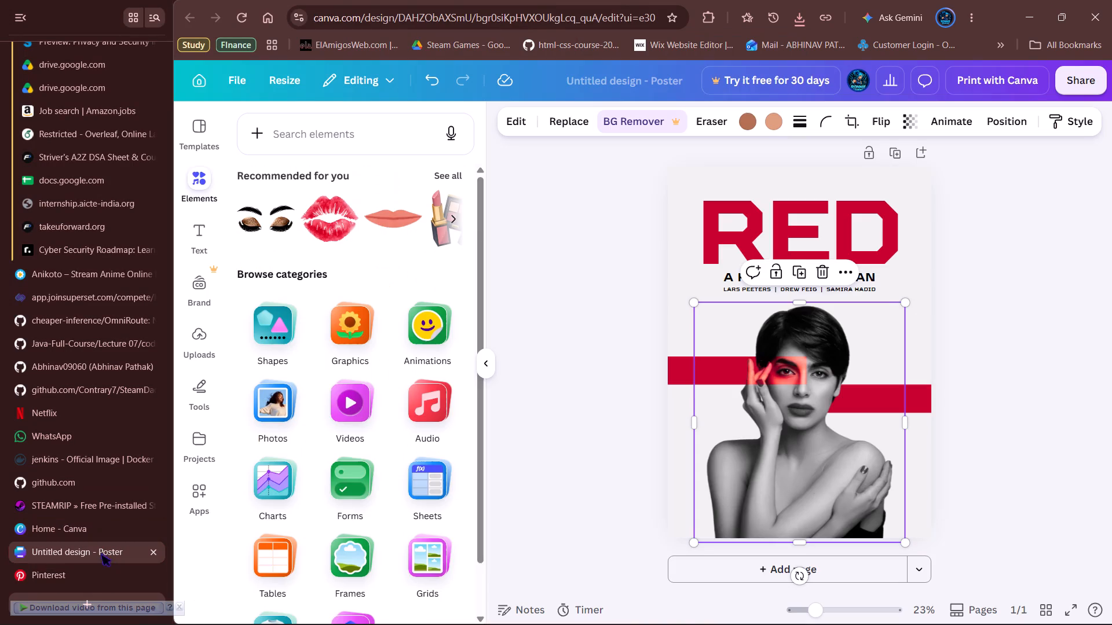
click(826, 440)
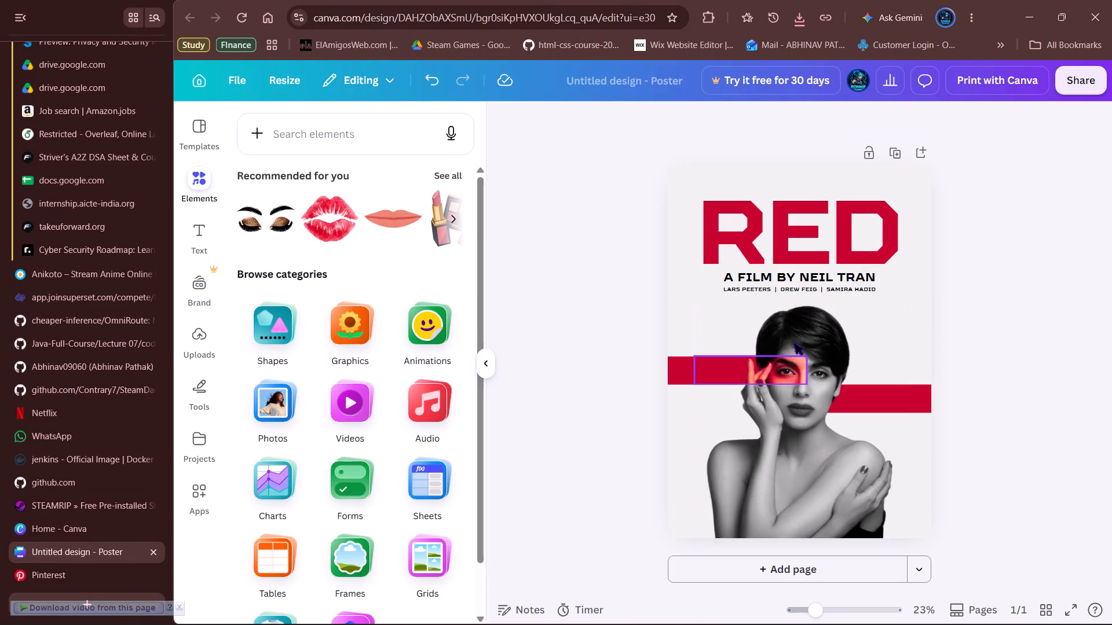
click(826, 411)
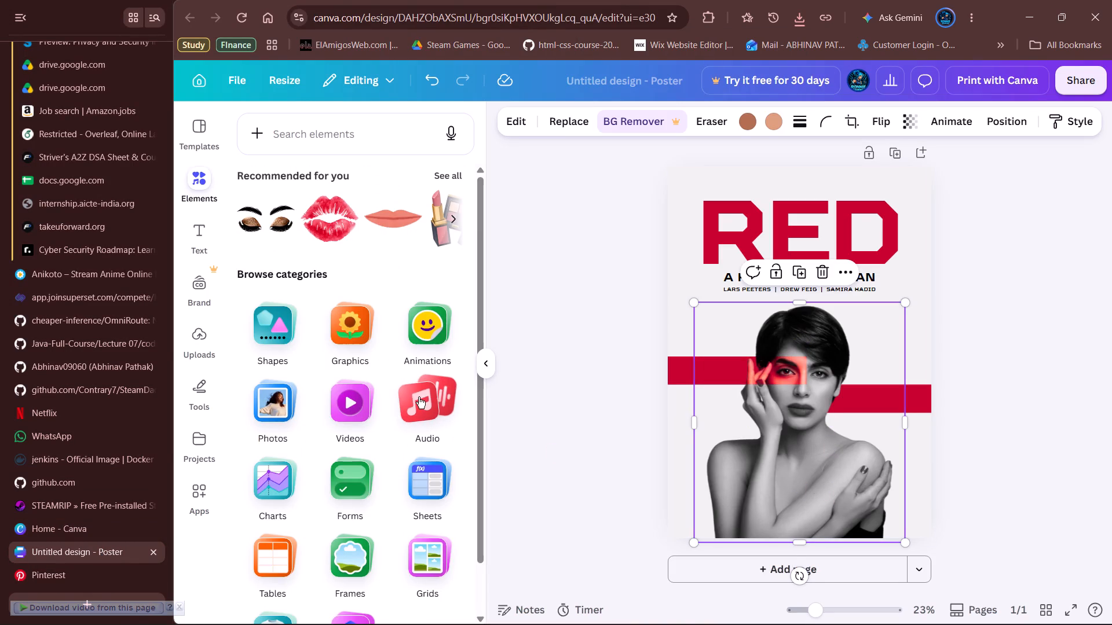
click(178, 606)
Search the web for "background remove" in a new tab and open the remove.bg site.
click(68, 601)
text(background)
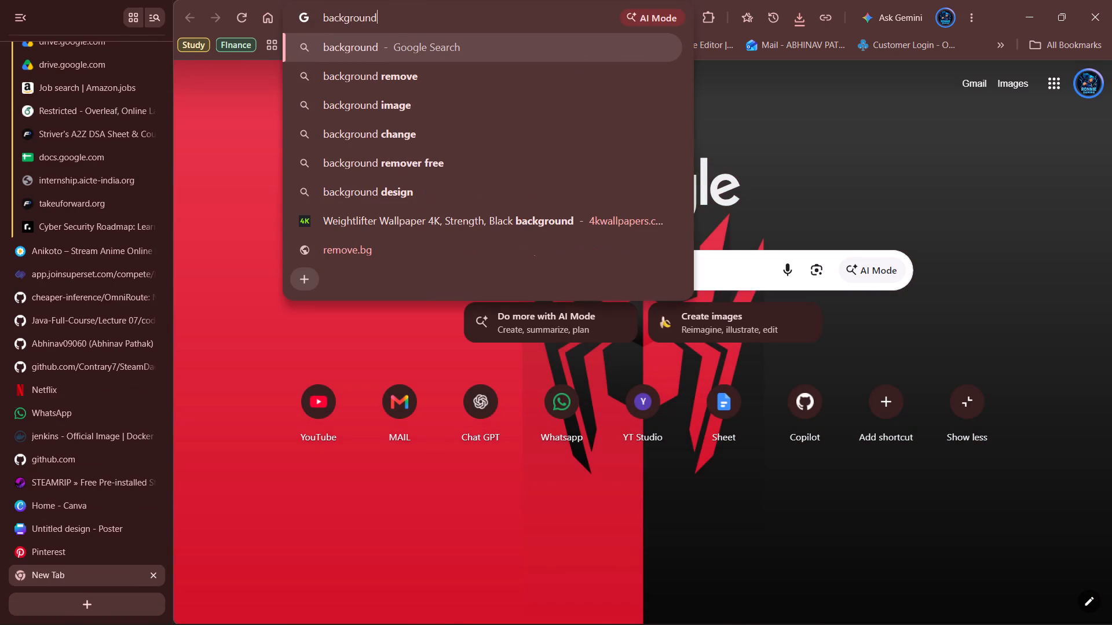
key(Down)
key(Return)
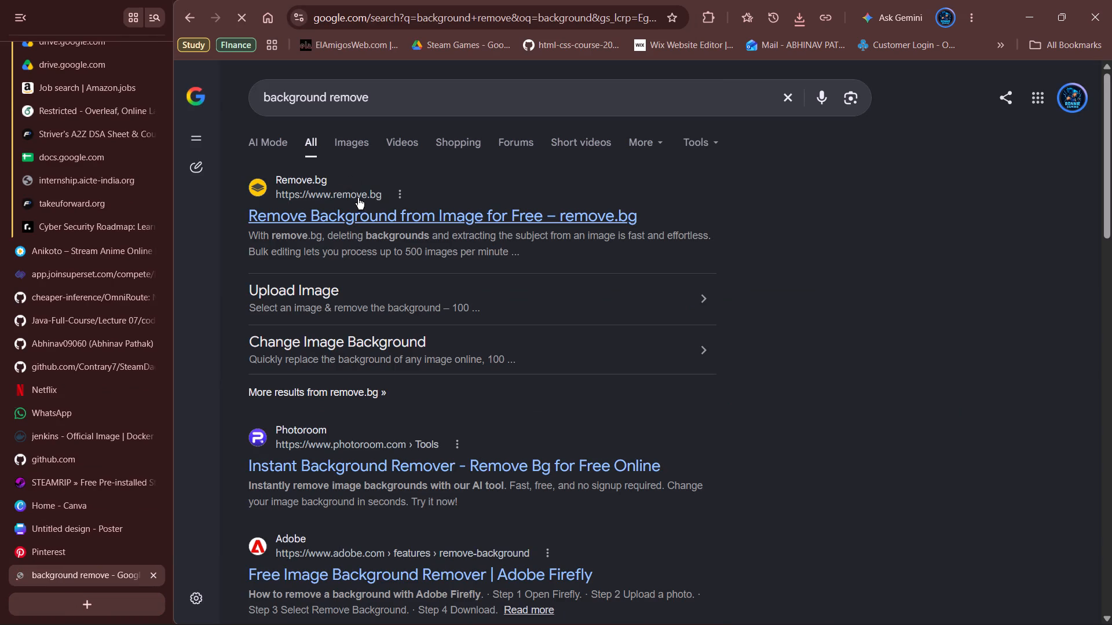
click(359, 198)
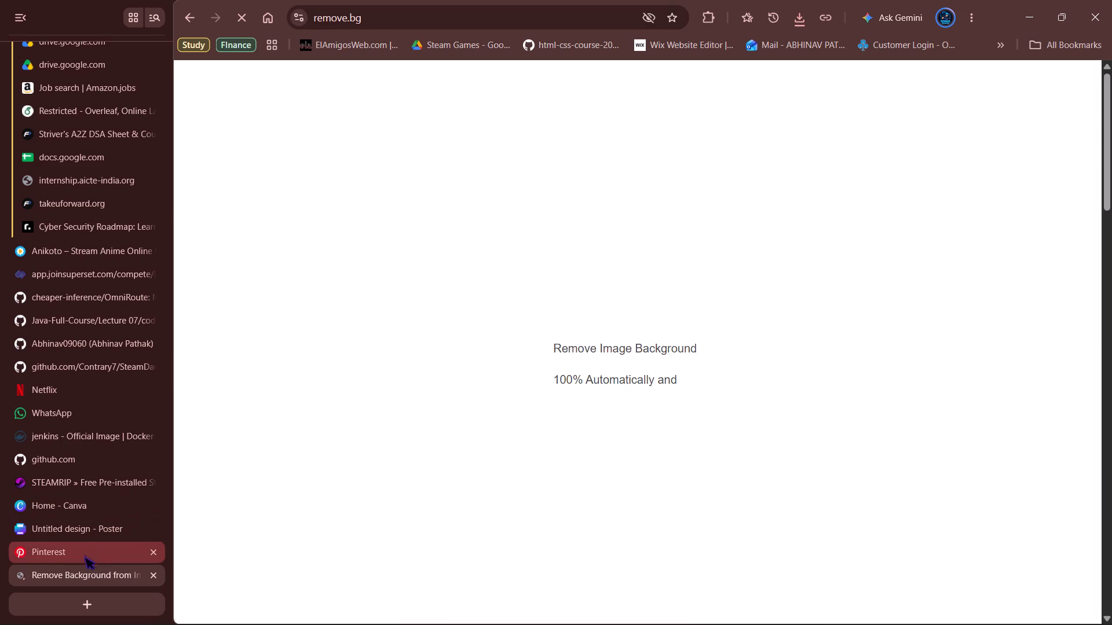
Close the Pinterest and Canva home tabs.
drag(84, 553, 85, 524)
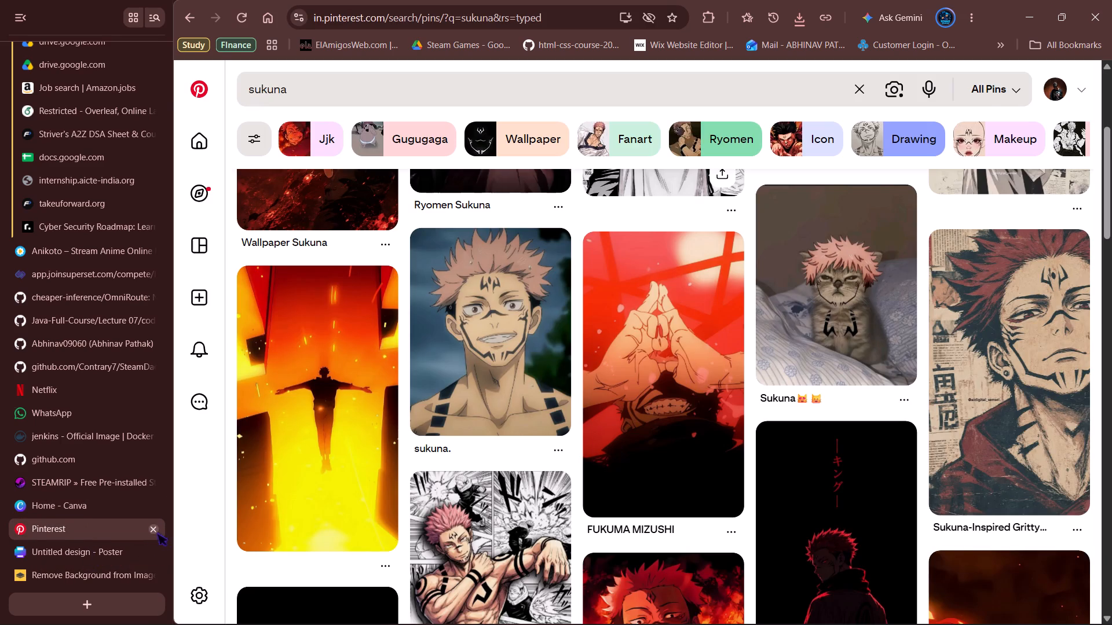
click(156, 529)
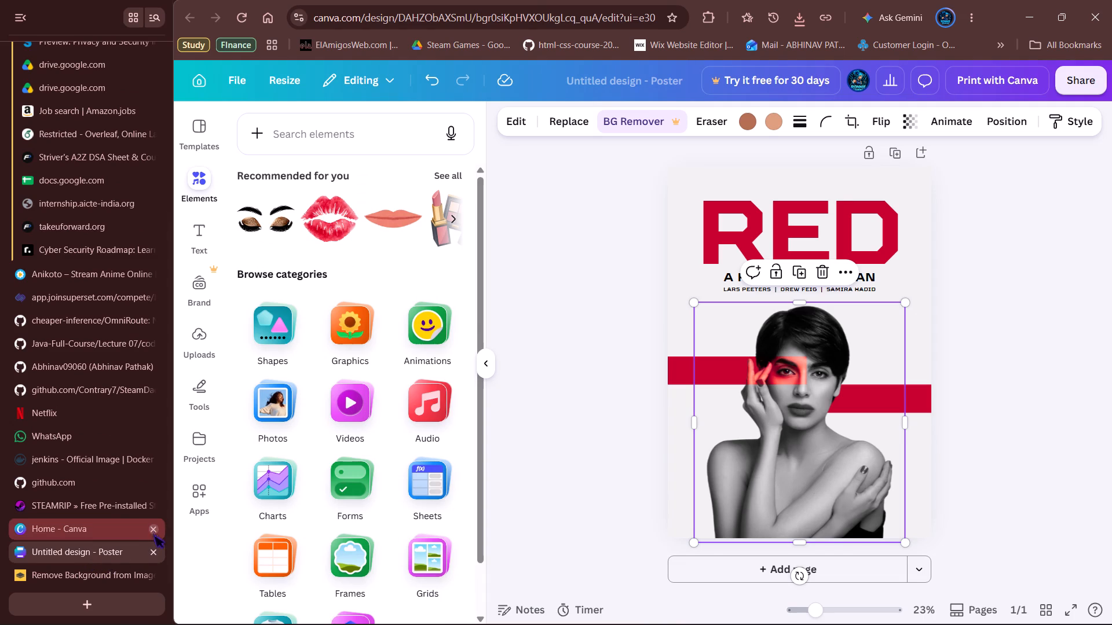
click(153, 531)
Upload 1142155155527744028.jpg from Downloads to remove.bg for background removal and dismiss the cookie notice.
click(99, 575)
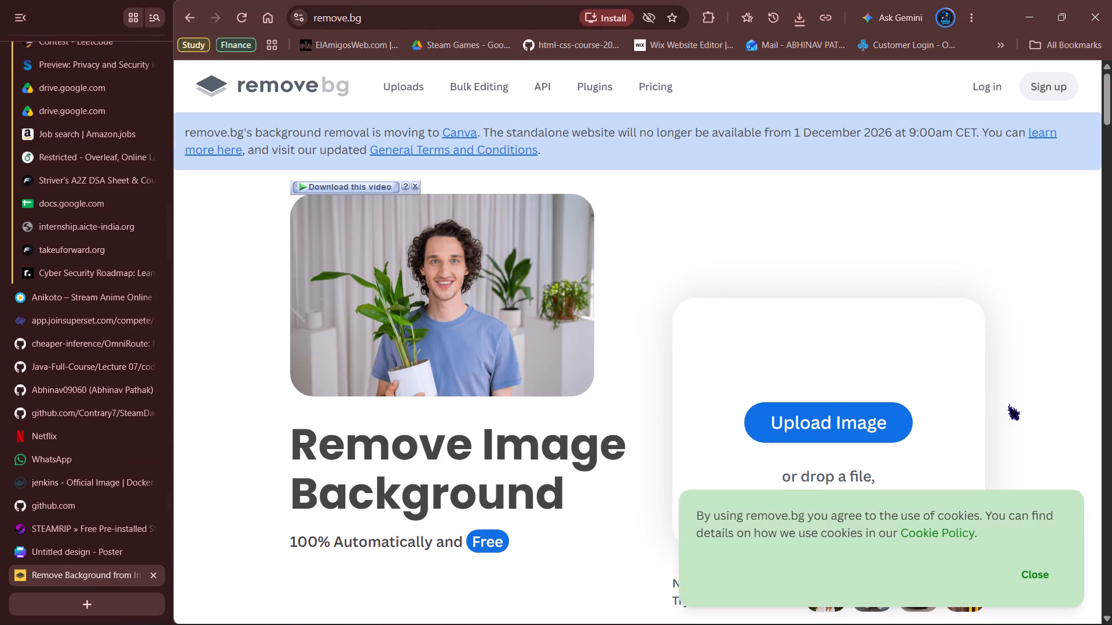
click(828, 420)
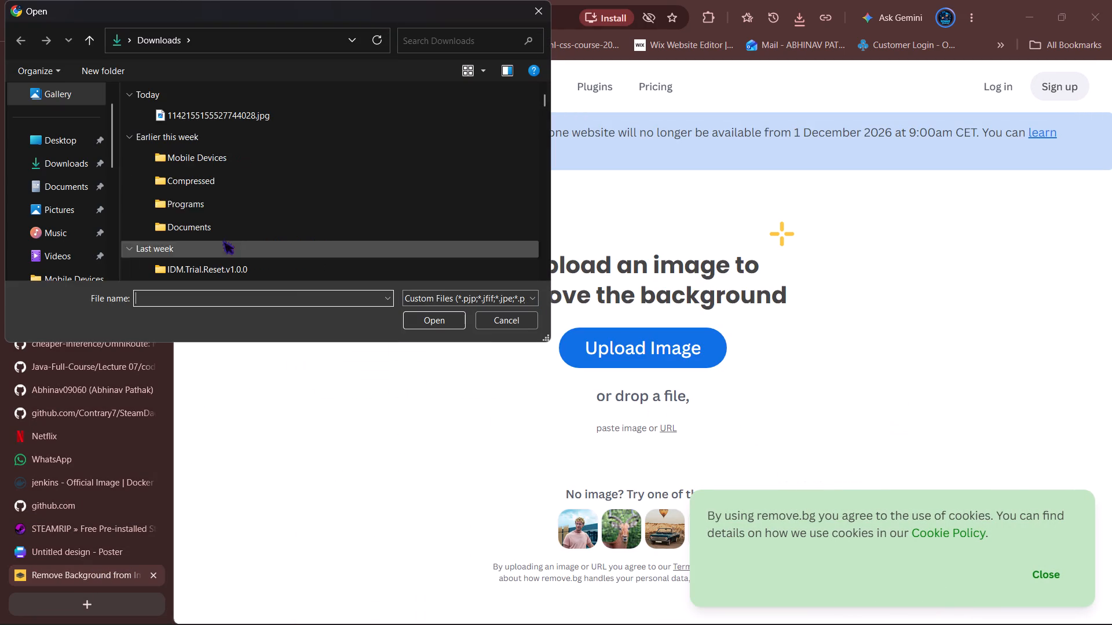
click(228, 106)
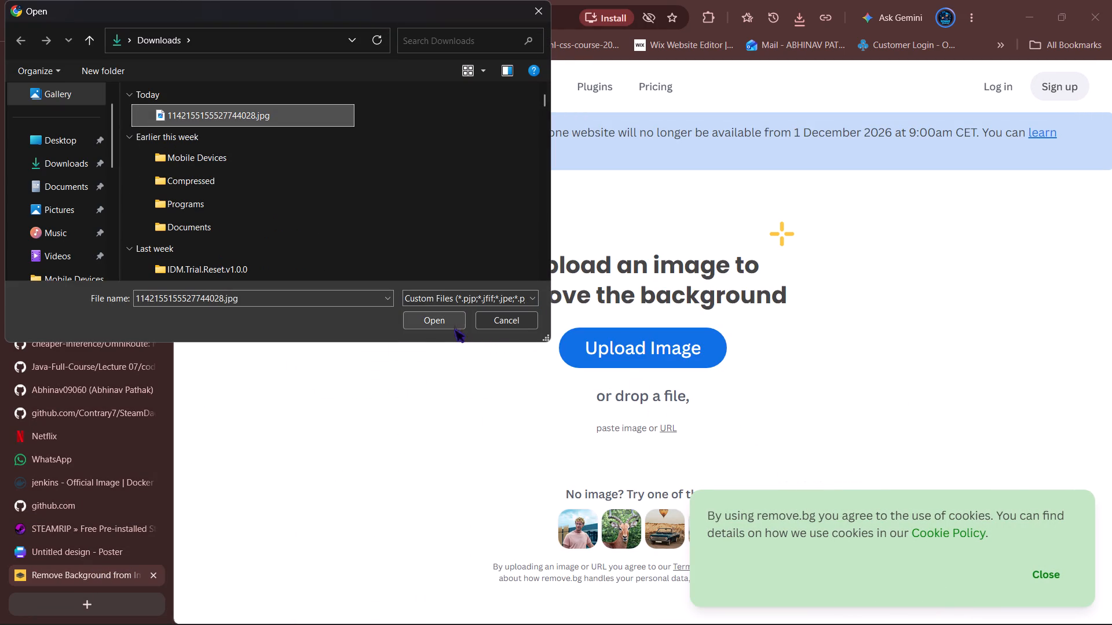
click(454, 325)
click(1047, 582)
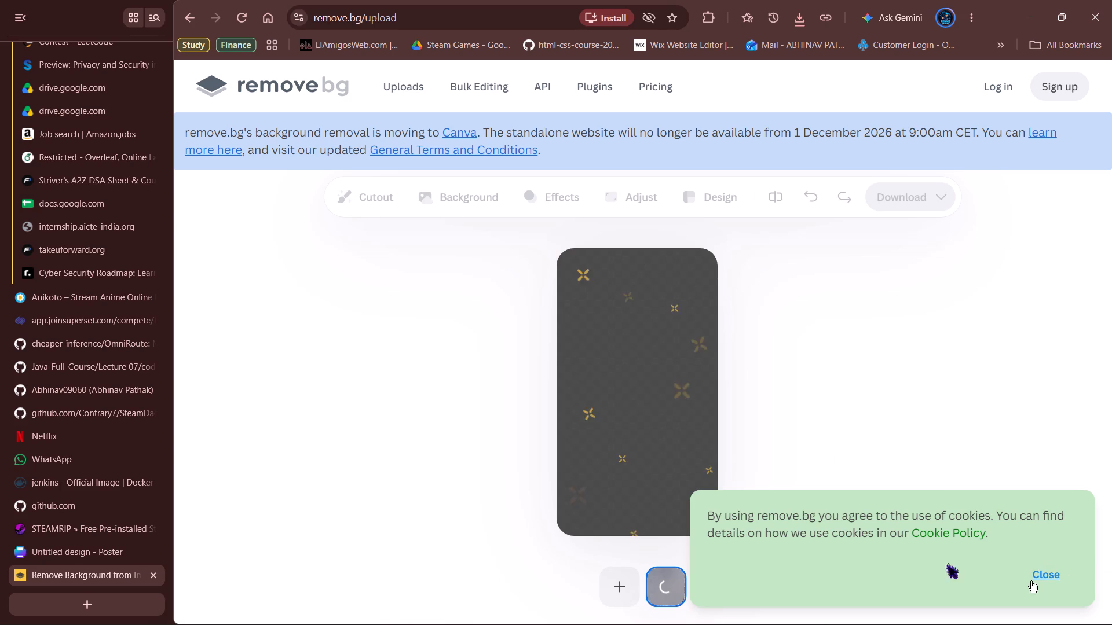
scroll(902, 418, down, 1)
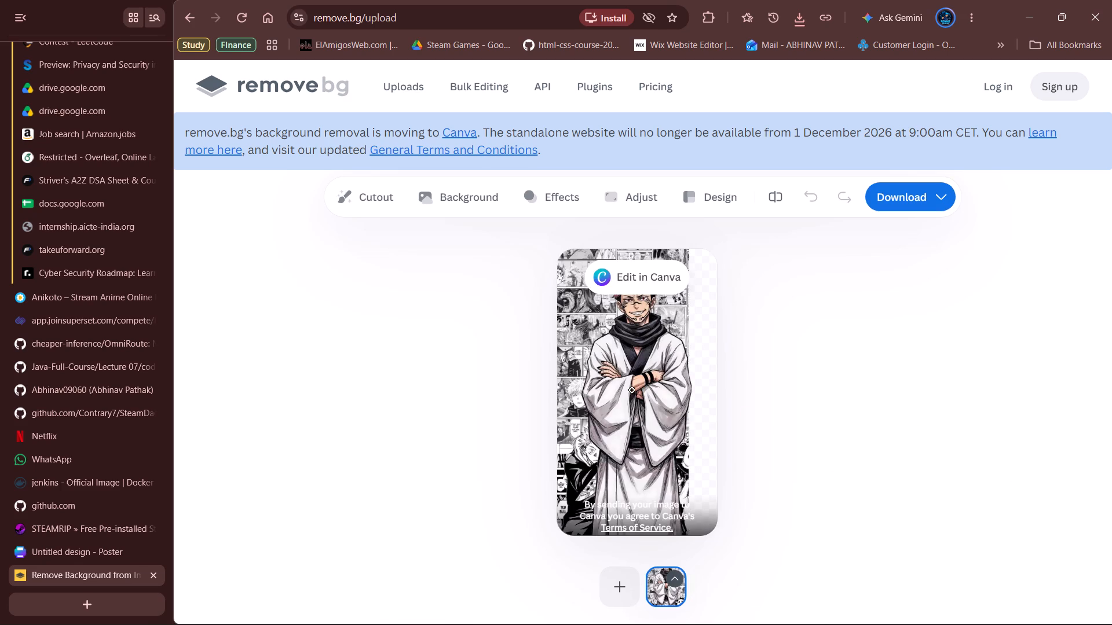
scroll(742, 474, down, 2)
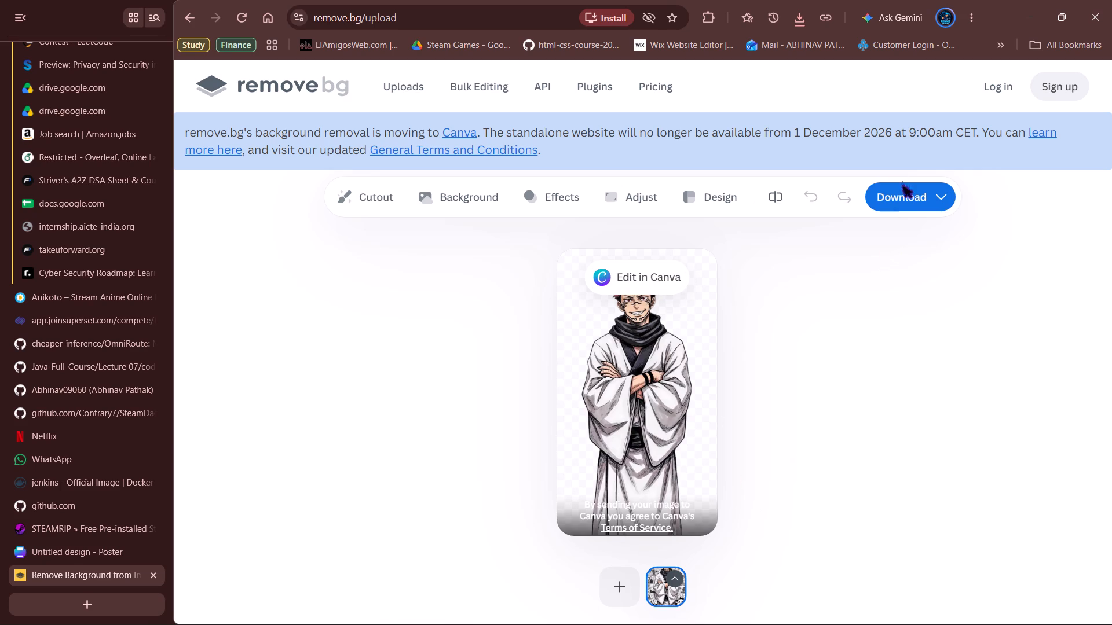
click(897, 196)
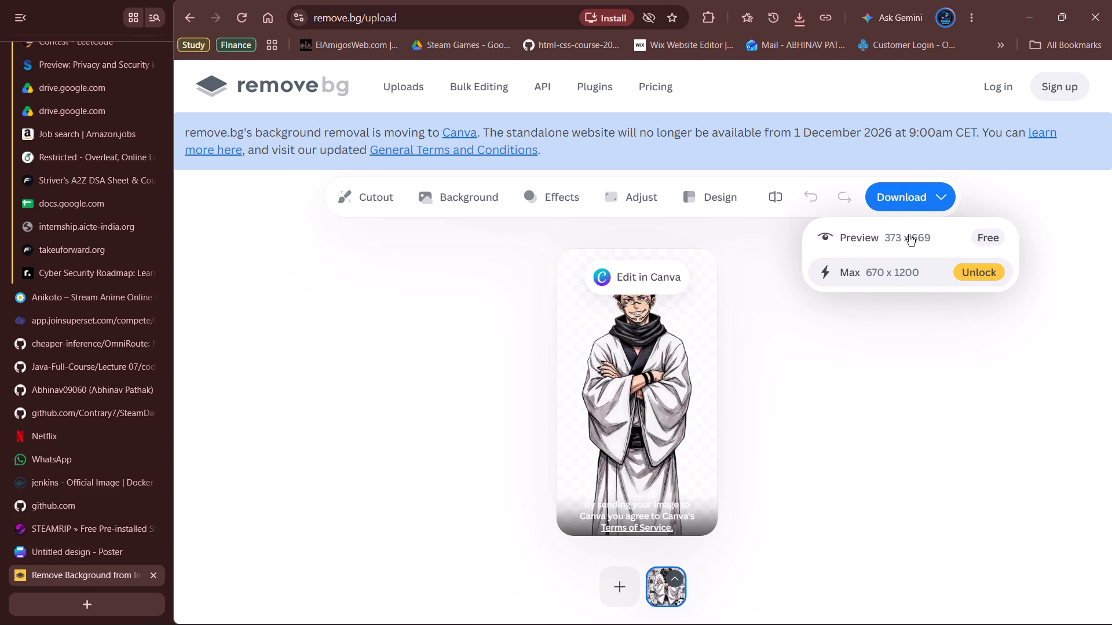
click(896, 234)
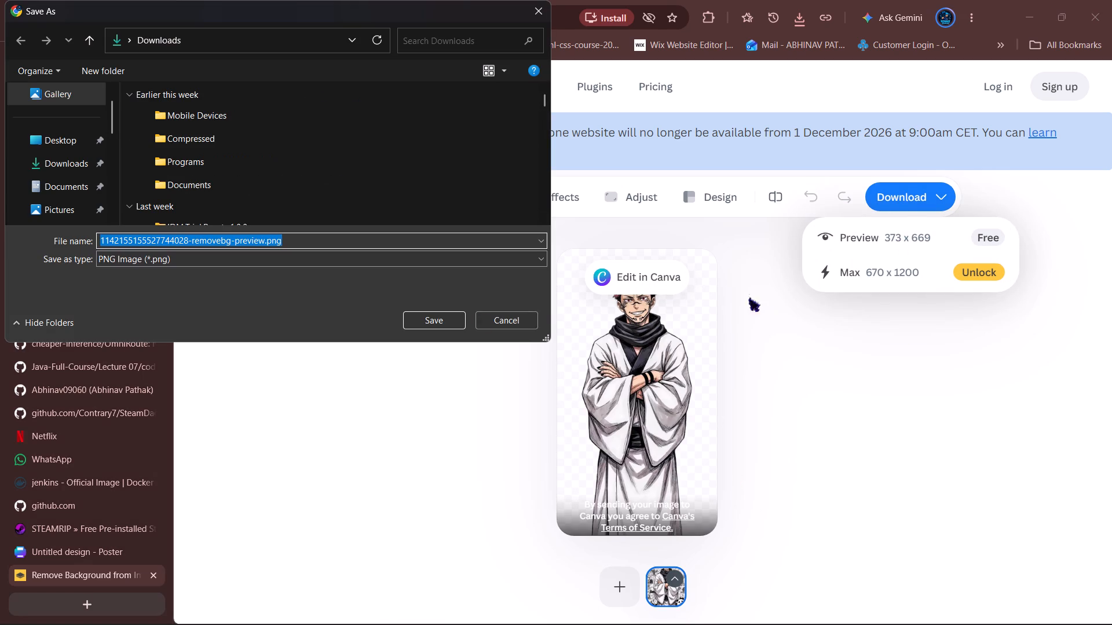
click(424, 315)
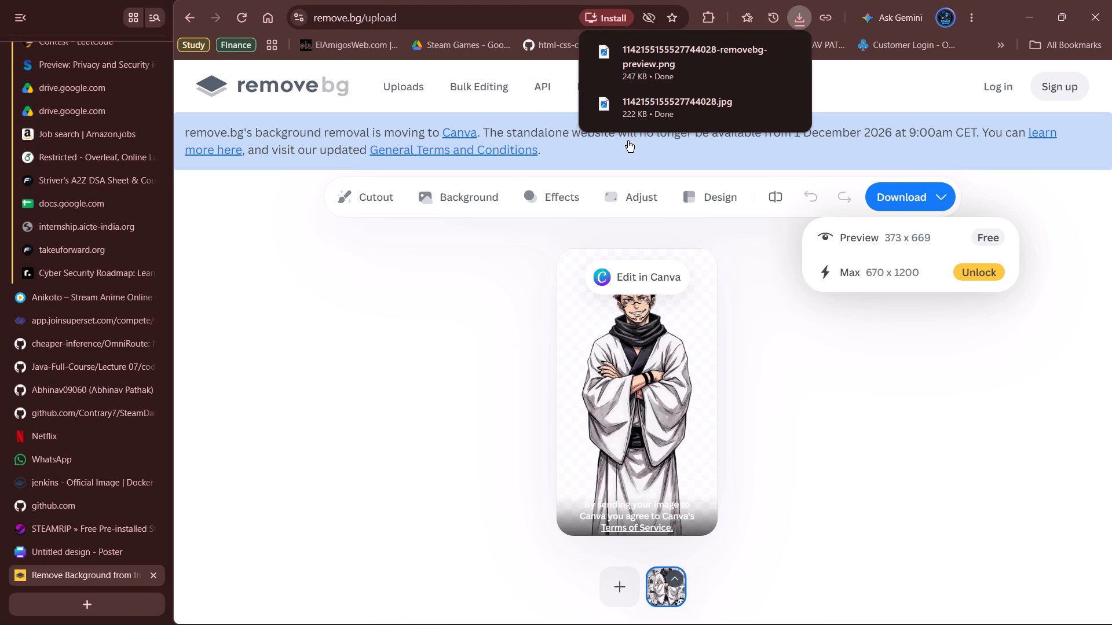
click(680, 45)
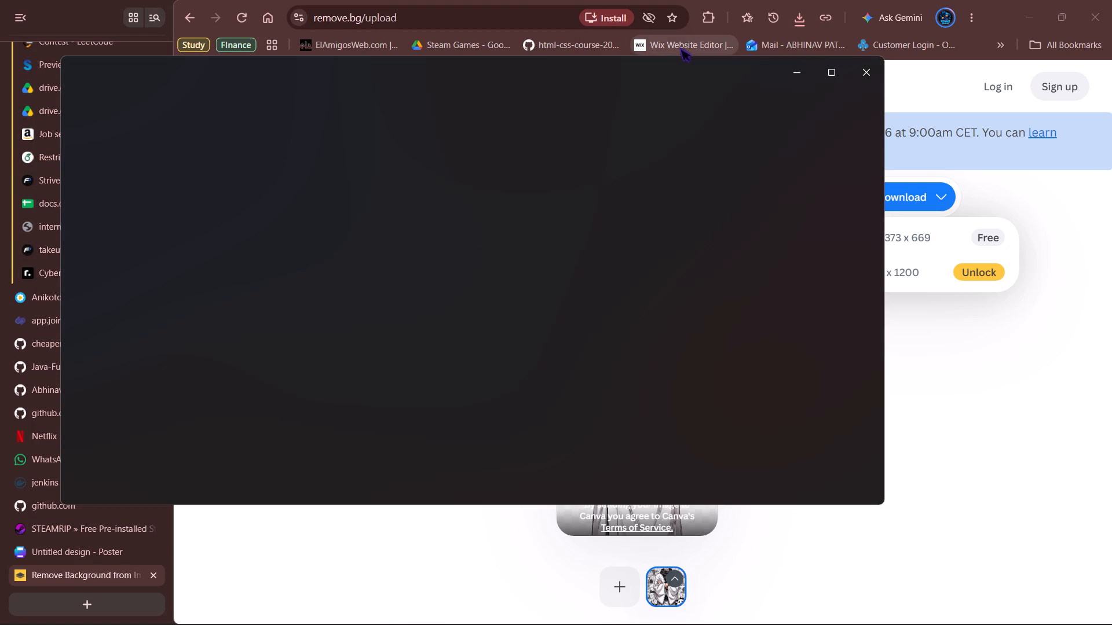
click(871, 80)
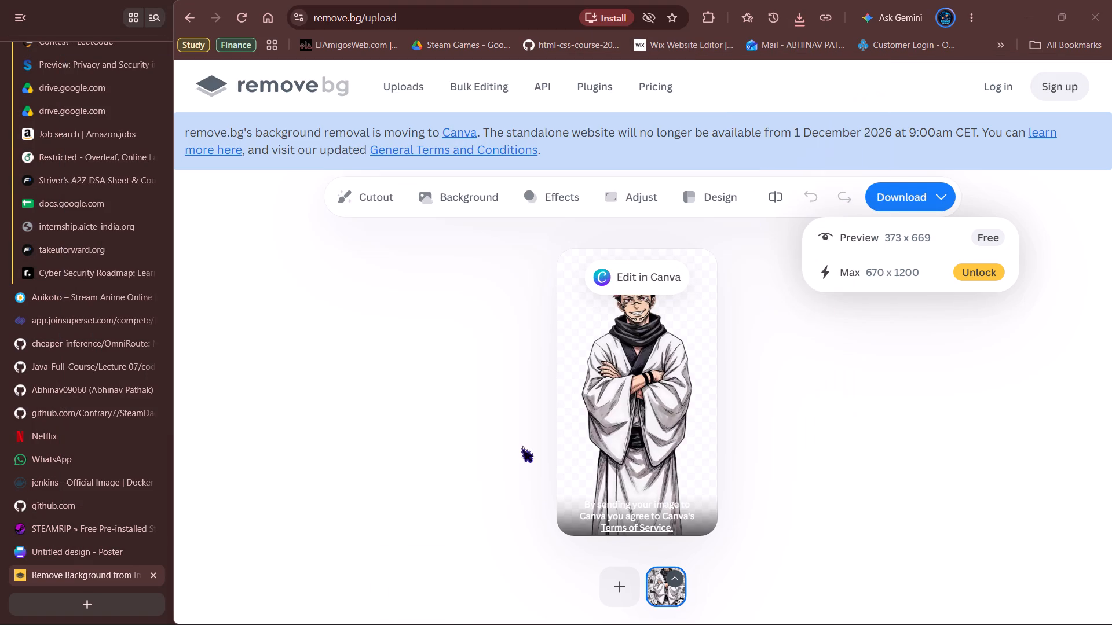
click(88, 560)
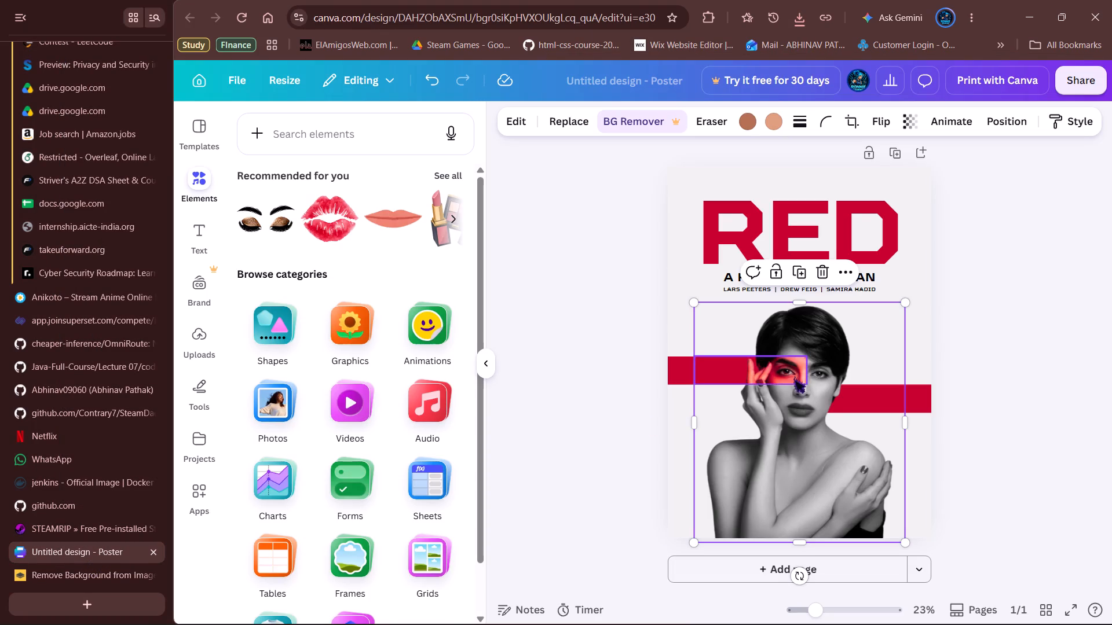
right_click(839, 424)
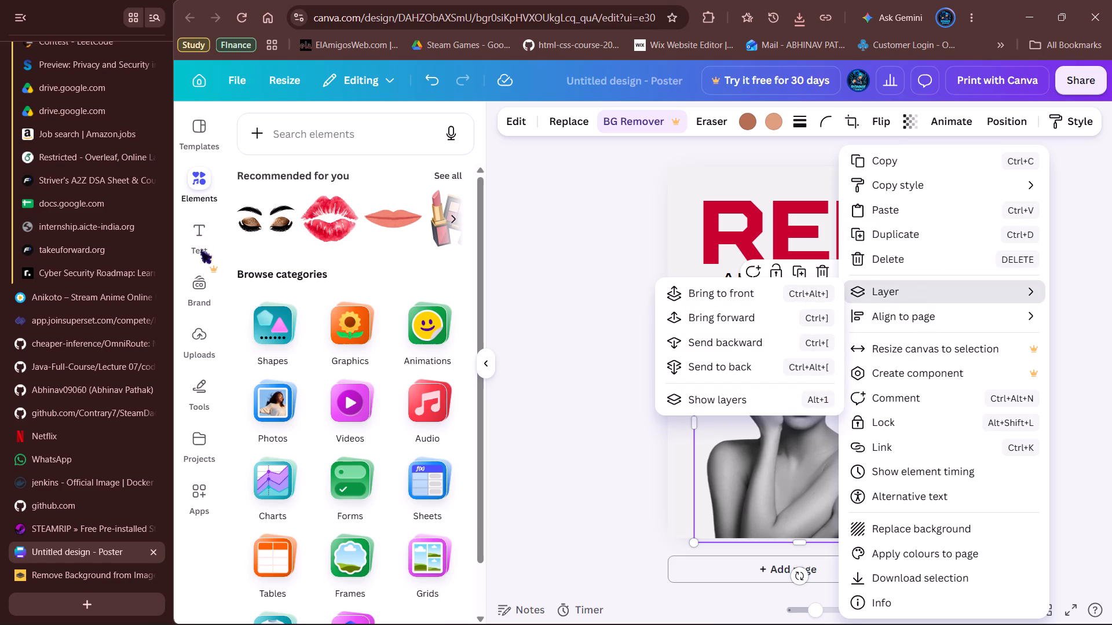
click(200, 343)
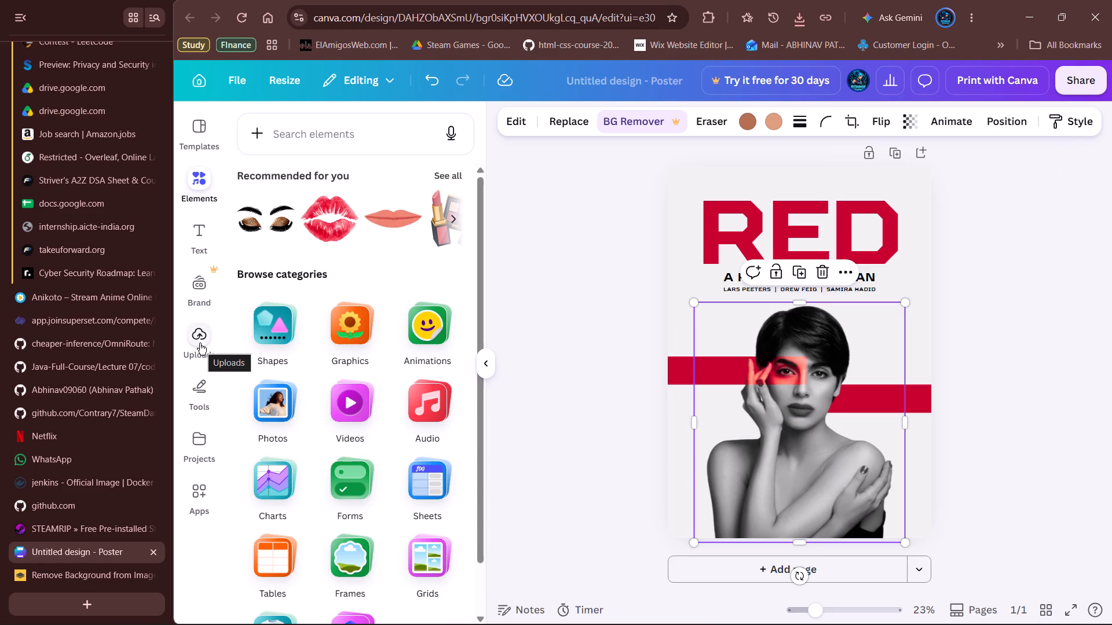
click(200, 343)
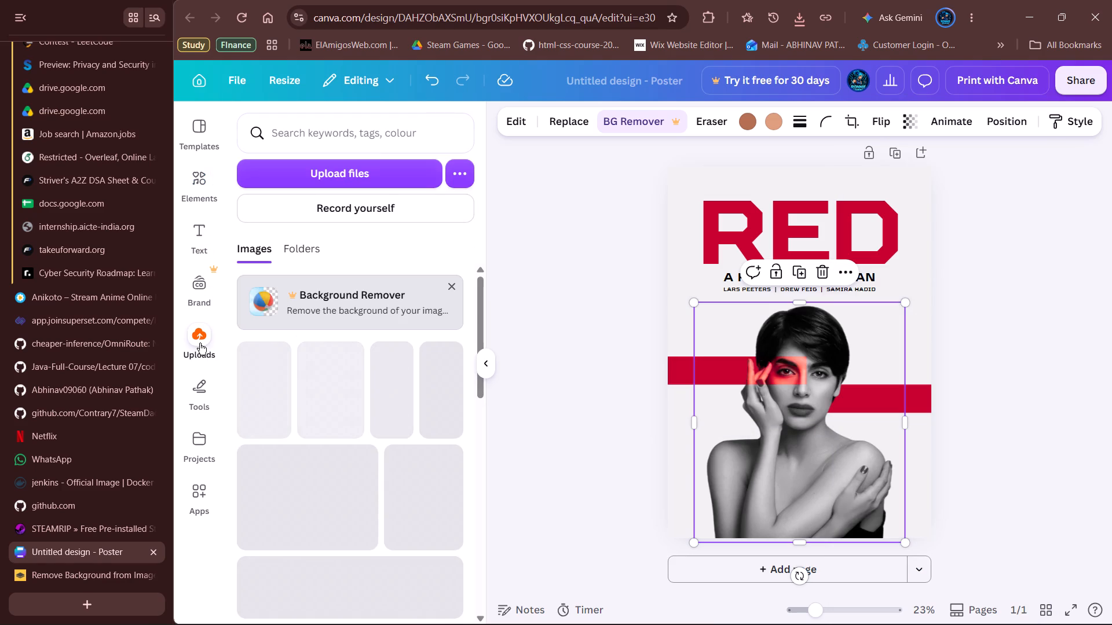
click(373, 172)
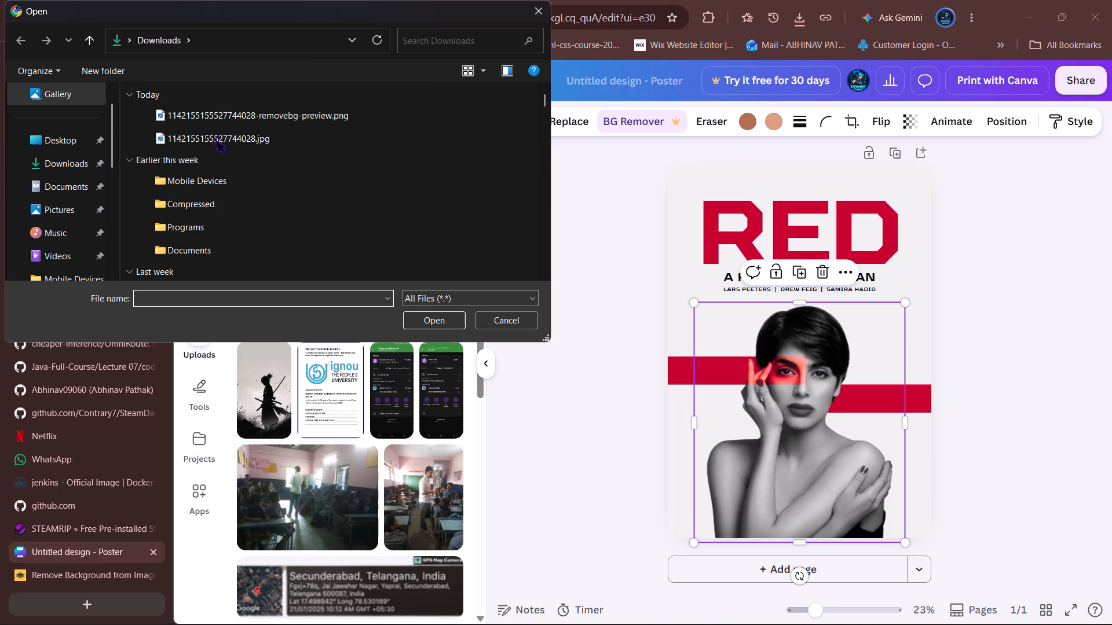
click(259, 115)
click(441, 318)
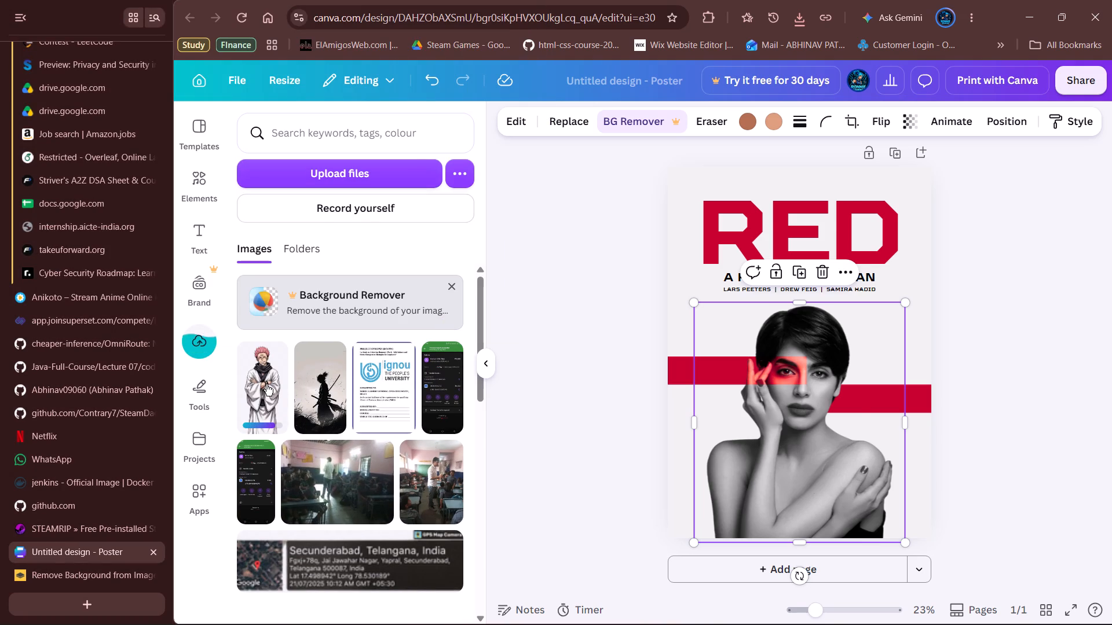
Add the uploaded Sukuna cut-out to the poster and position it centrally over the woman's photo, below the credits text.
click(266, 384)
drag(807, 334, 812, 355)
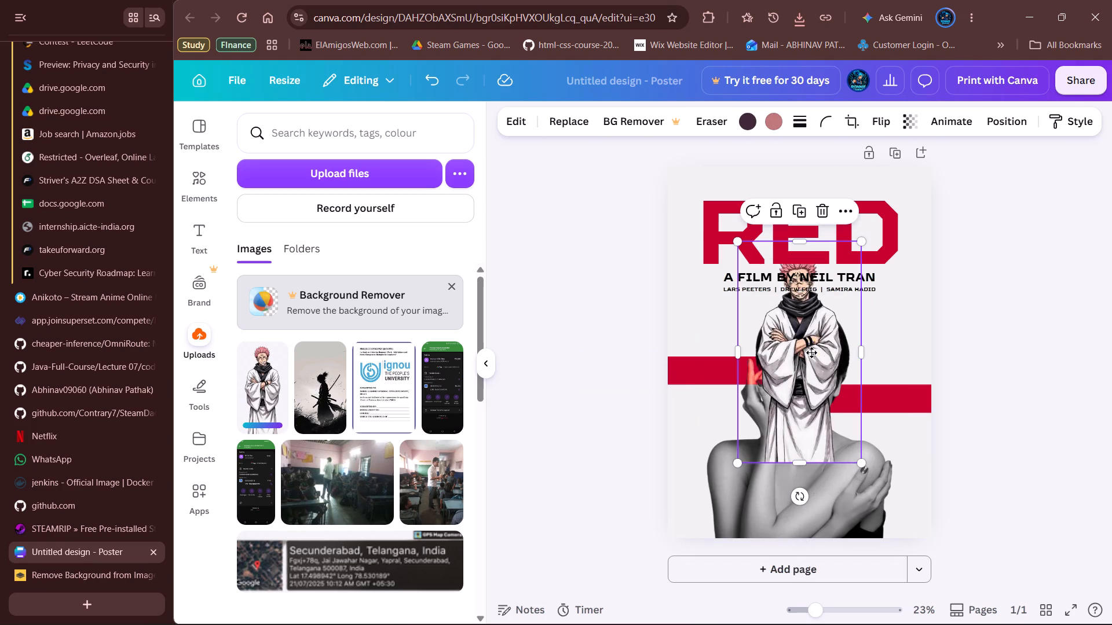
drag(812, 355, 811, 394)
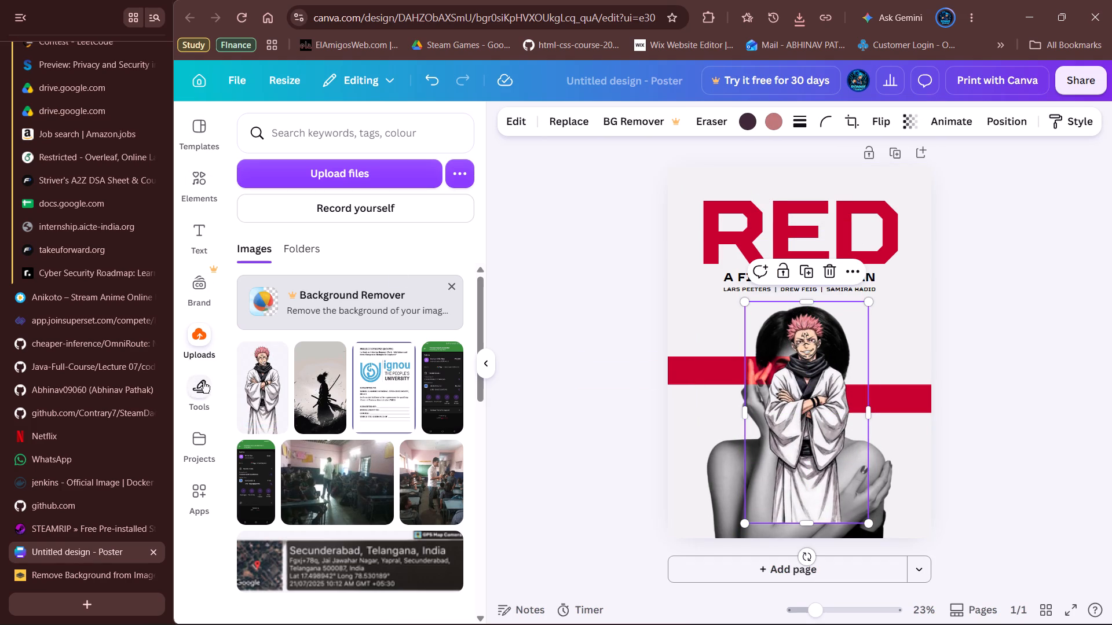
click(810, 382)
Show the poster's layers and move the Sukuna layer above RED and A FILM BY NEIL TRAN, just under the cast names.
right_click(807, 385)
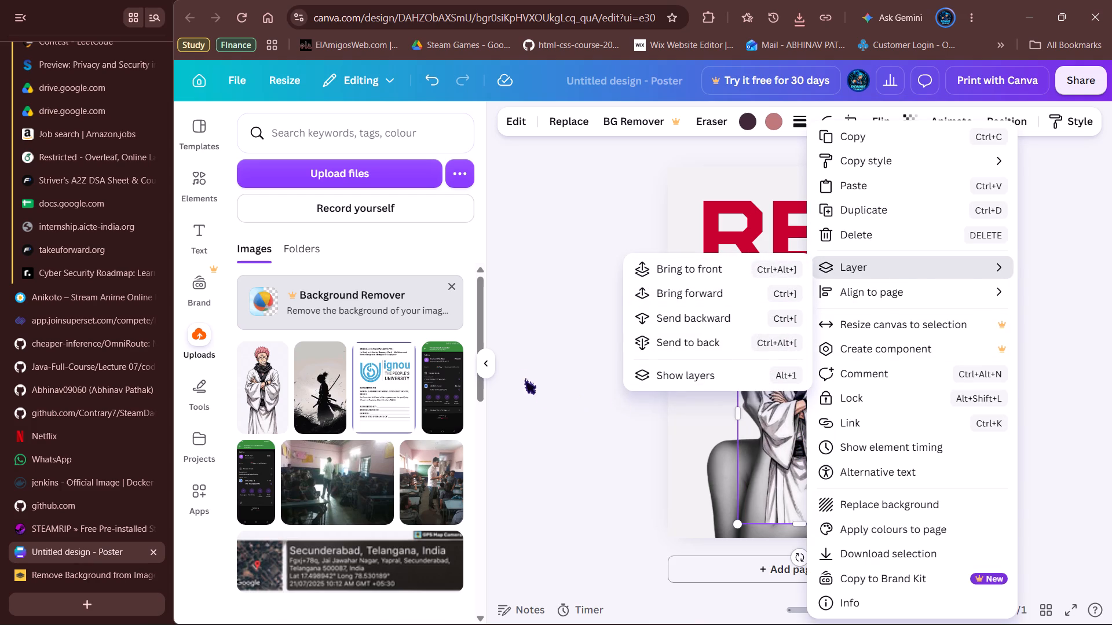
click(521, 362)
right_click(796, 369)
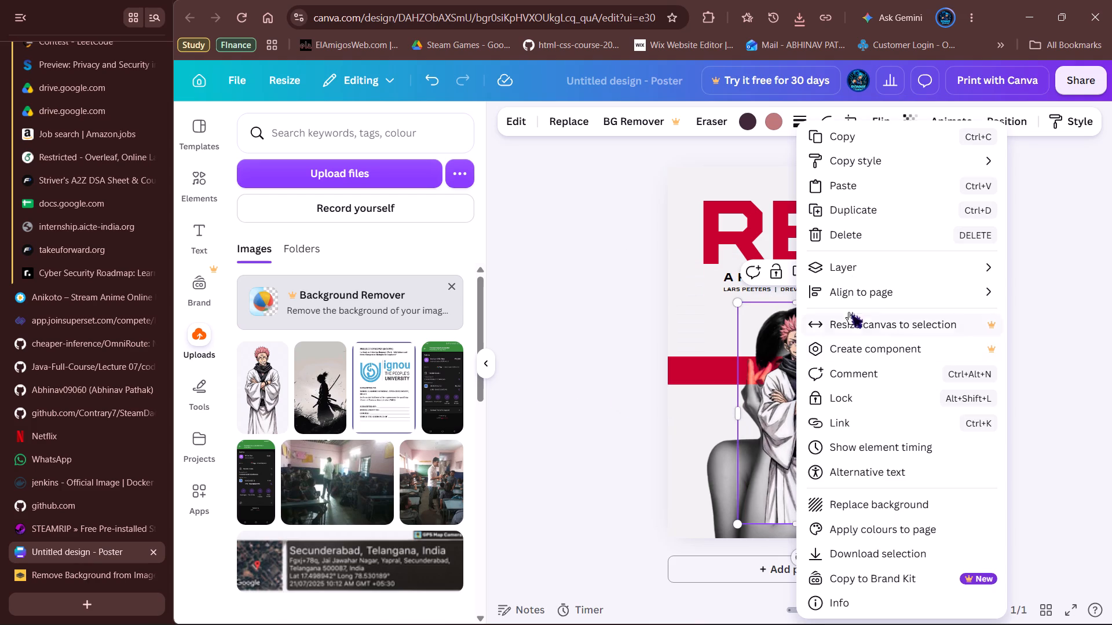
click(670, 378)
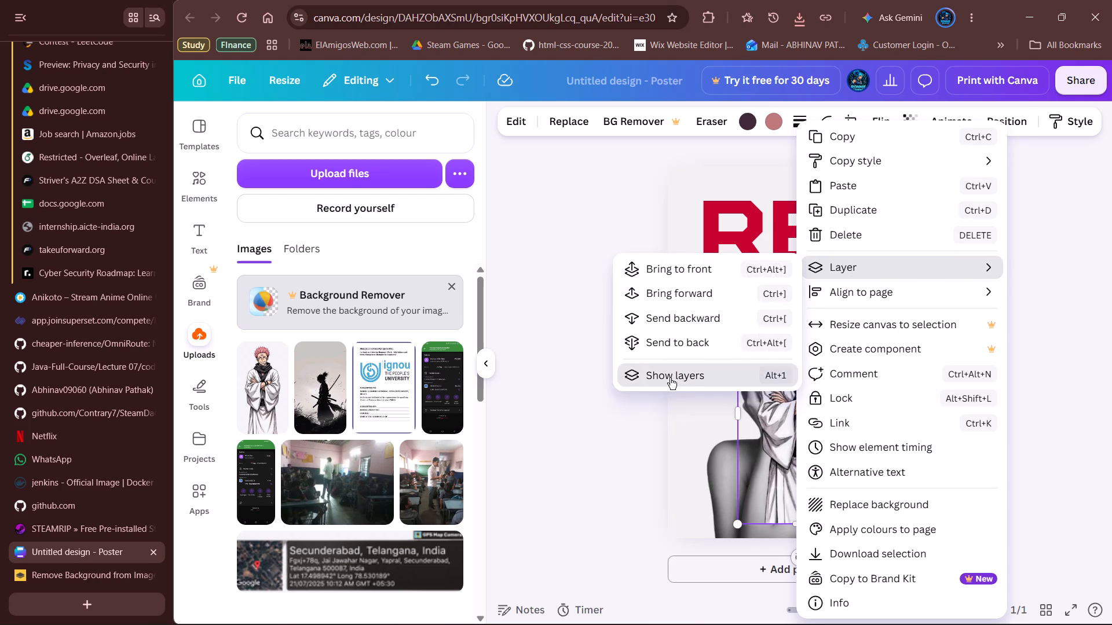
scroll(322, 347, down, 1)
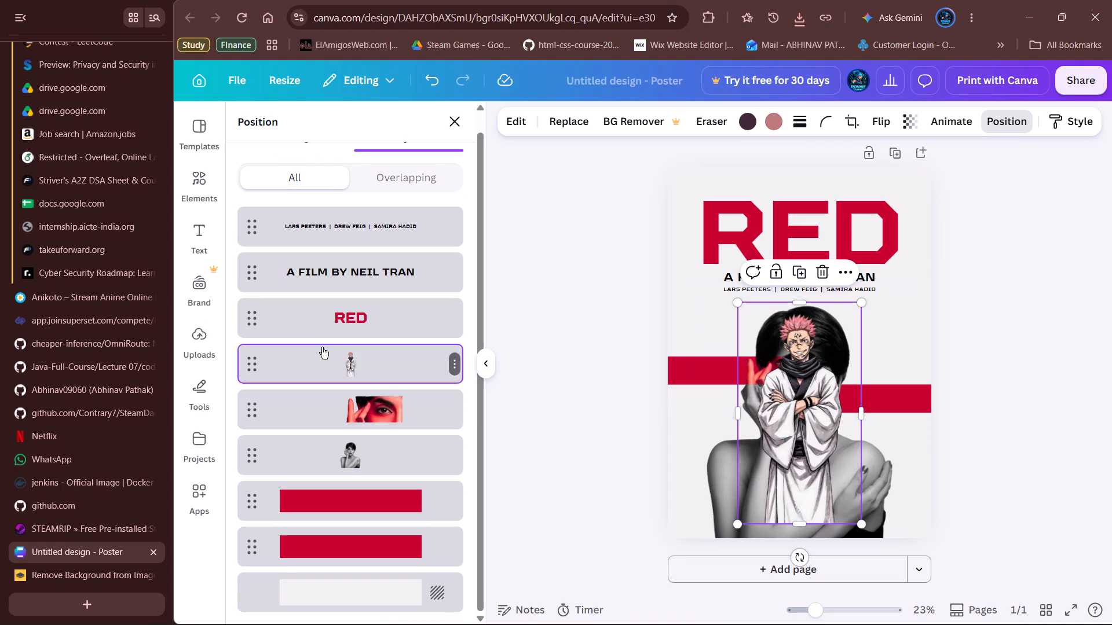
scroll(322, 347, down, 1)
scroll(193, 428, down, 1)
scroll(338, 398, up, 1)
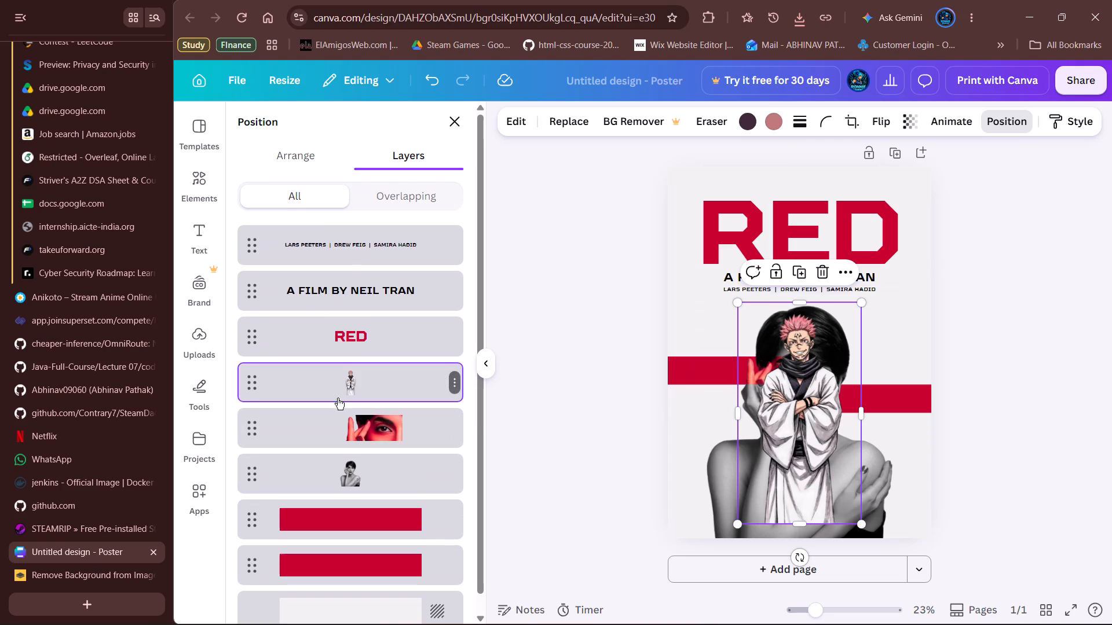
drag(344, 384, 356, 338)
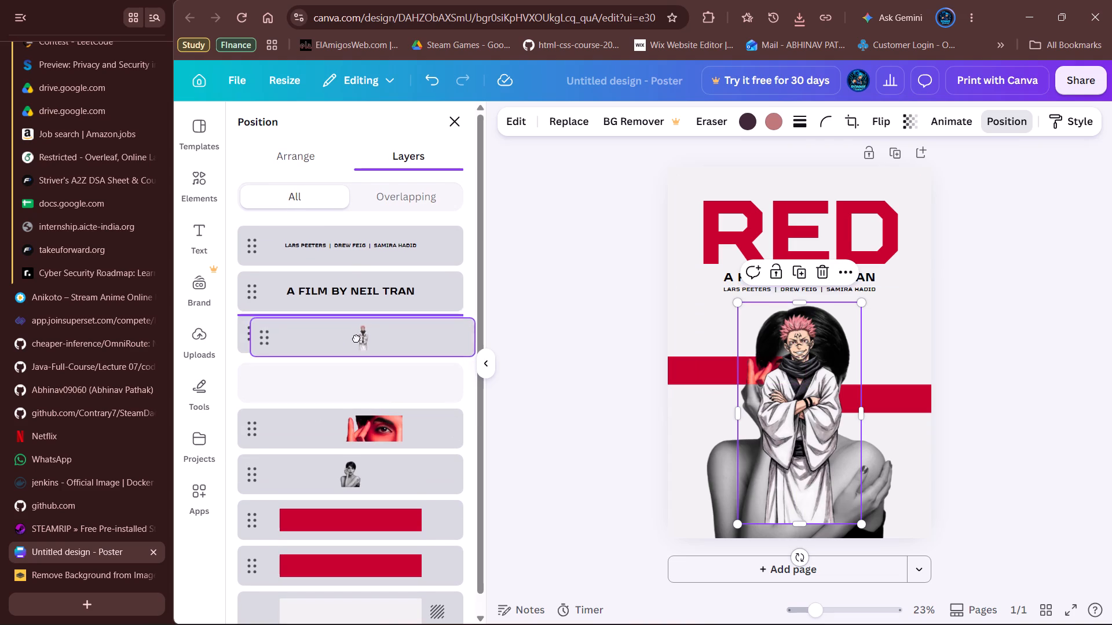
drag(356, 338, 349, 271)
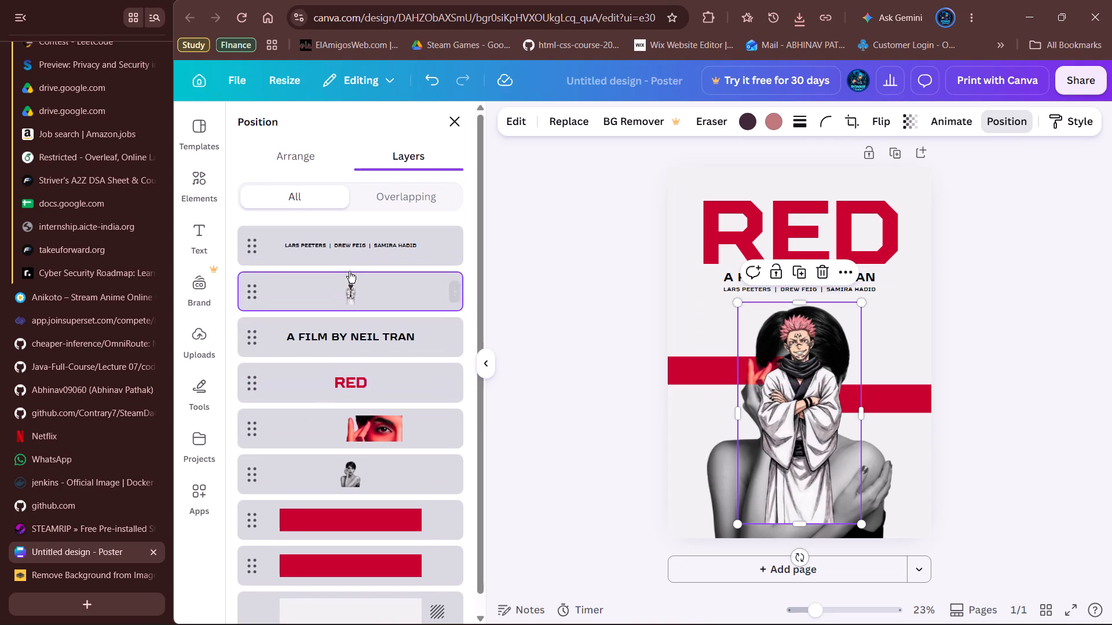
Enlarge the Sukuna image to about 22 cm wide so it reaches the poster's bottom edge, and centre it horizontally.
click(812, 402)
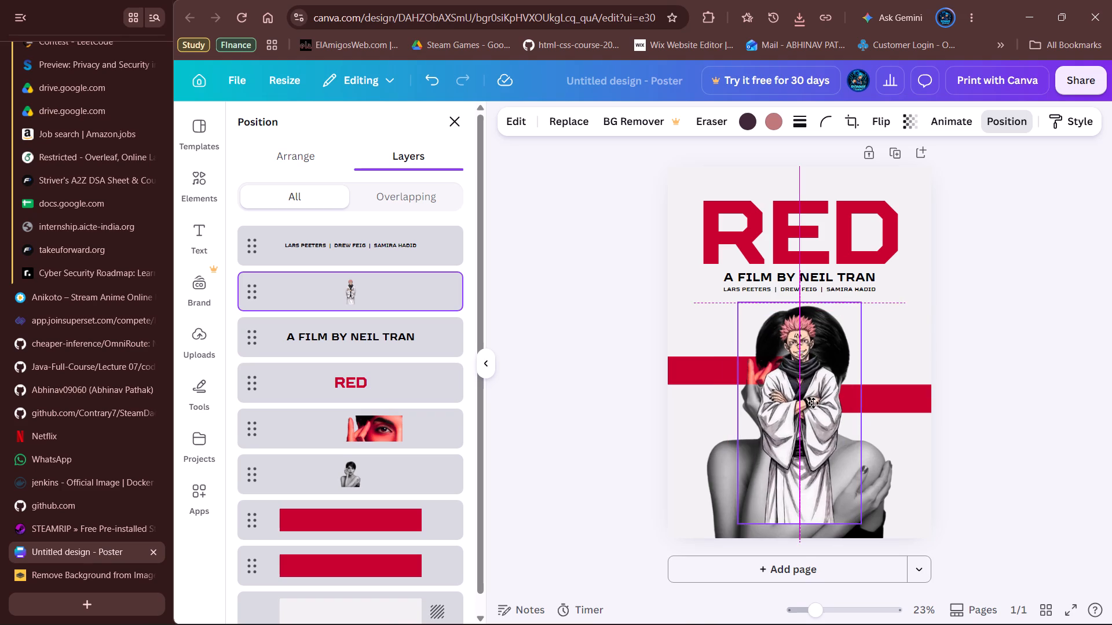
drag(858, 300, 873, 288)
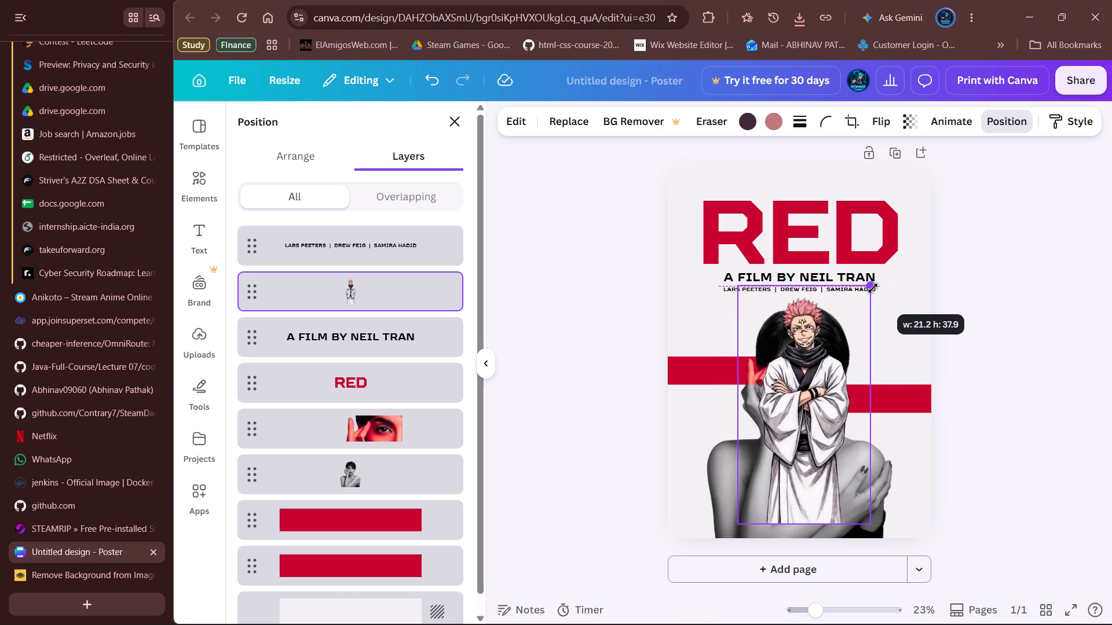
drag(873, 288, 871, 288)
click(791, 363)
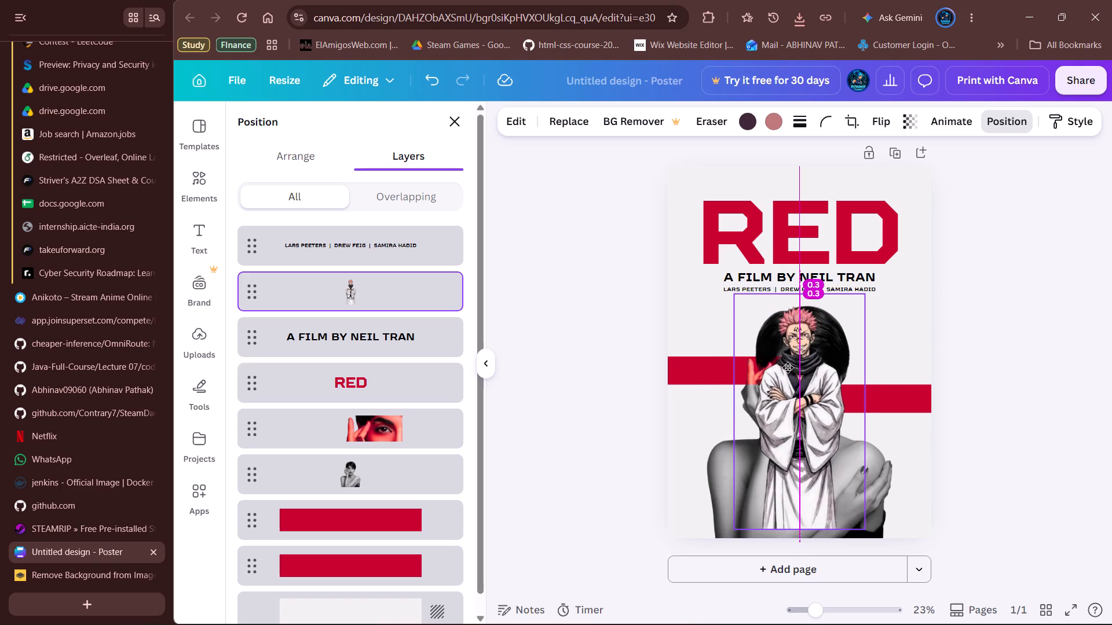
drag(867, 525, 881, 539)
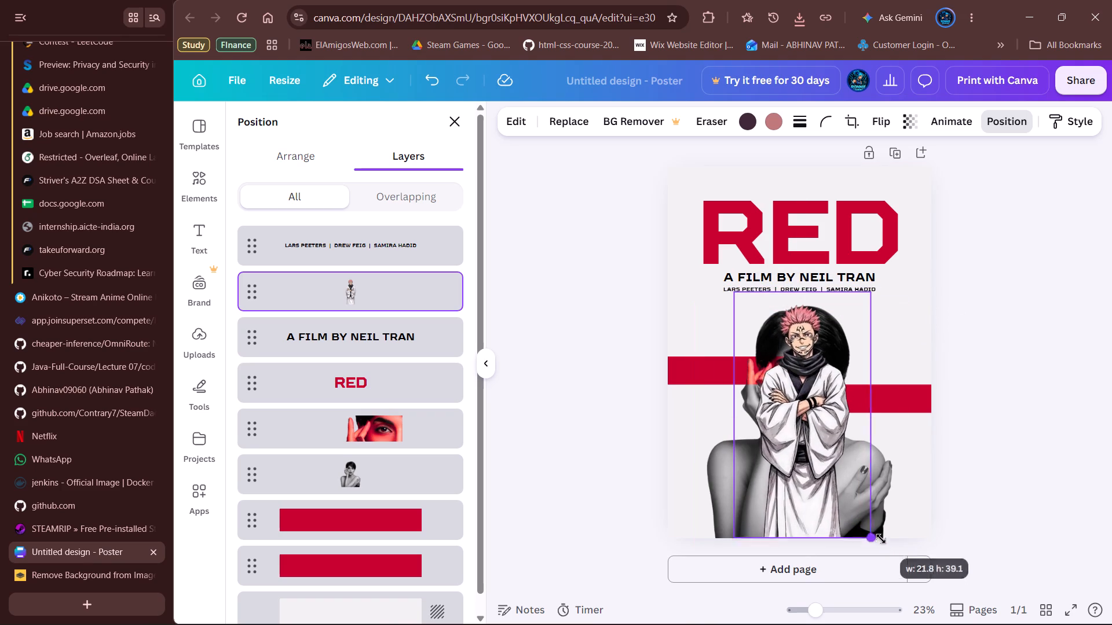
drag(881, 539, 880, 538)
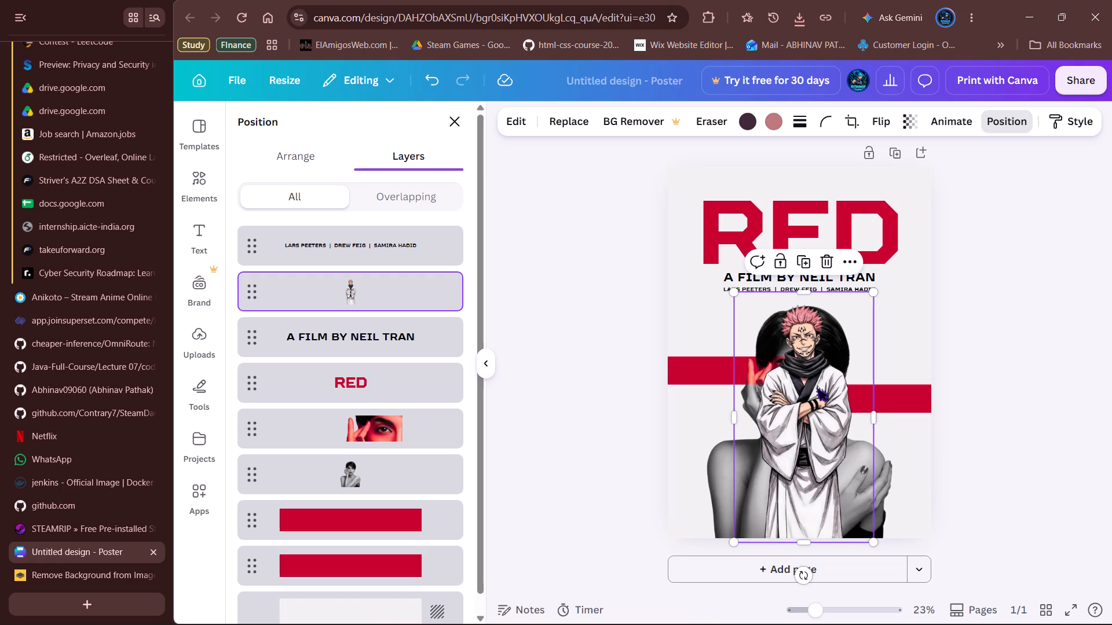
click(838, 369)
drag(828, 369, 821, 369)
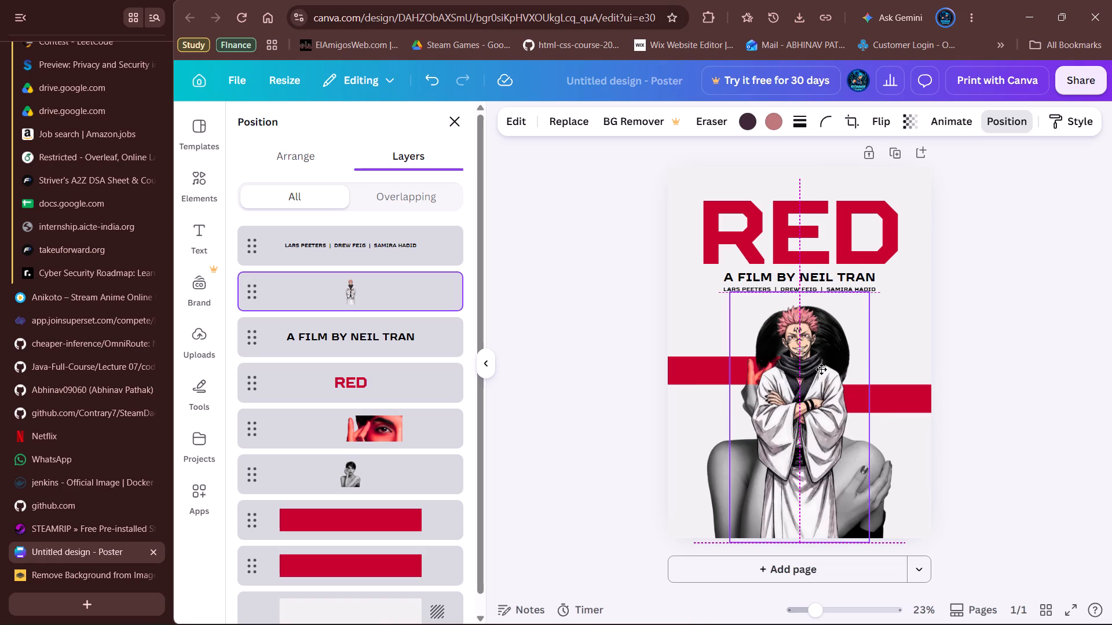
drag(821, 369, 822, 369)
Select the woman's photo layer and examine its available actions and arrangement settings.
click(365, 475)
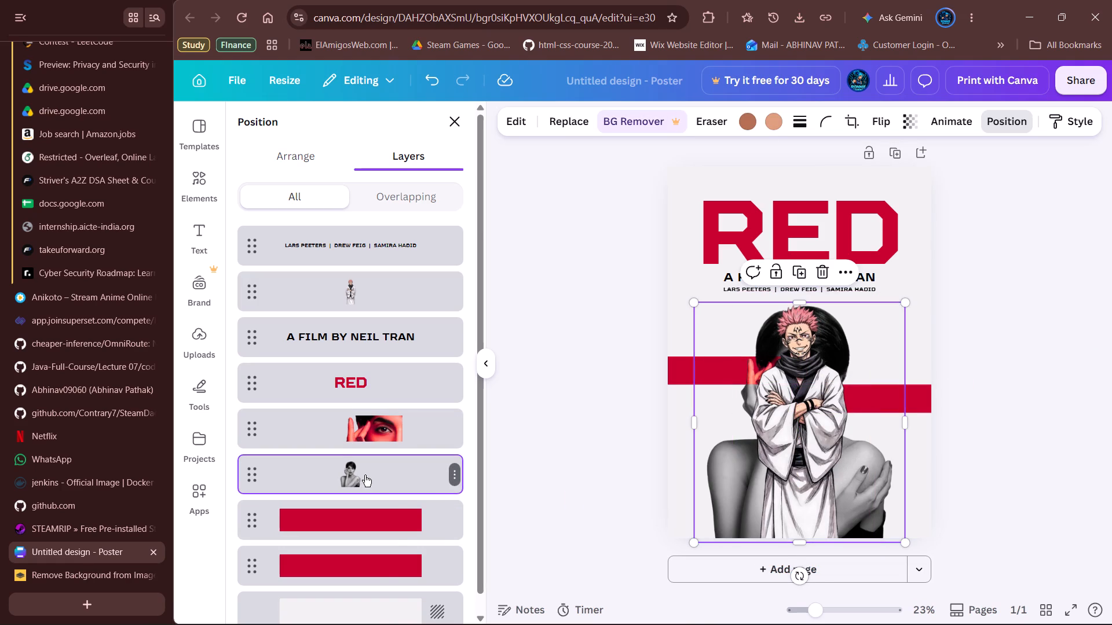
right_click(365, 475)
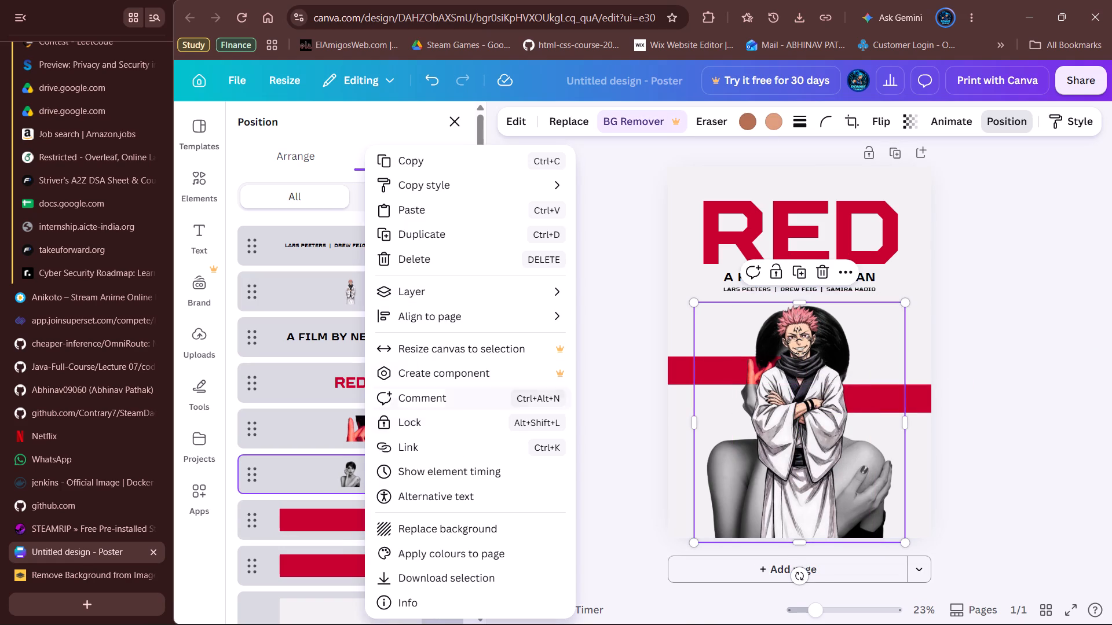
scroll(441, 541, down, 1)
click(719, 447)
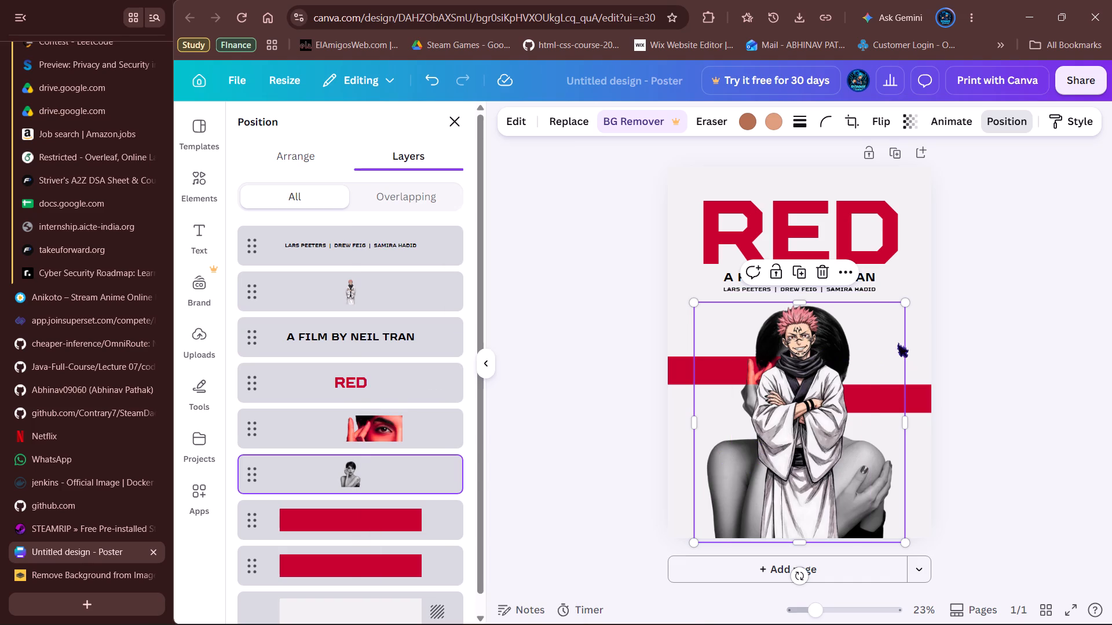
click(888, 341)
right_click(888, 341)
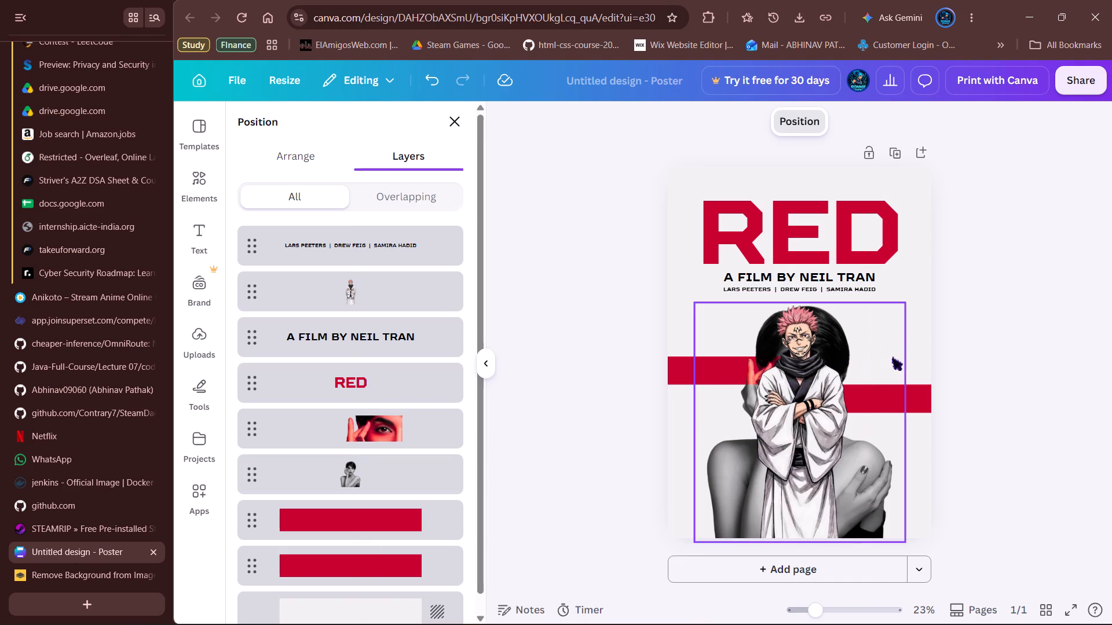
click(896, 358)
right_click(896, 358)
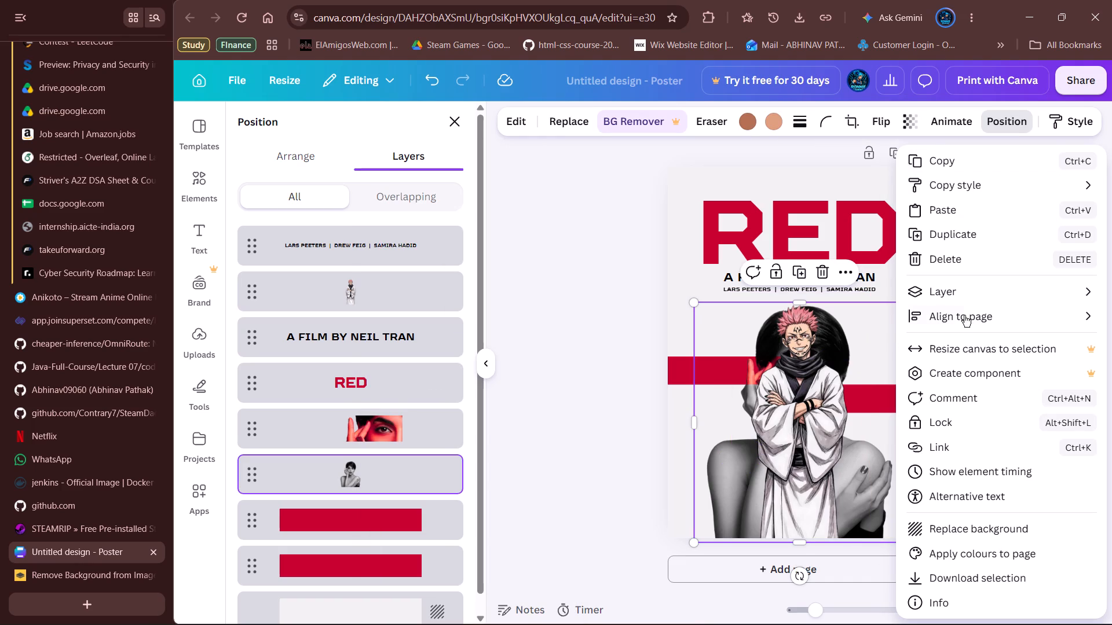
scroll(956, 501, down, 2)
click(595, 270)
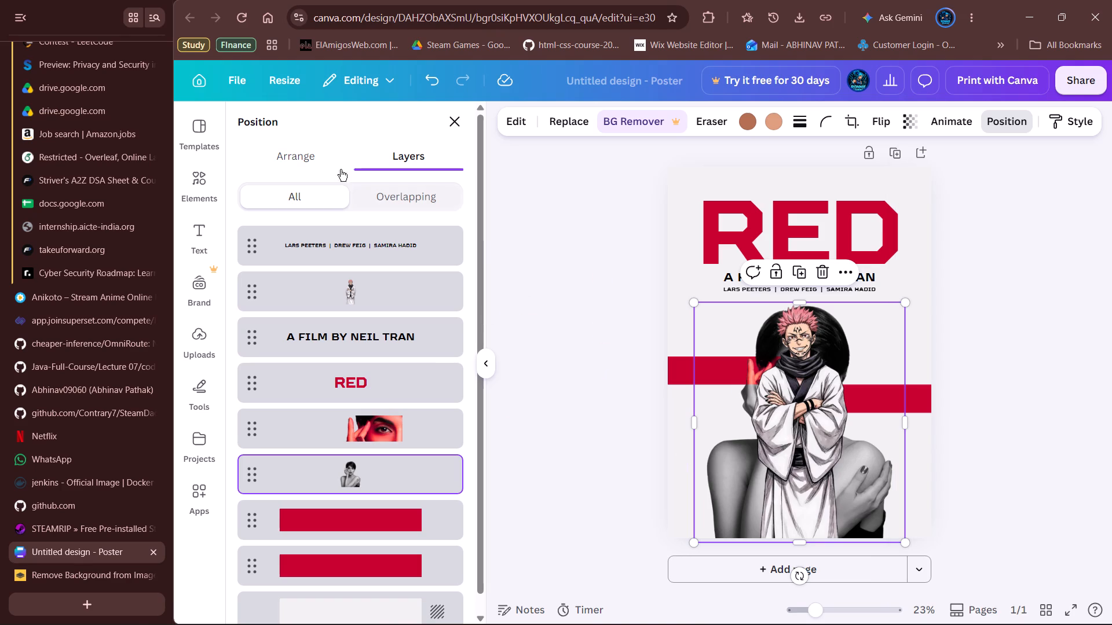
click(300, 150)
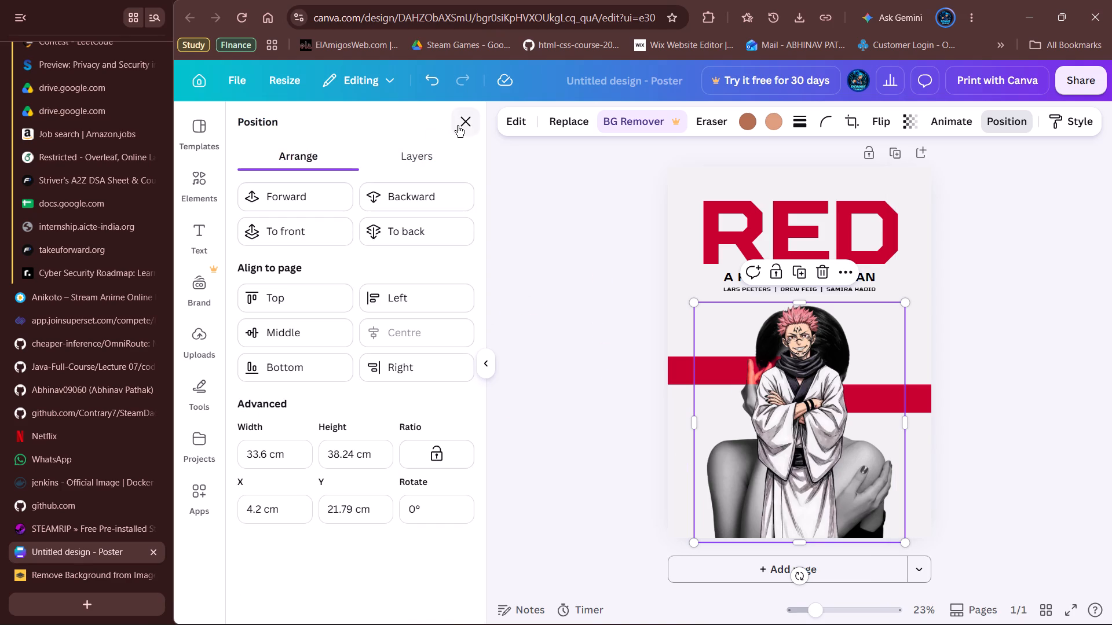
Close the arrangement settings and delete the woman's large black-and-white photo behind Sukuna.
click(458, 126)
scroll(331, 373, down, 2)
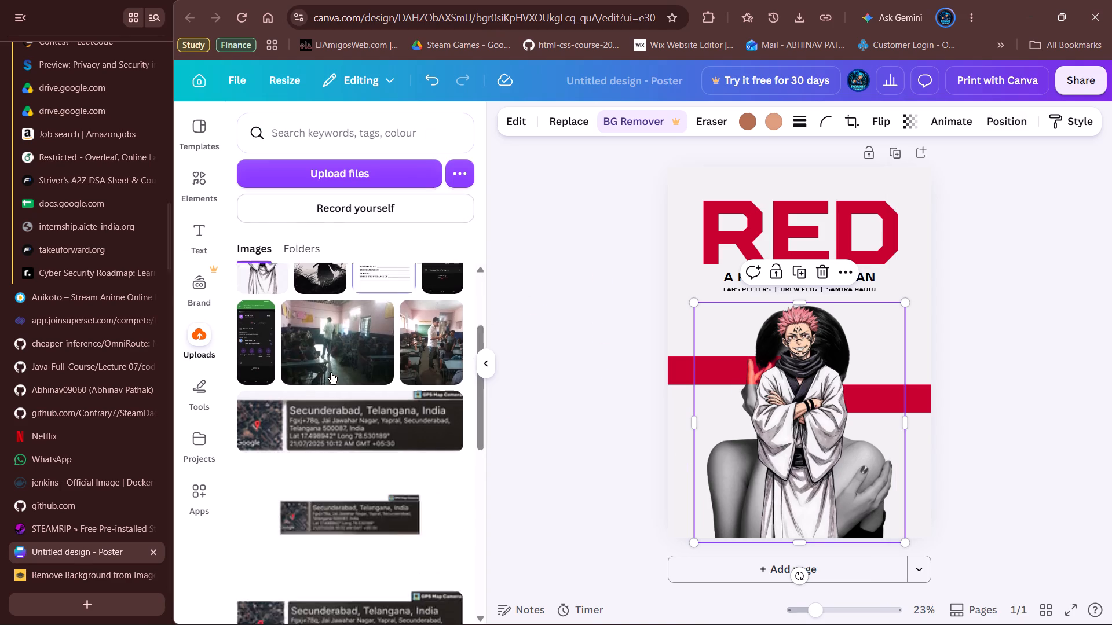
scroll(331, 373, down, 2)
scroll(331, 373, up, 5)
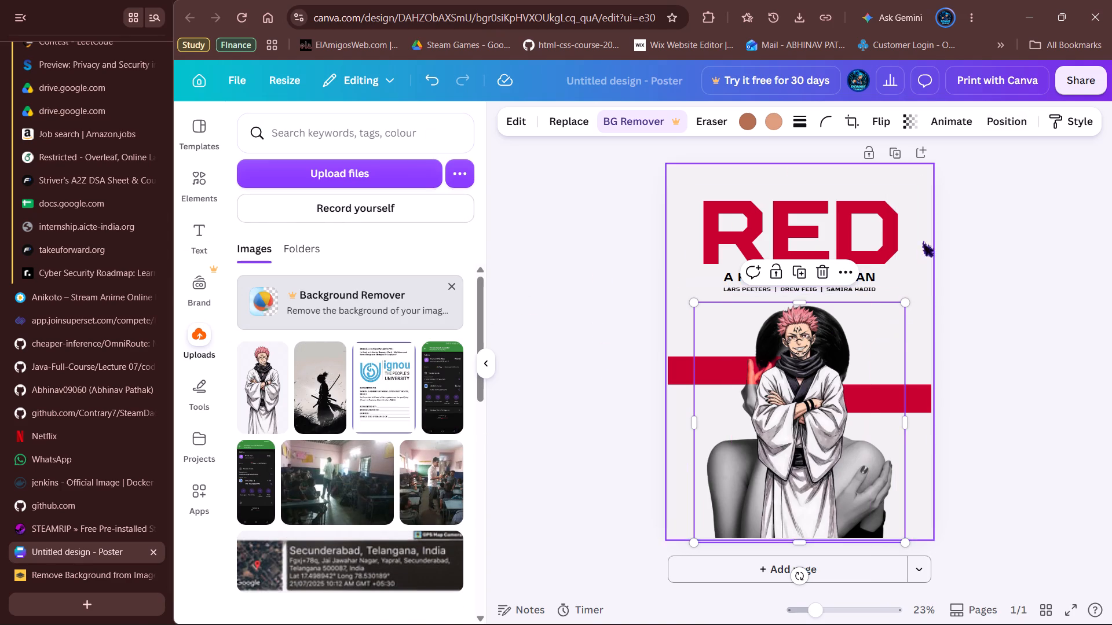
scroll(838, 113, left, 3)
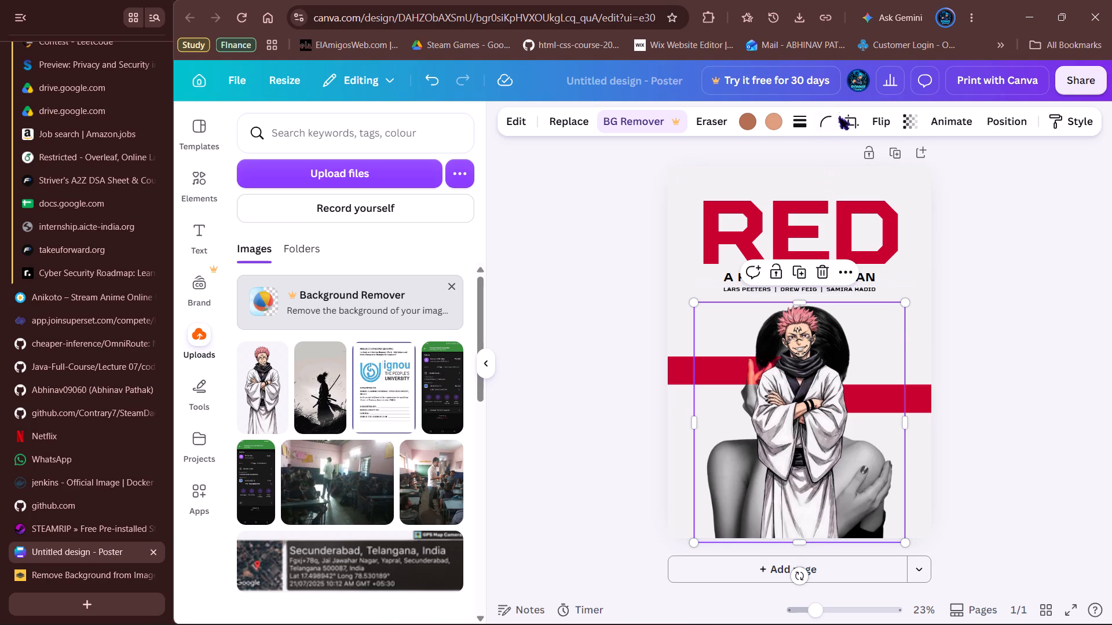
click(851, 274)
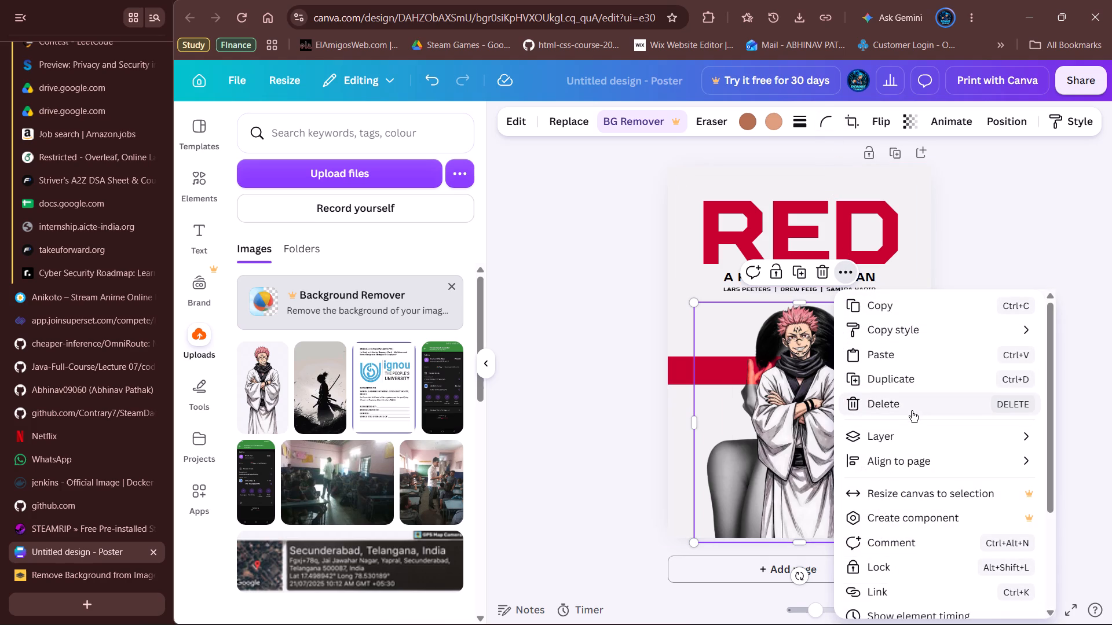
scroll(900, 565, down, 3)
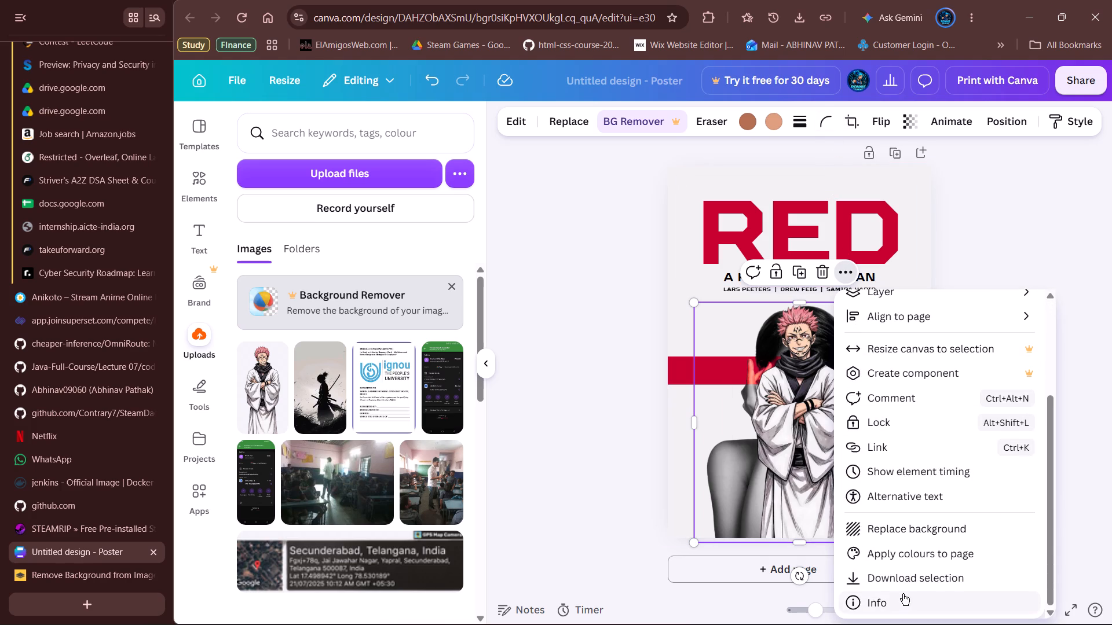
click(824, 271)
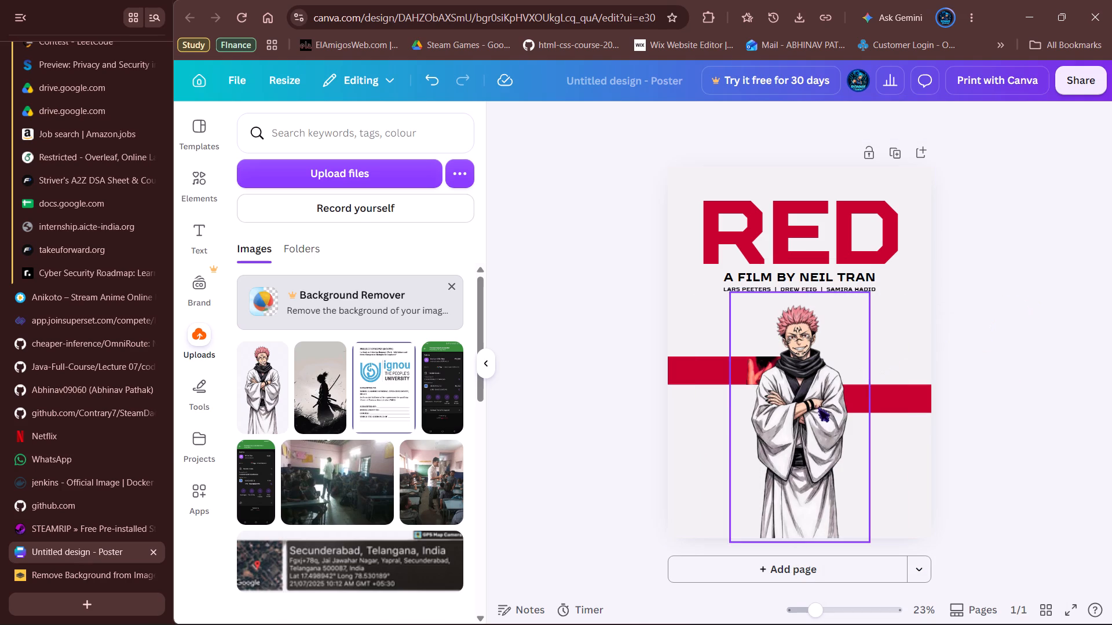
Nudge Sukuna slightly to the left and slide the upper red bar rightwards at the same height, so it passes behind him.
drag(818, 405, 812, 405)
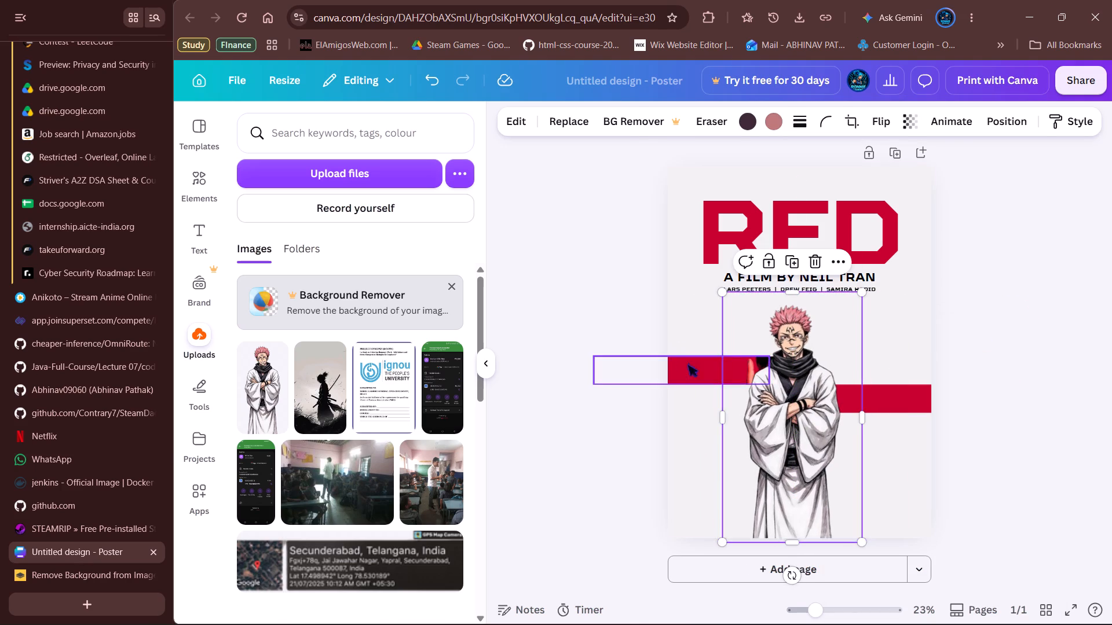
click(687, 360)
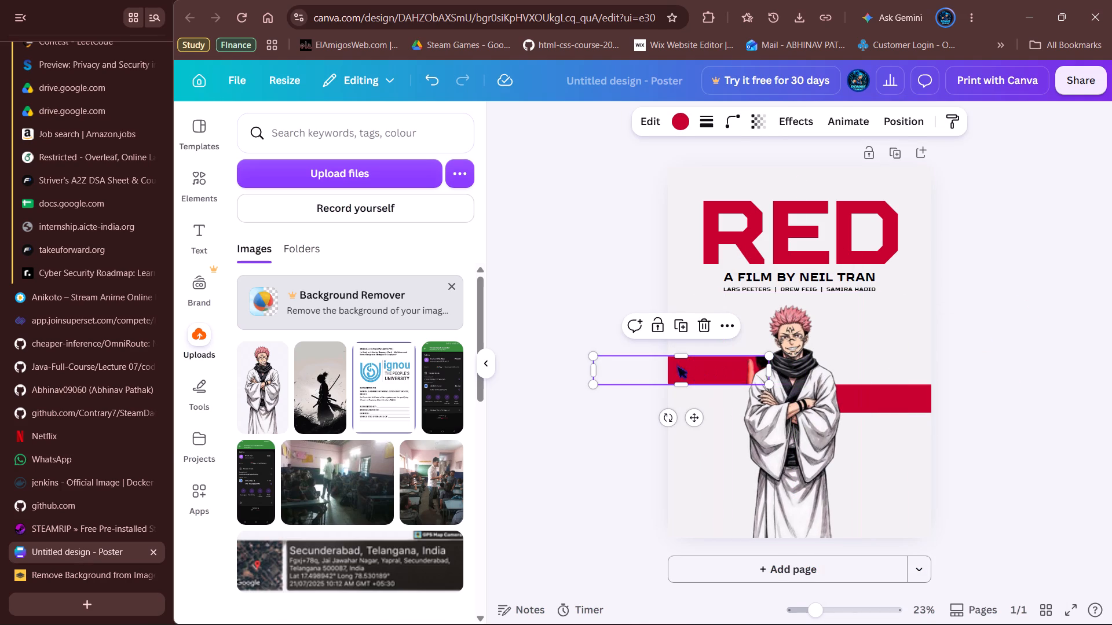
drag(676, 362, 738, 361)
drag(678, 368, 717, 366)
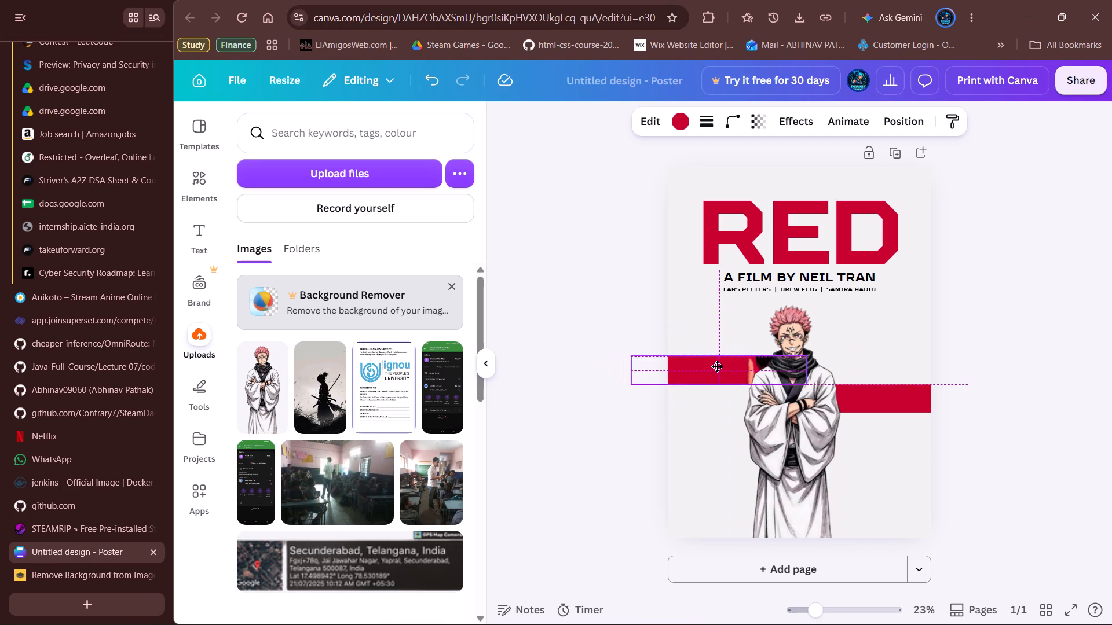
drag(717, 366, 731, 368)
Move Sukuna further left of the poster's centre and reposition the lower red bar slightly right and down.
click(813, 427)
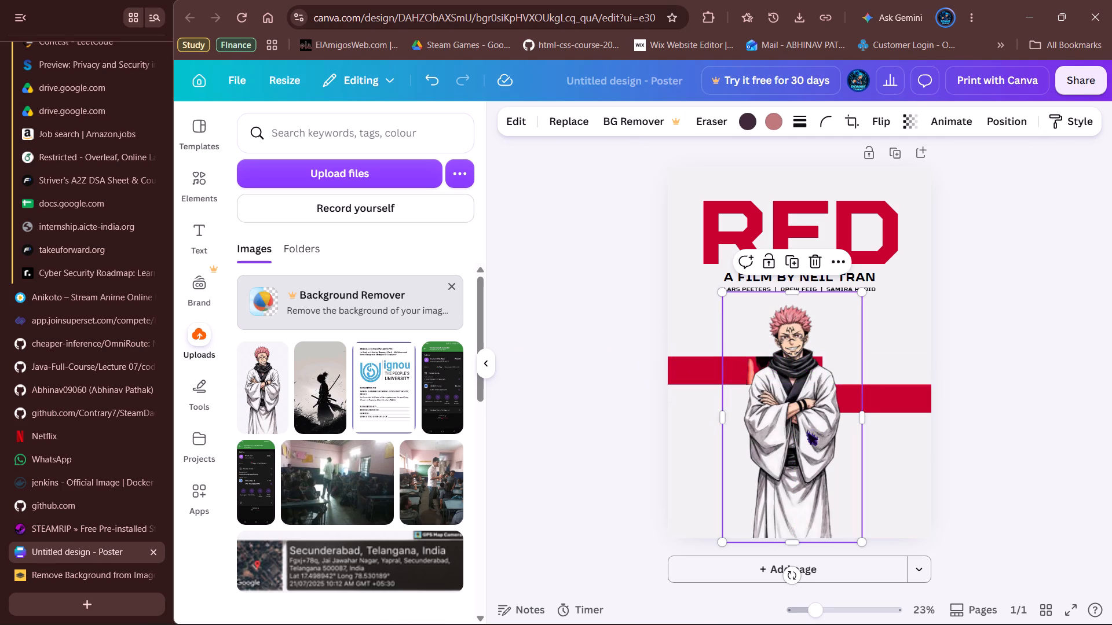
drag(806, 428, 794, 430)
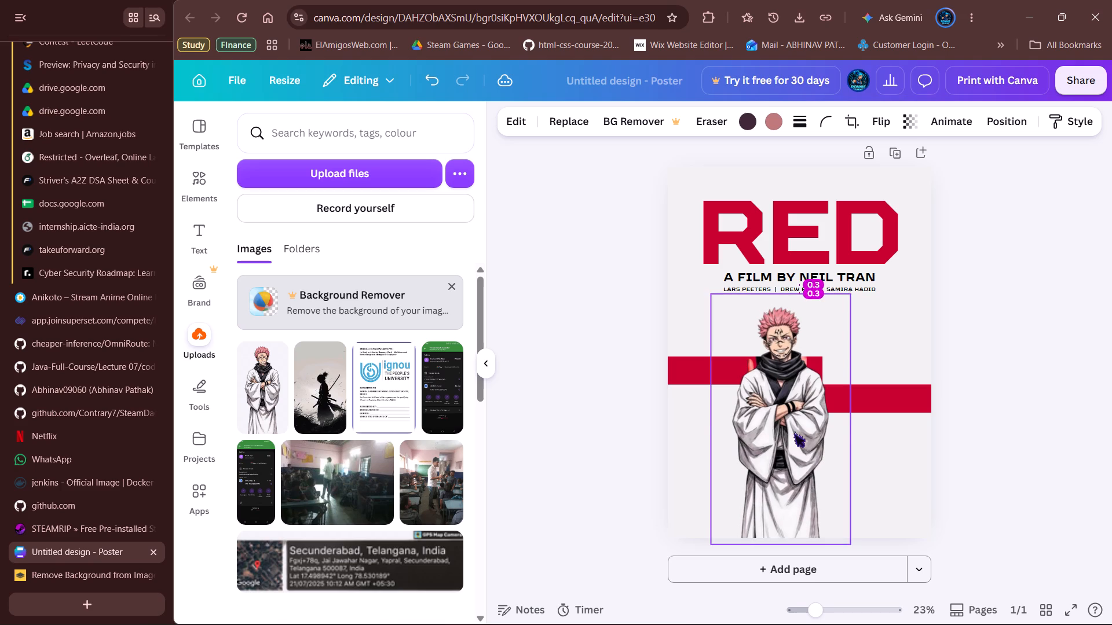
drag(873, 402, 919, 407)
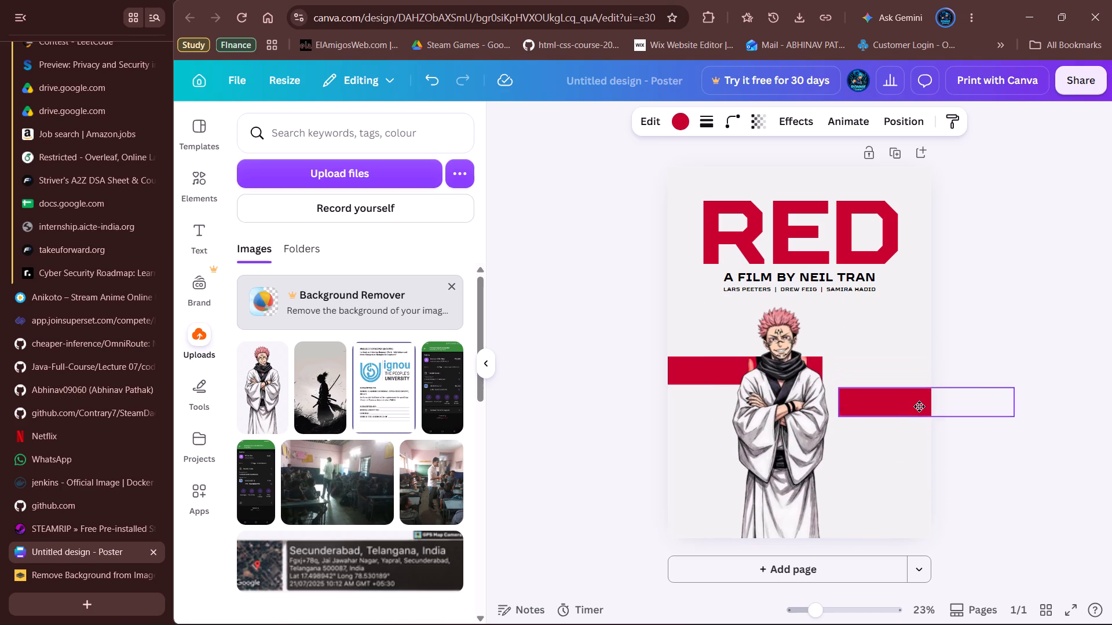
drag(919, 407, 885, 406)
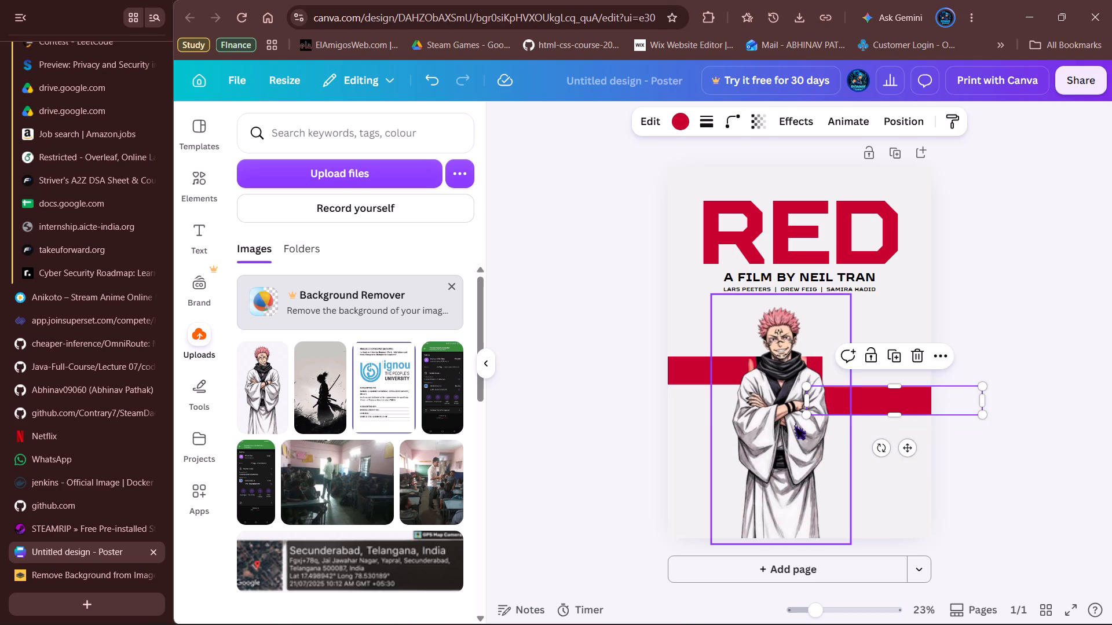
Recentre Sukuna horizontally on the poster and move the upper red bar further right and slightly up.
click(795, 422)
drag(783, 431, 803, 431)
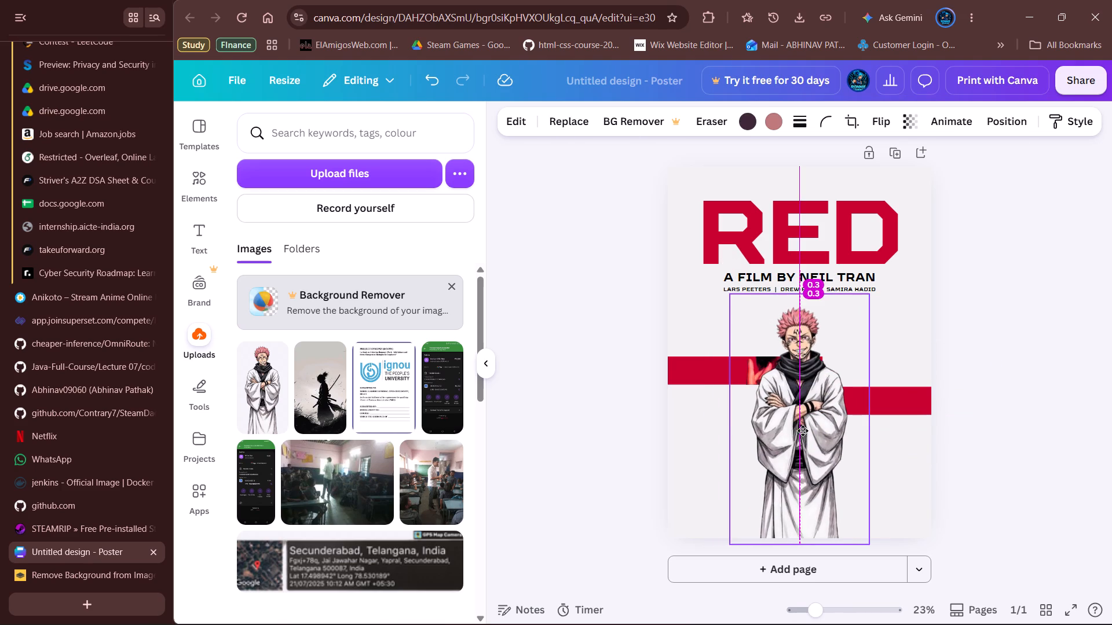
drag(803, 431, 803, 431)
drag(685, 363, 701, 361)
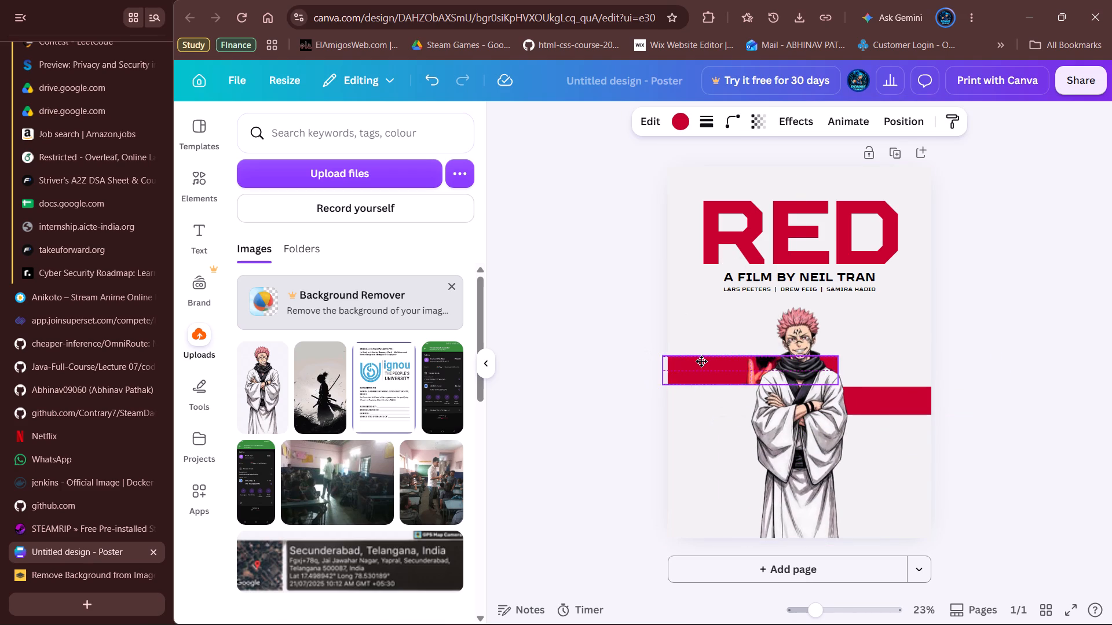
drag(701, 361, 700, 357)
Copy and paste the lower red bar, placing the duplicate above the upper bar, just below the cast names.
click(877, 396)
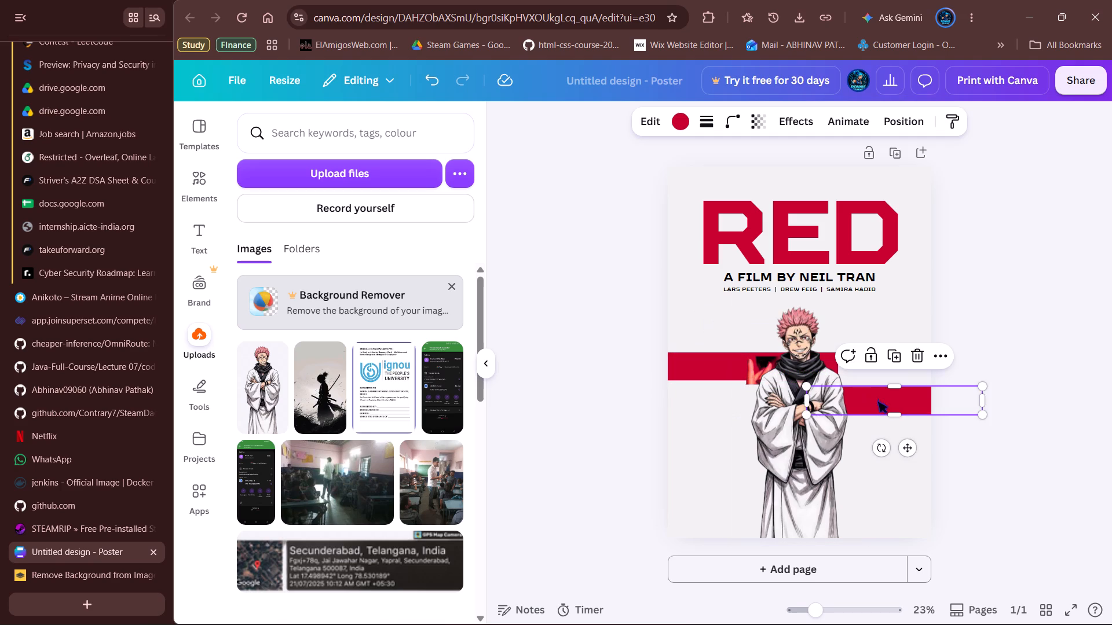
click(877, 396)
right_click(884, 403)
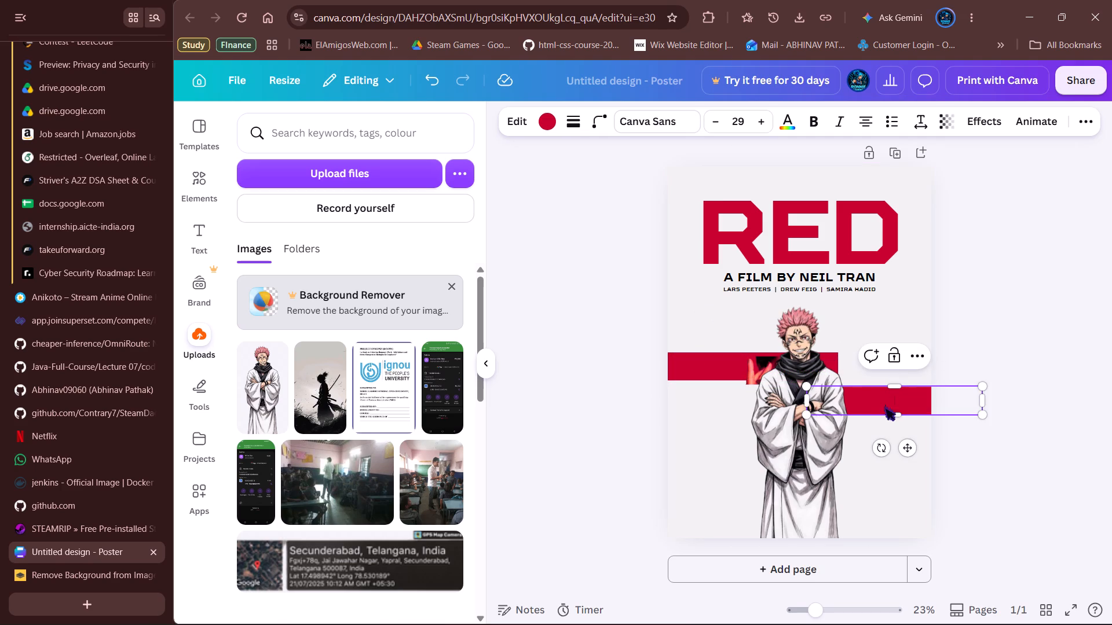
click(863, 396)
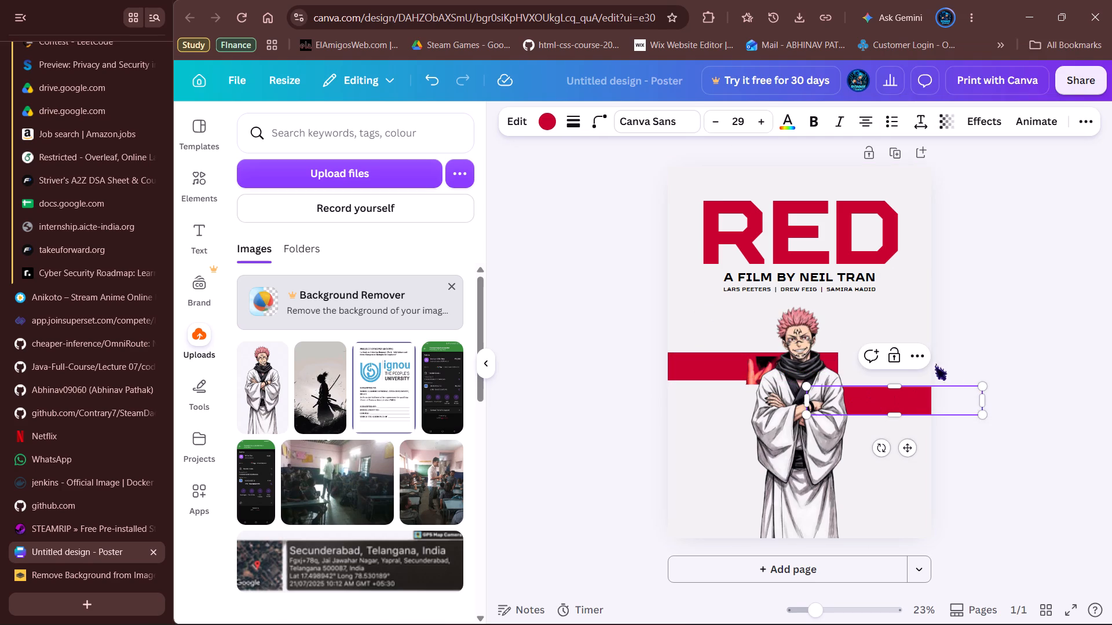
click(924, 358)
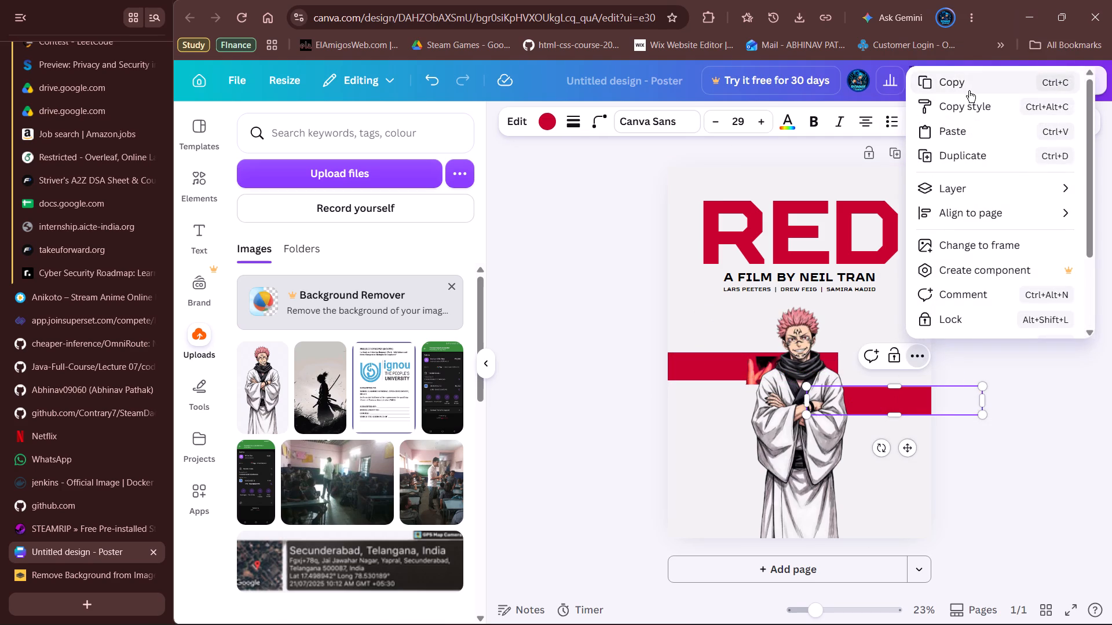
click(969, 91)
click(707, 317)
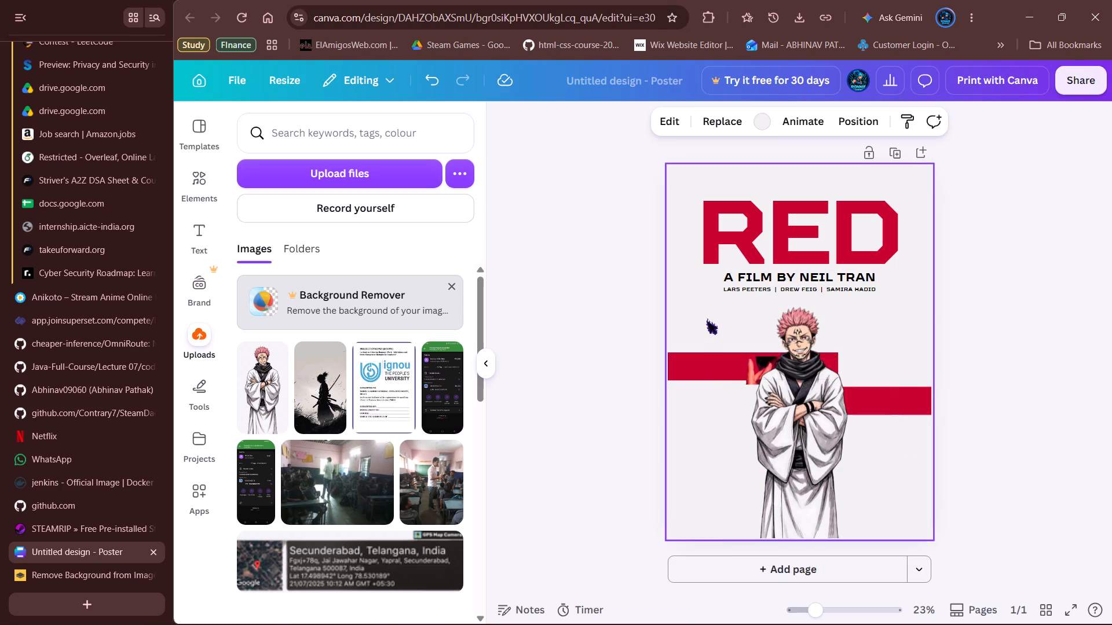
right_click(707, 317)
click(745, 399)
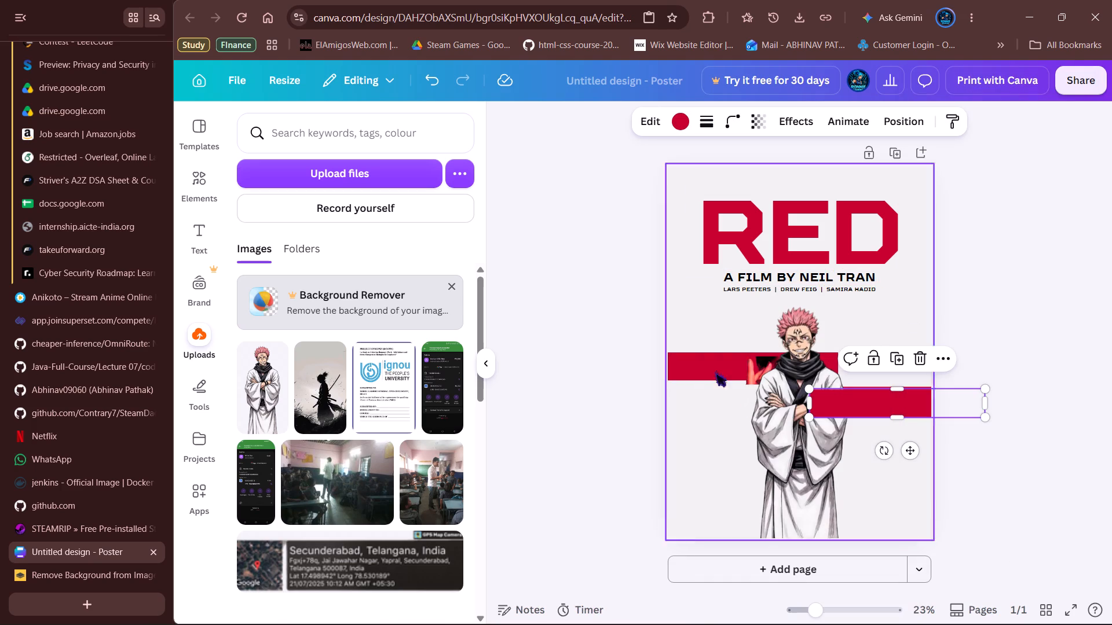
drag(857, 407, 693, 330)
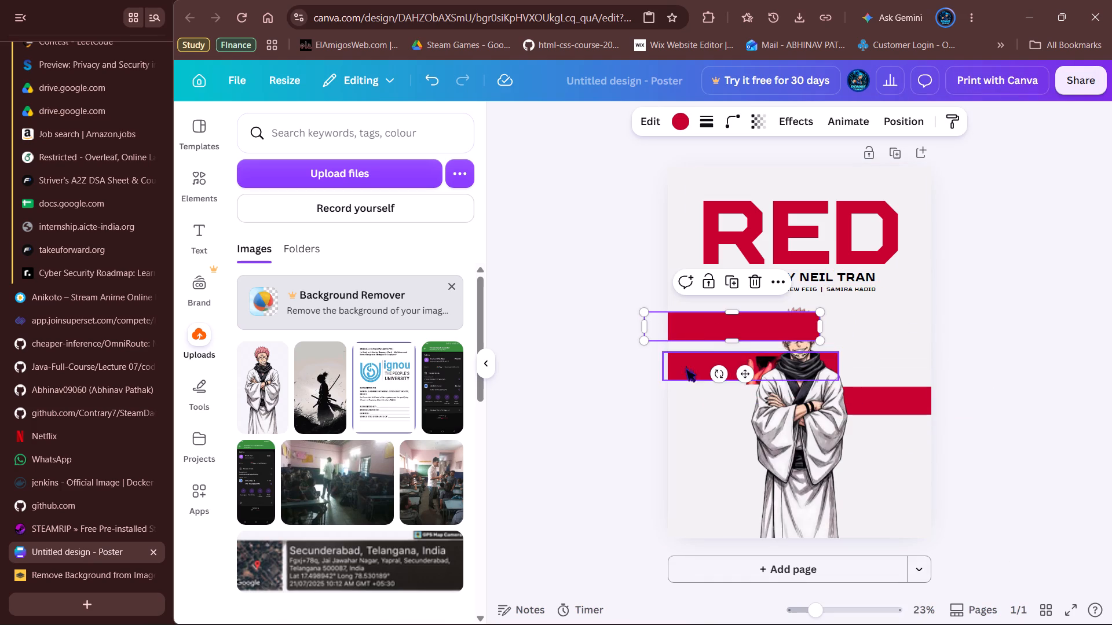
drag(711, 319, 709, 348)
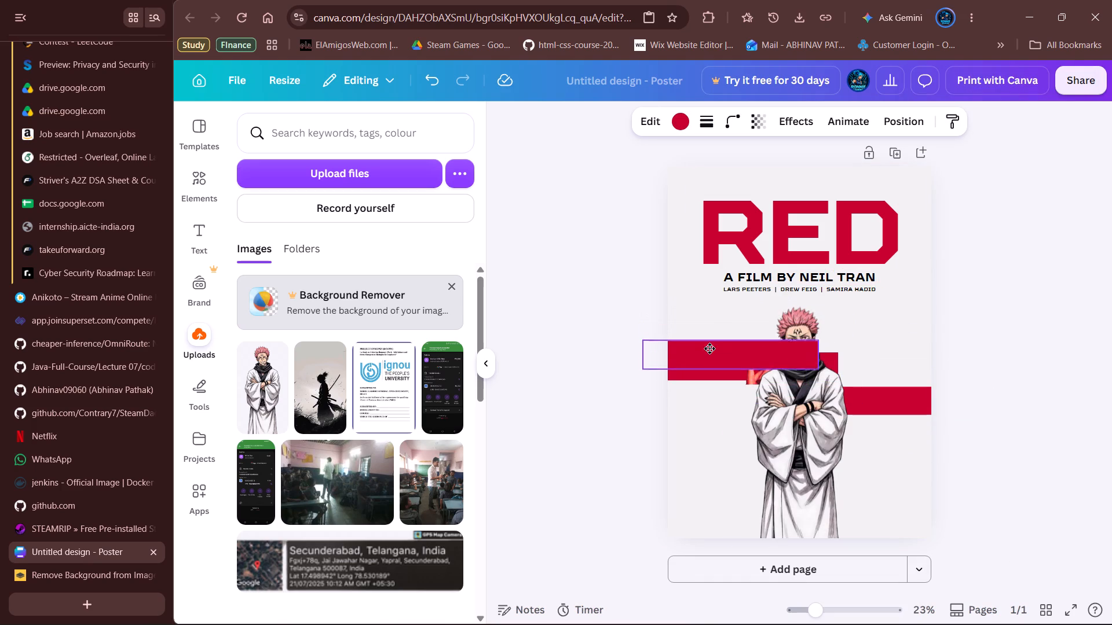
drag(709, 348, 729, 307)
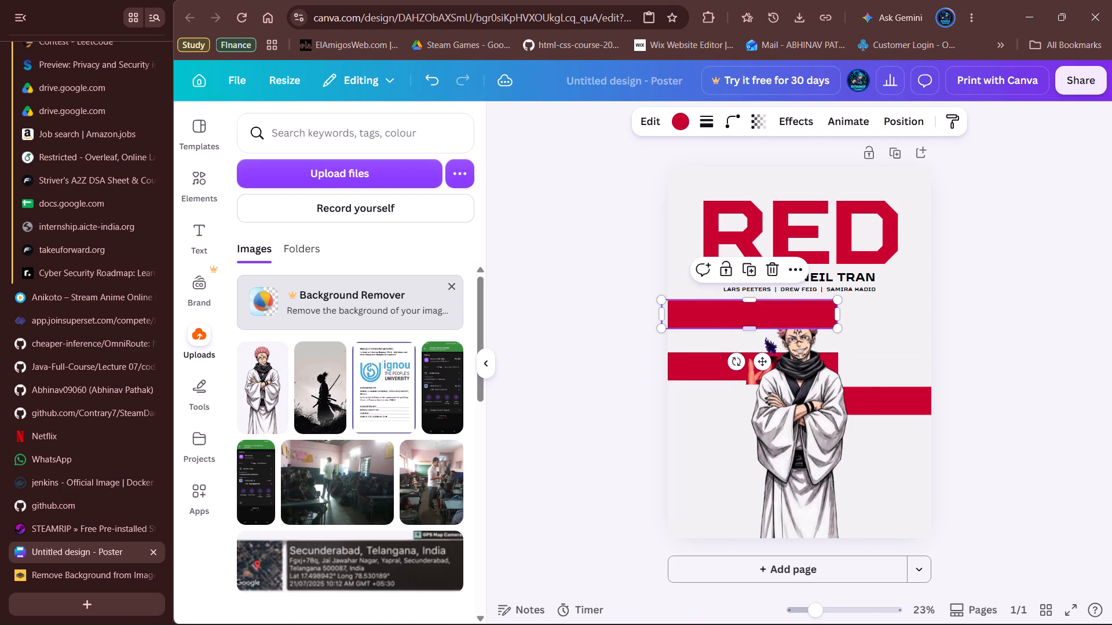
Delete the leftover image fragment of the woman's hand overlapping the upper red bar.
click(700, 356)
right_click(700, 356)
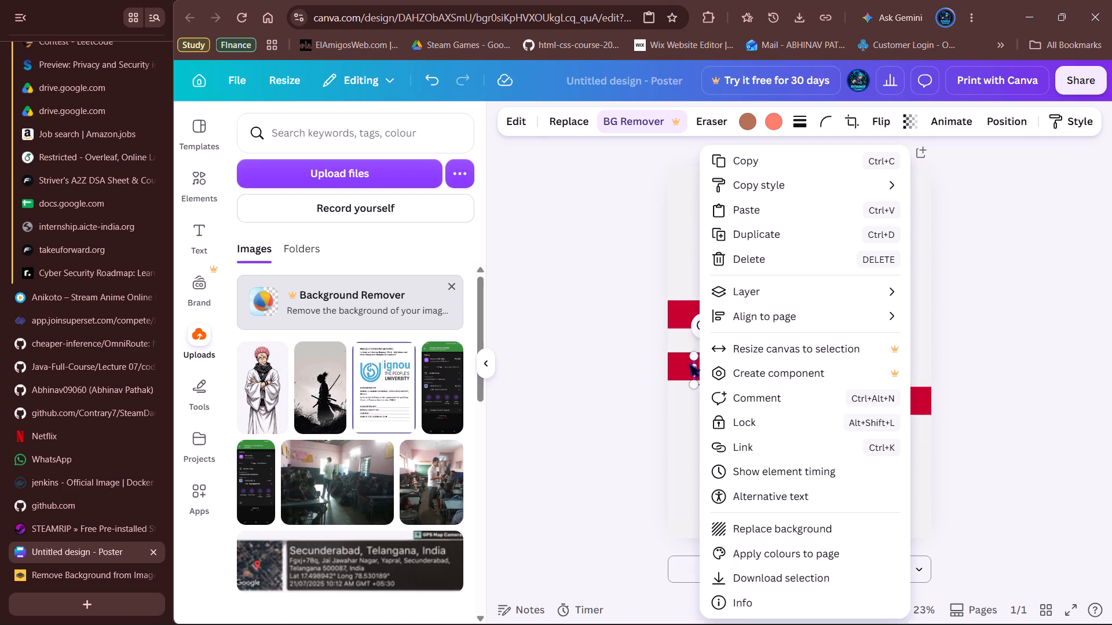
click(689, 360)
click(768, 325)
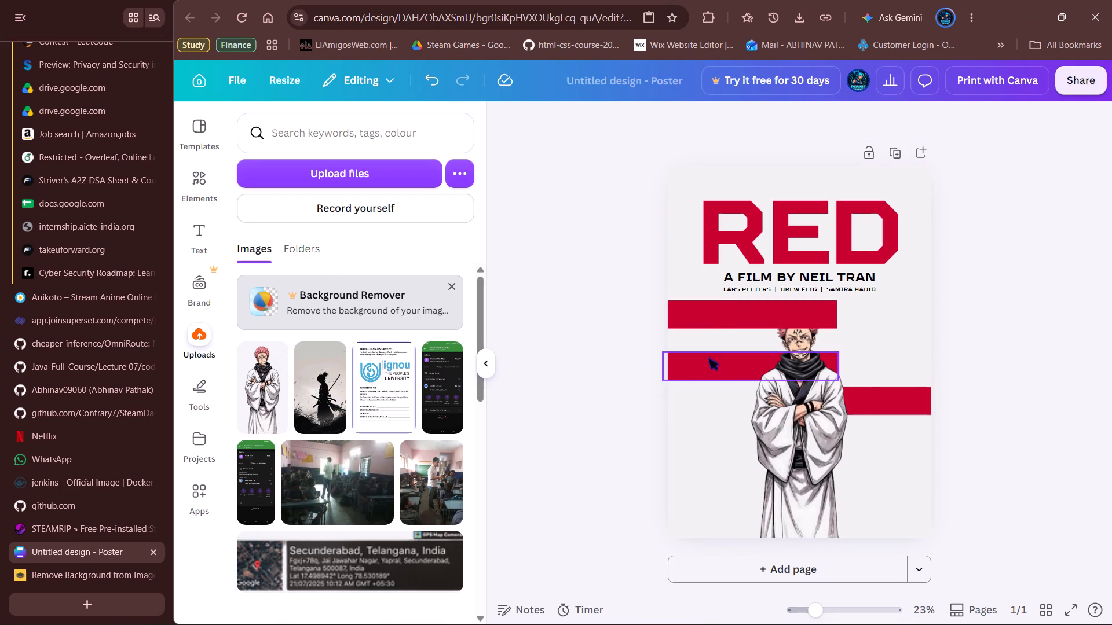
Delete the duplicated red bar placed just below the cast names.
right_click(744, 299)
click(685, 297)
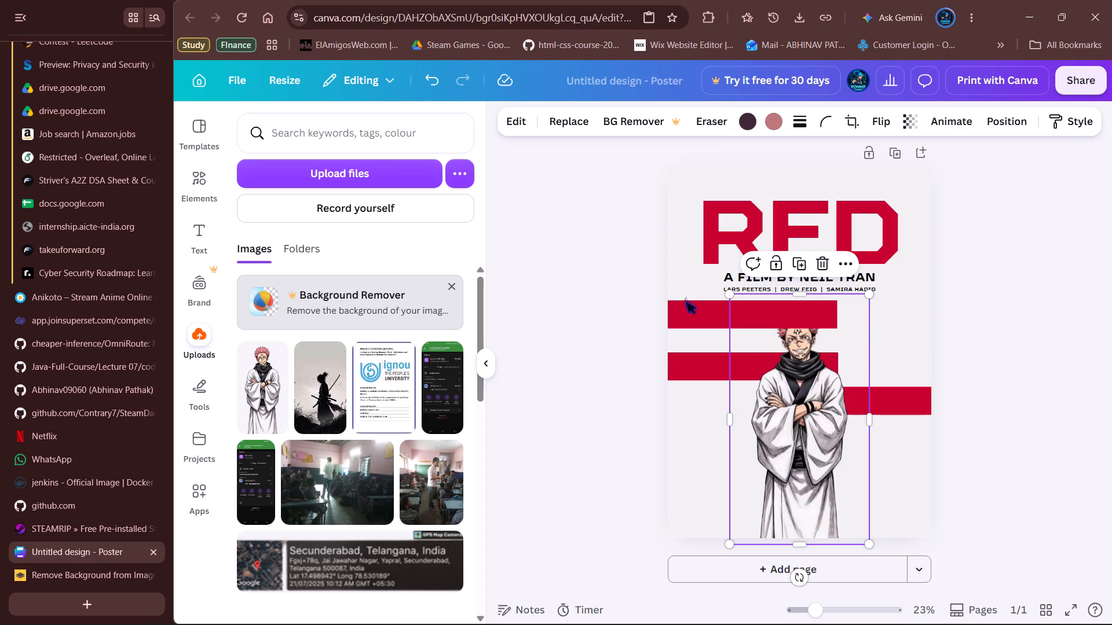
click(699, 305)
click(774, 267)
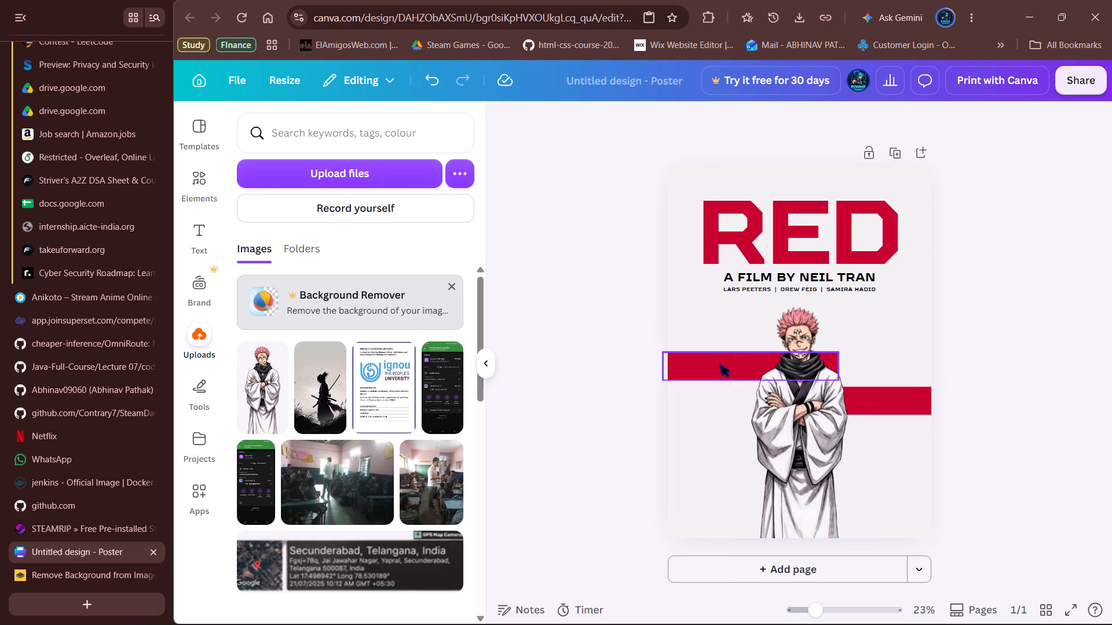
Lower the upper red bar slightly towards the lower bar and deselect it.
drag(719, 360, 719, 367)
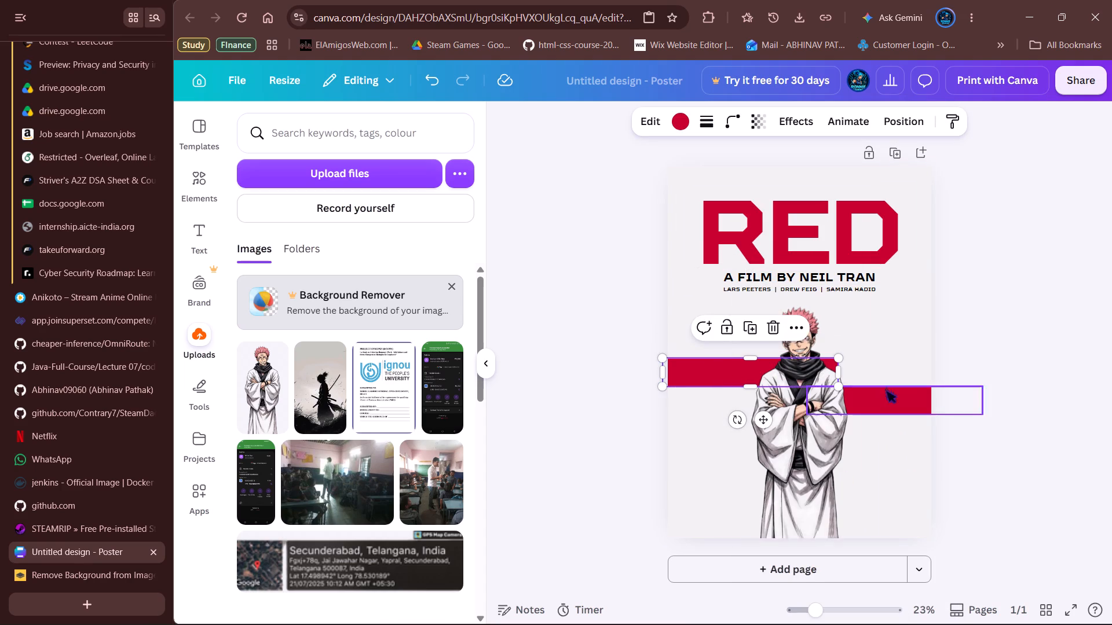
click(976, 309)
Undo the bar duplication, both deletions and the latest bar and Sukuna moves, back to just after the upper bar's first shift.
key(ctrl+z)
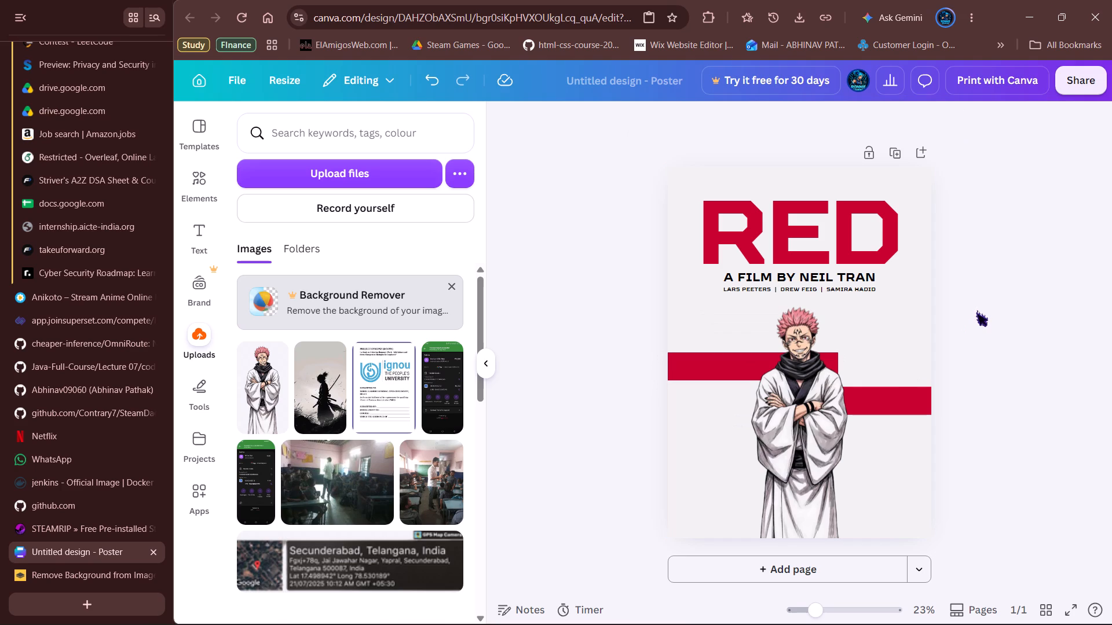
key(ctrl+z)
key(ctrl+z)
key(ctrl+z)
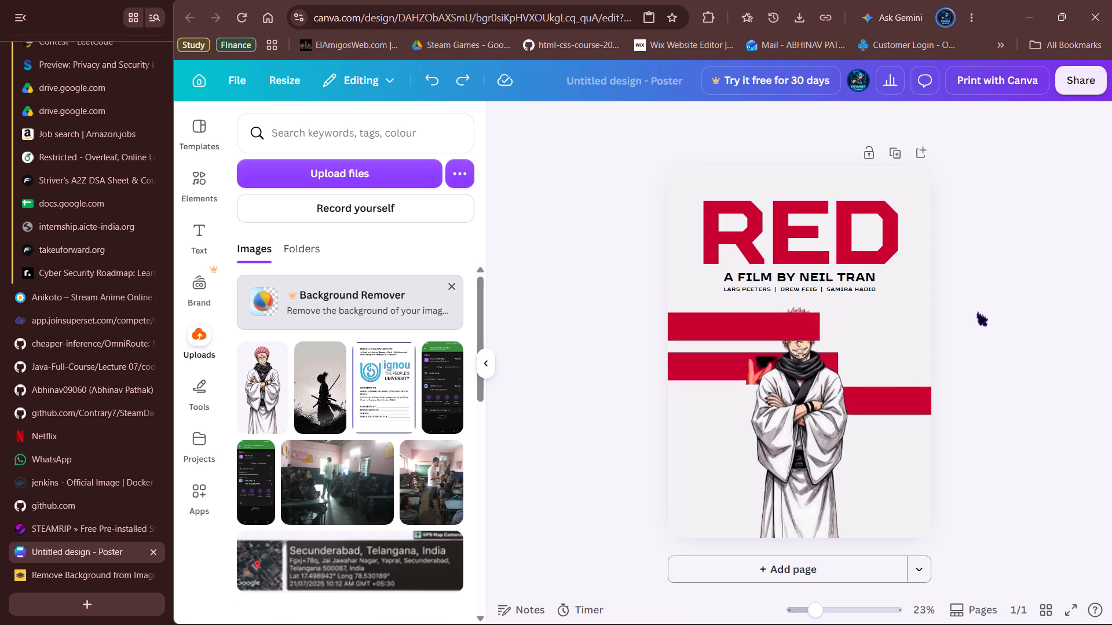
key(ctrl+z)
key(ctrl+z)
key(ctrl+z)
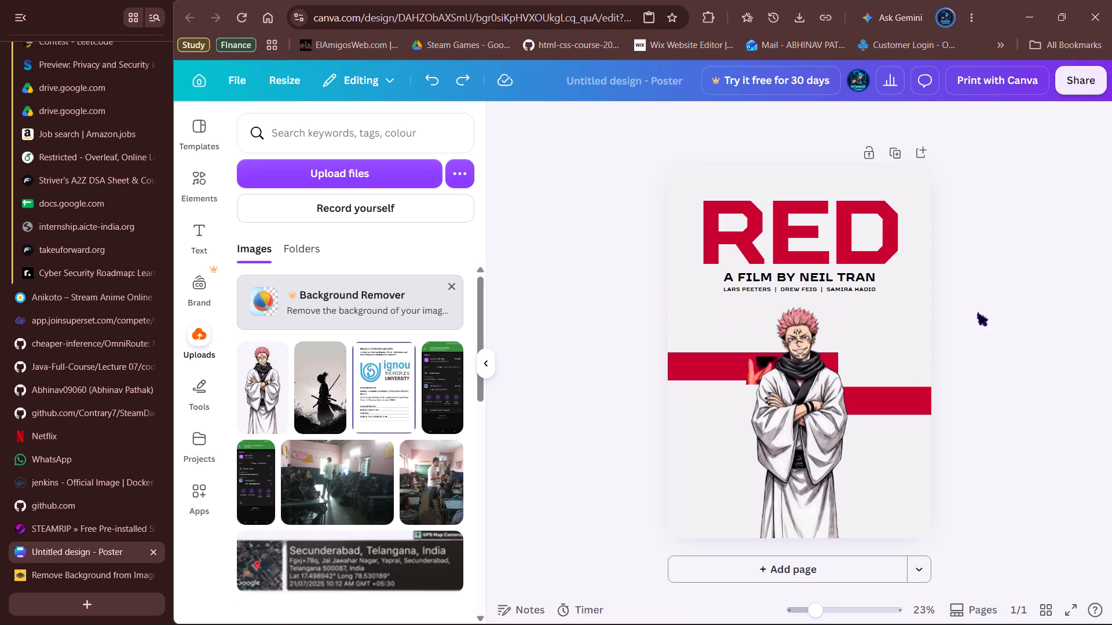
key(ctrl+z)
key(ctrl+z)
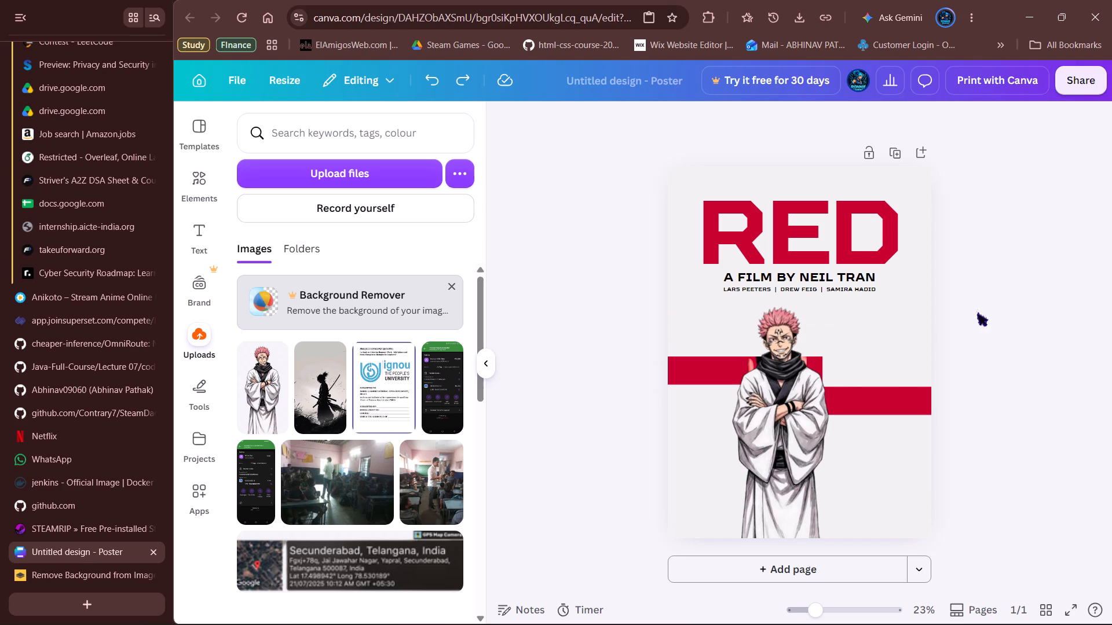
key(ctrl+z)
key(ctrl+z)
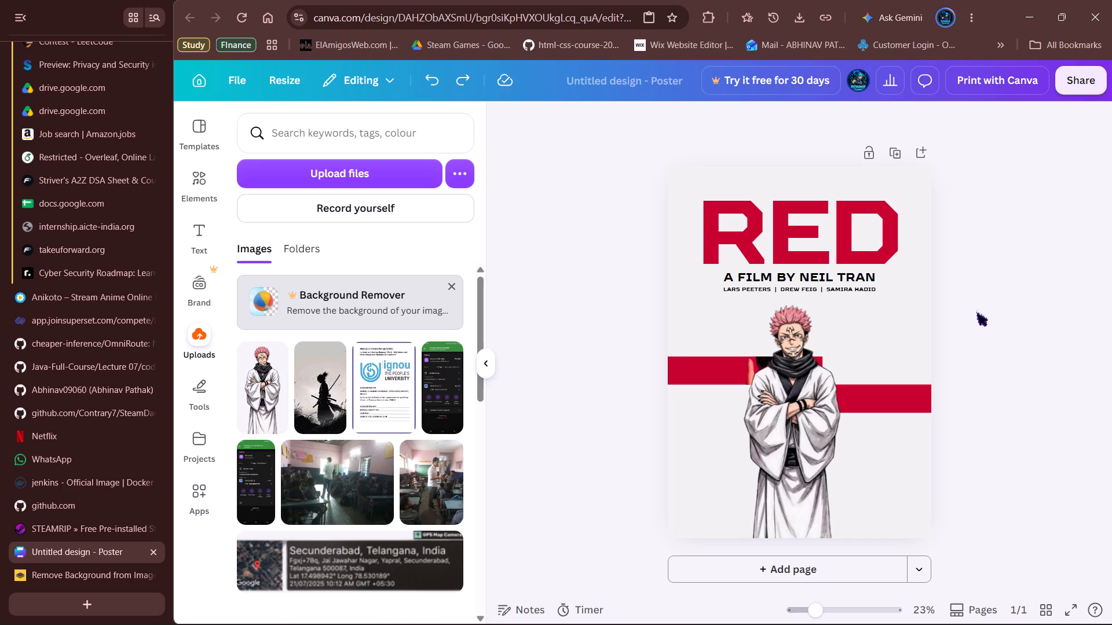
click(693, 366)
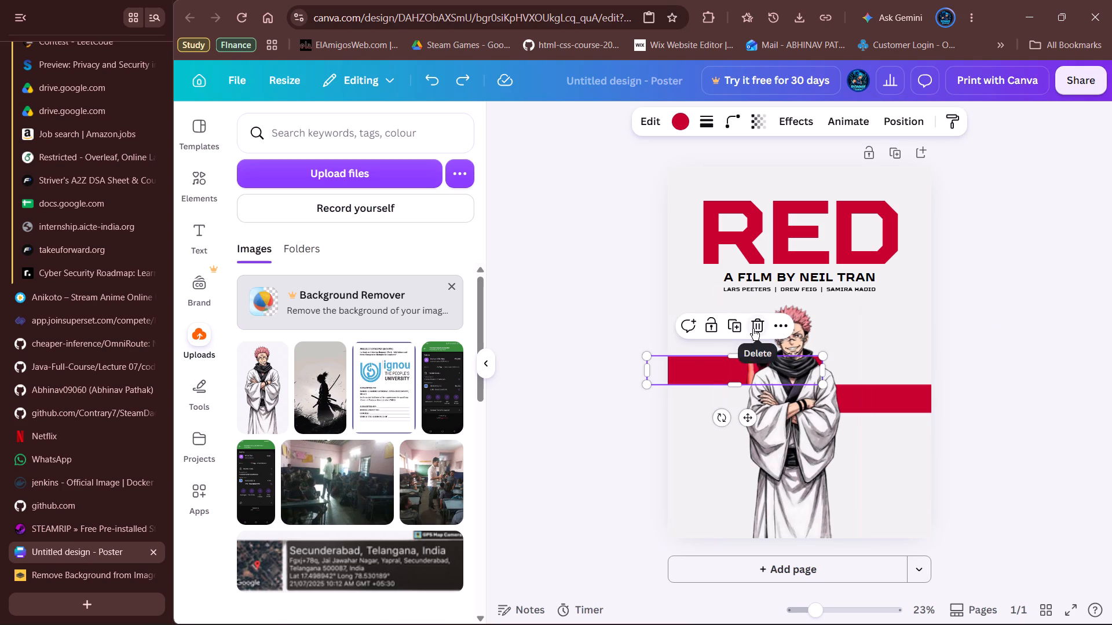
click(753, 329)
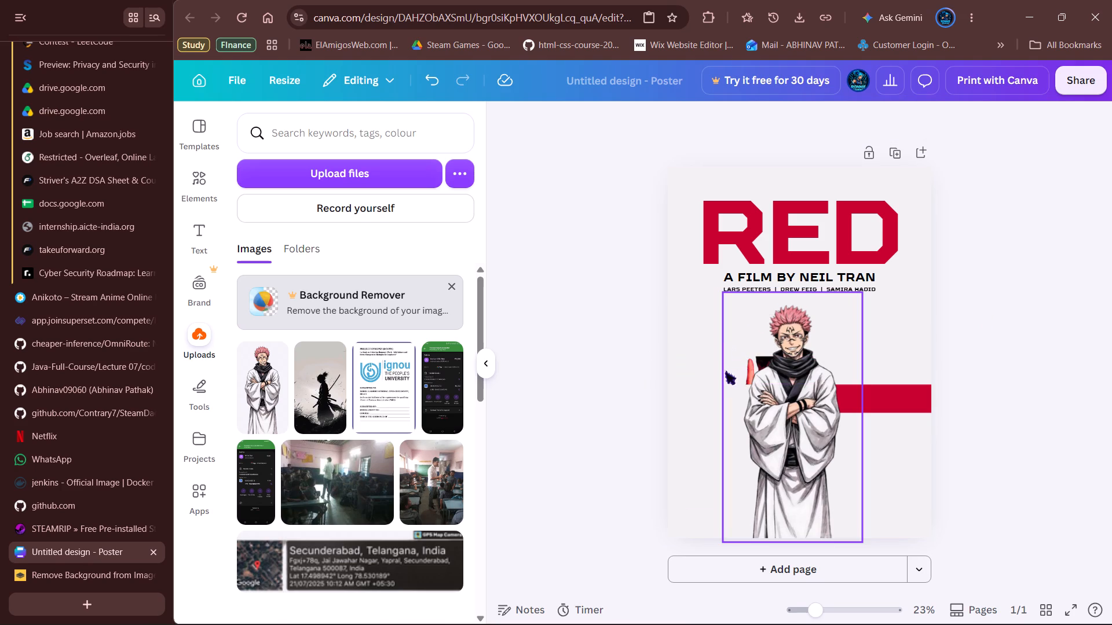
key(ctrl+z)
Delete the leftover image fragment of the woman's hand overlapping the upper red bar and deselect everything.
click(758, 364)
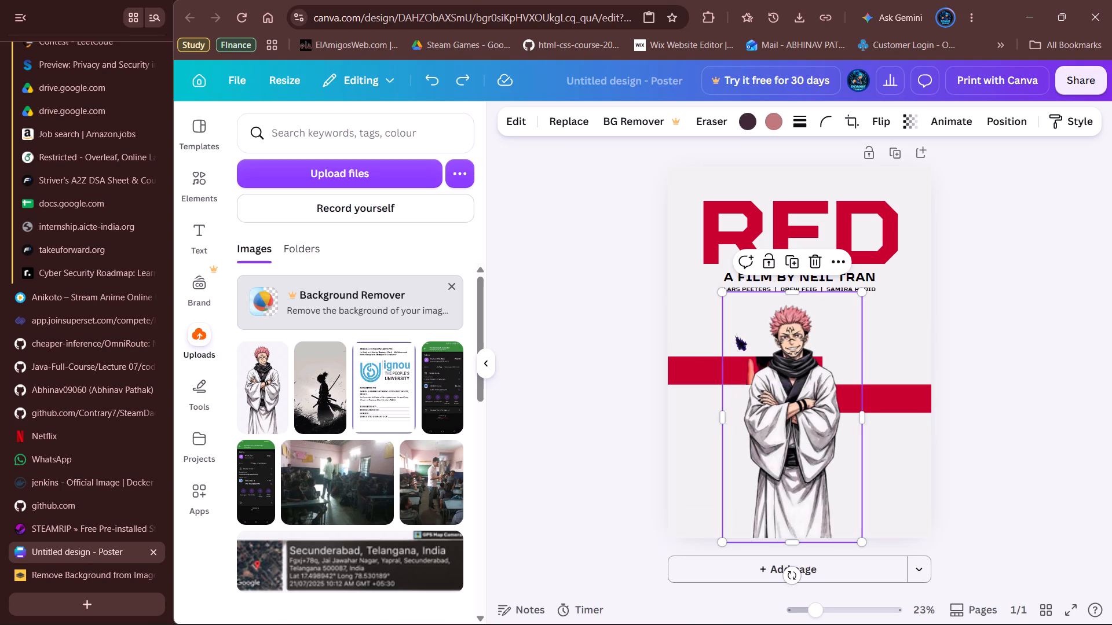
click(682, 326)
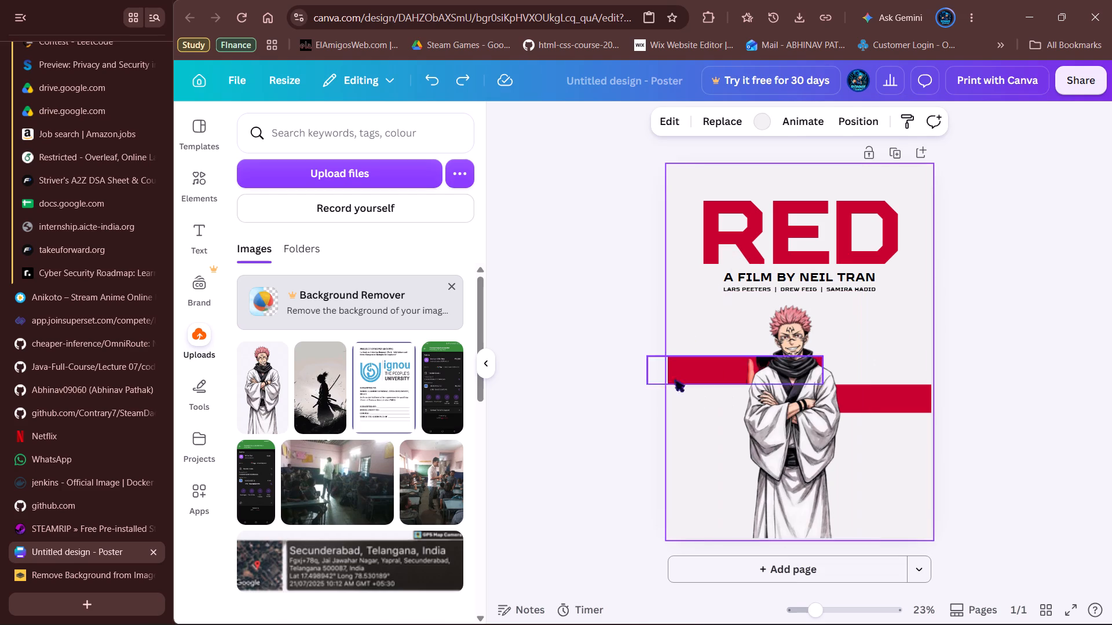
click(688, 362)
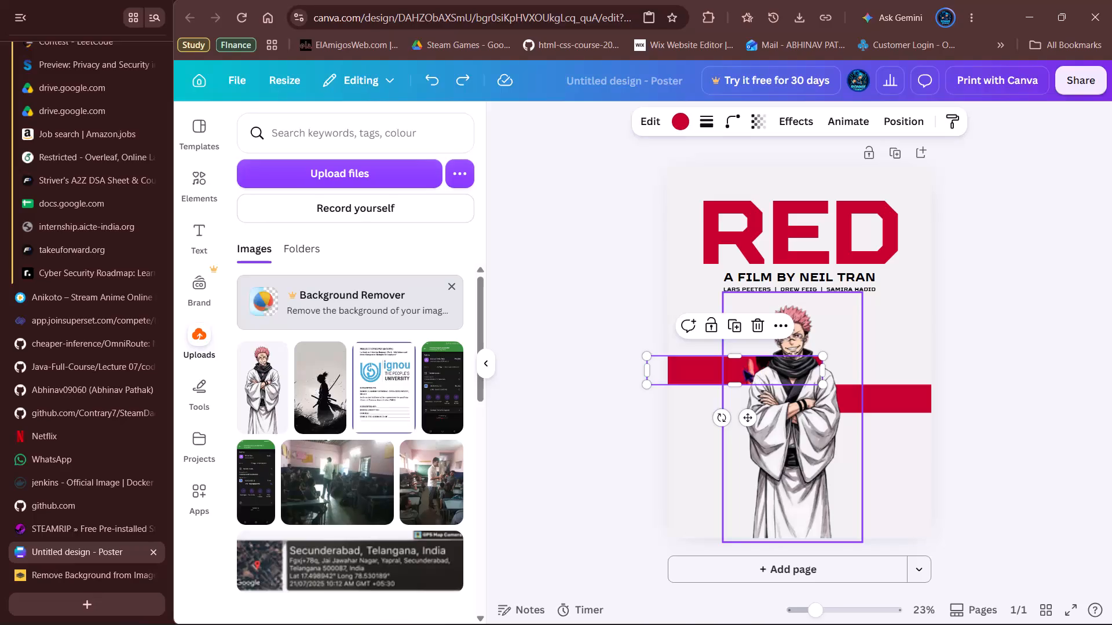
click(740, 366)
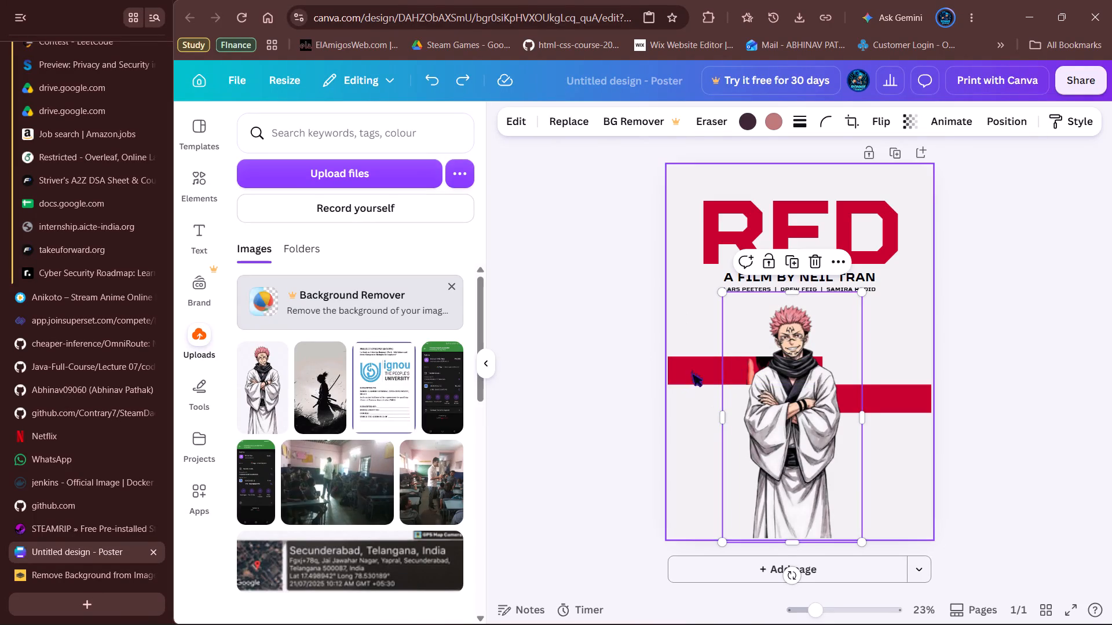
click(692, 369)
click(713, 365)
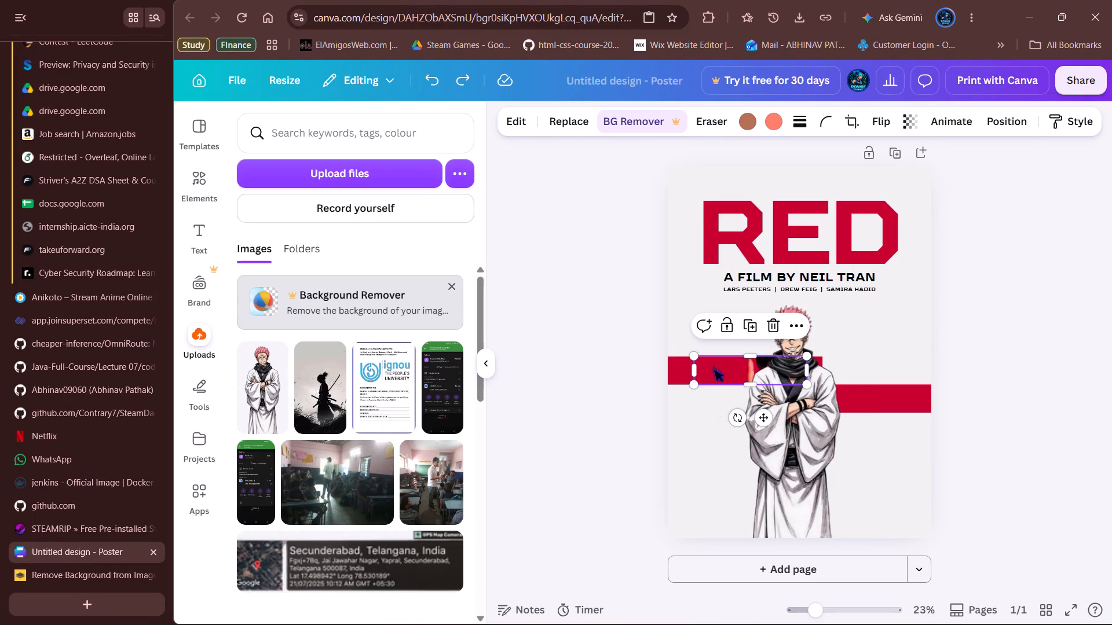
key(Delete)
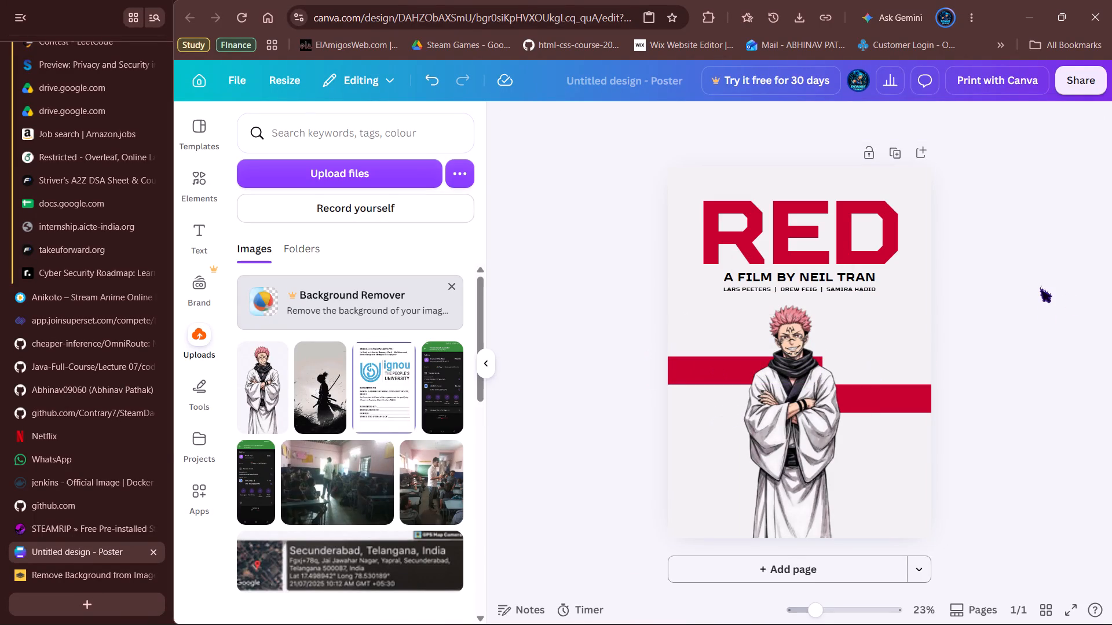
click(1031, 280)
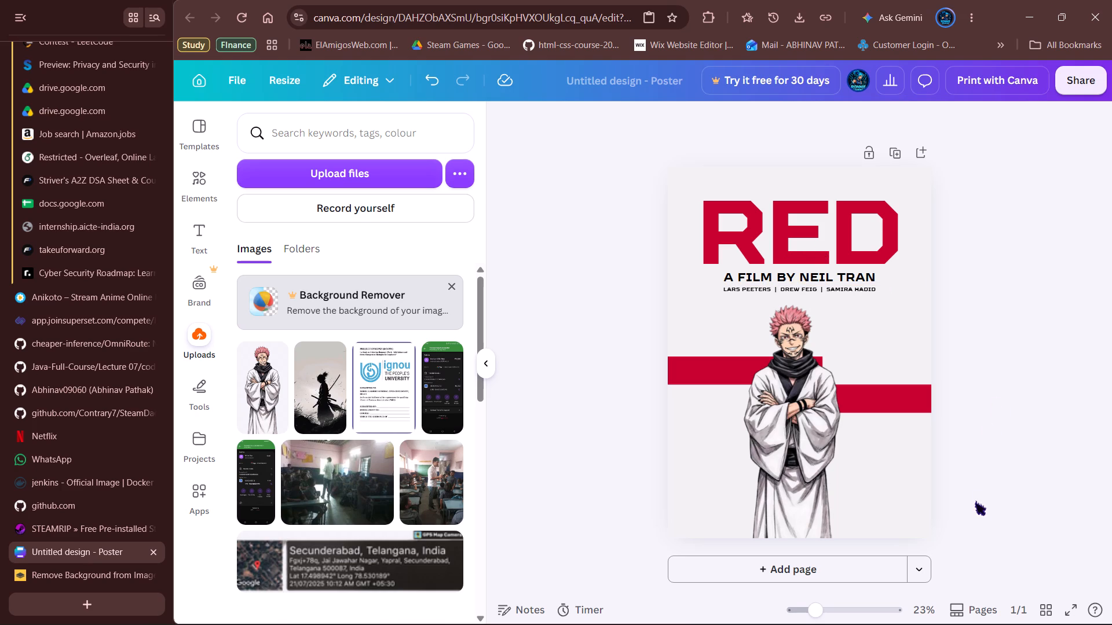
key(shift+super+s)
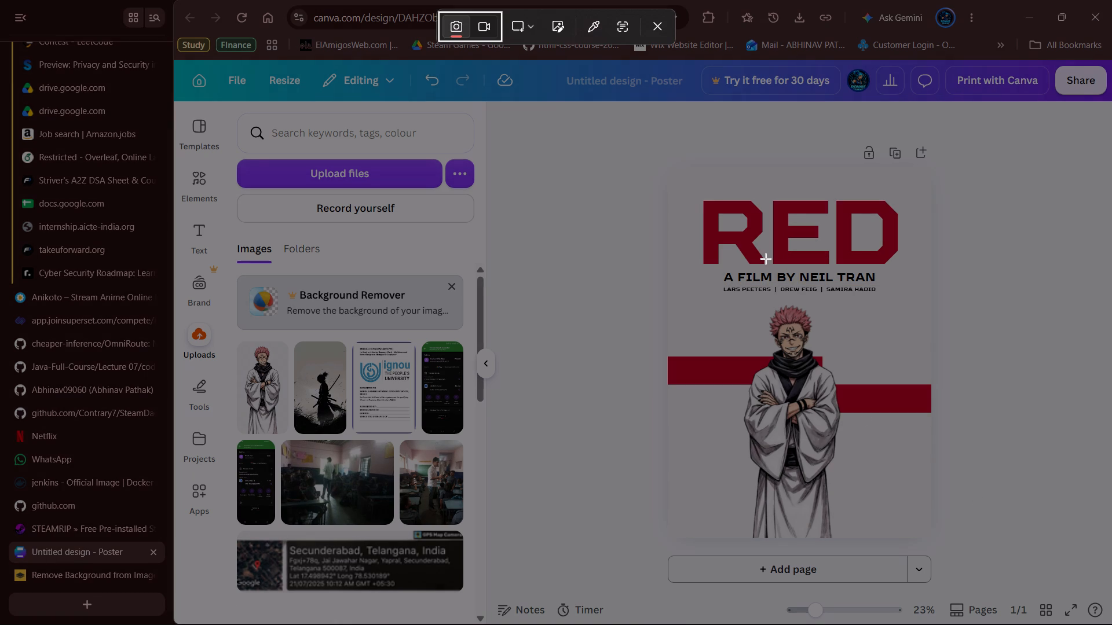
drag(659, 150, 862, 175)
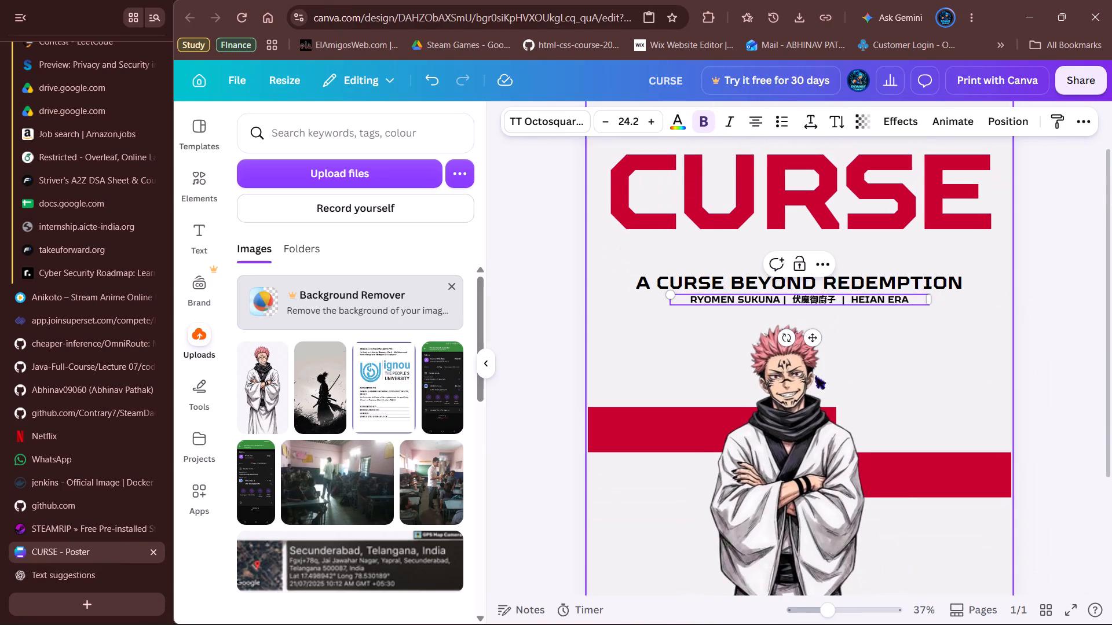
click(1006, 314)
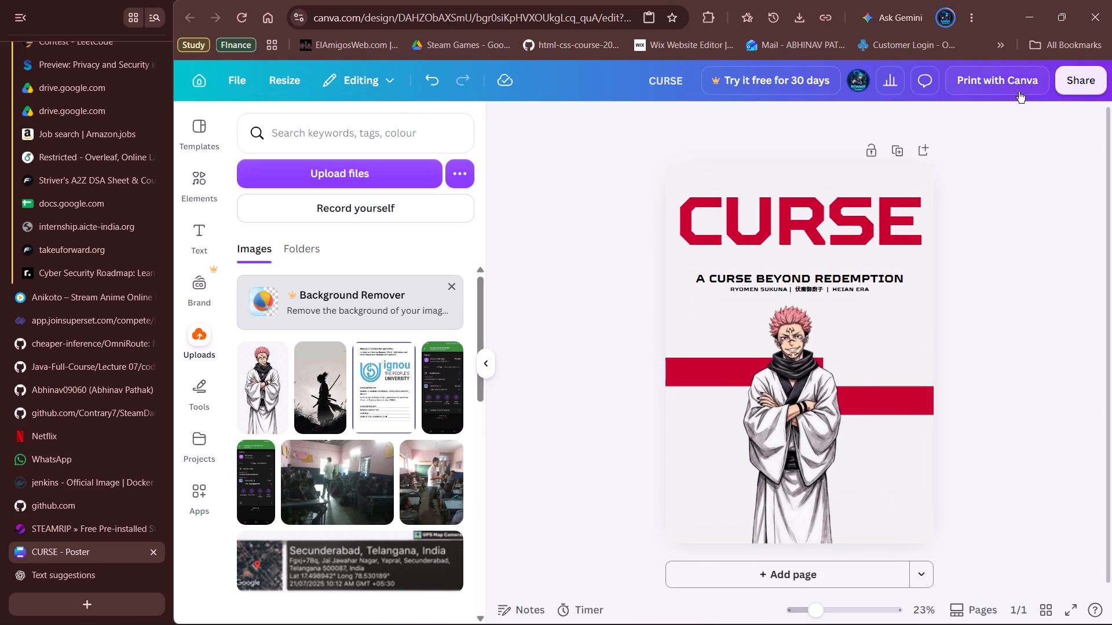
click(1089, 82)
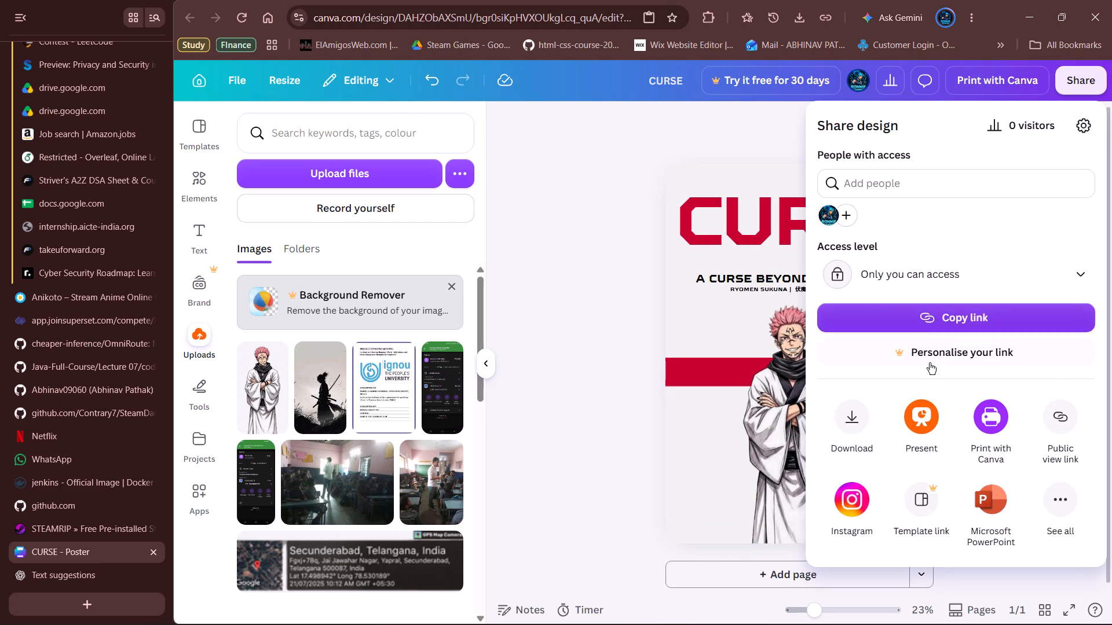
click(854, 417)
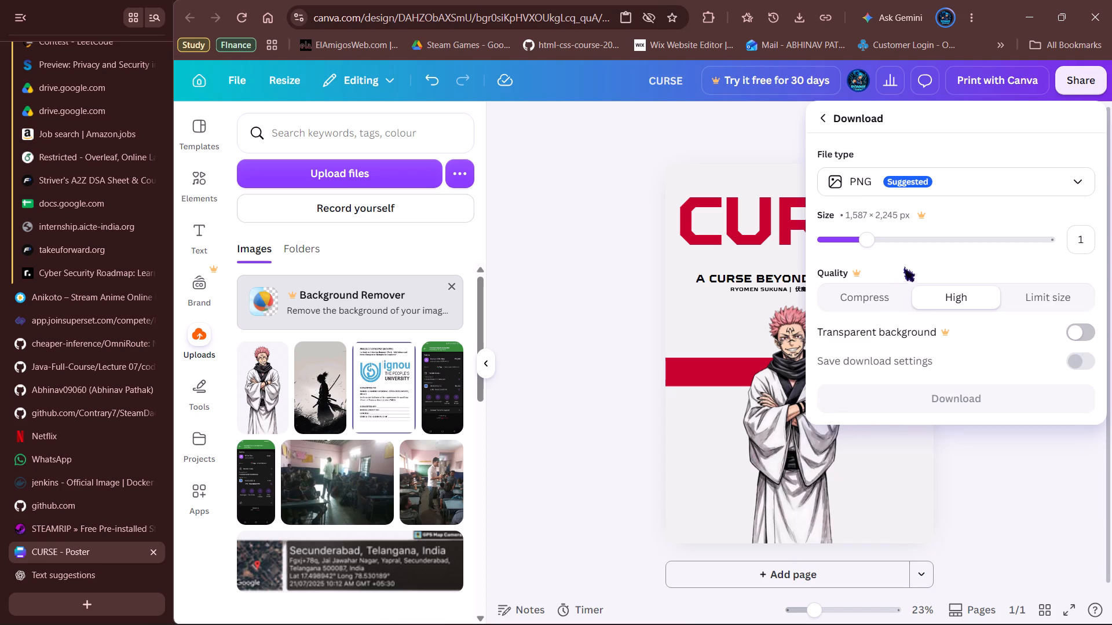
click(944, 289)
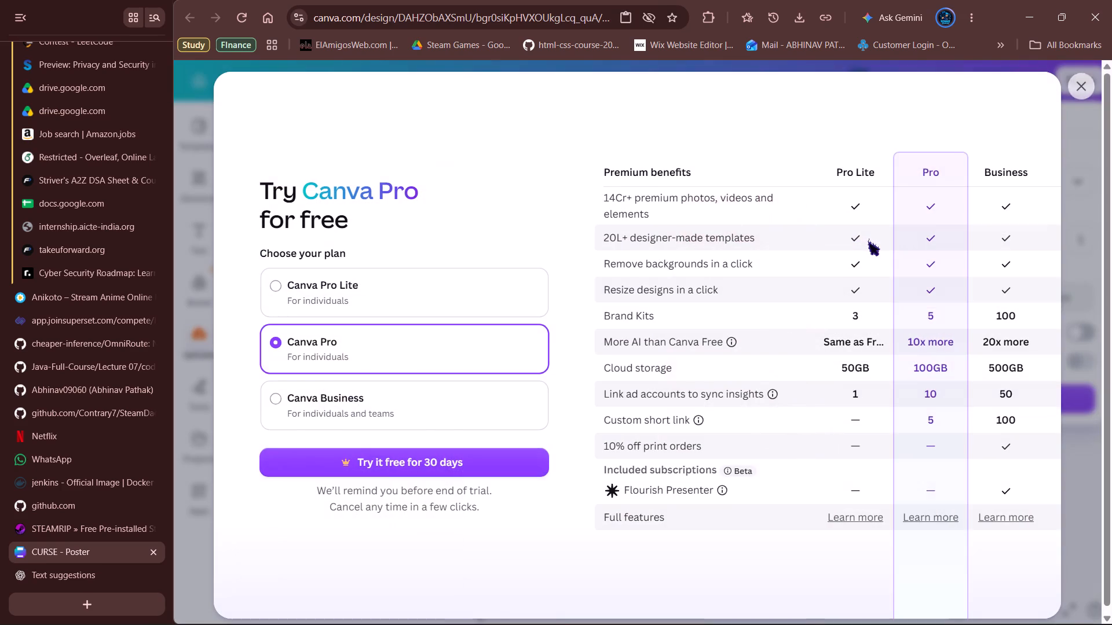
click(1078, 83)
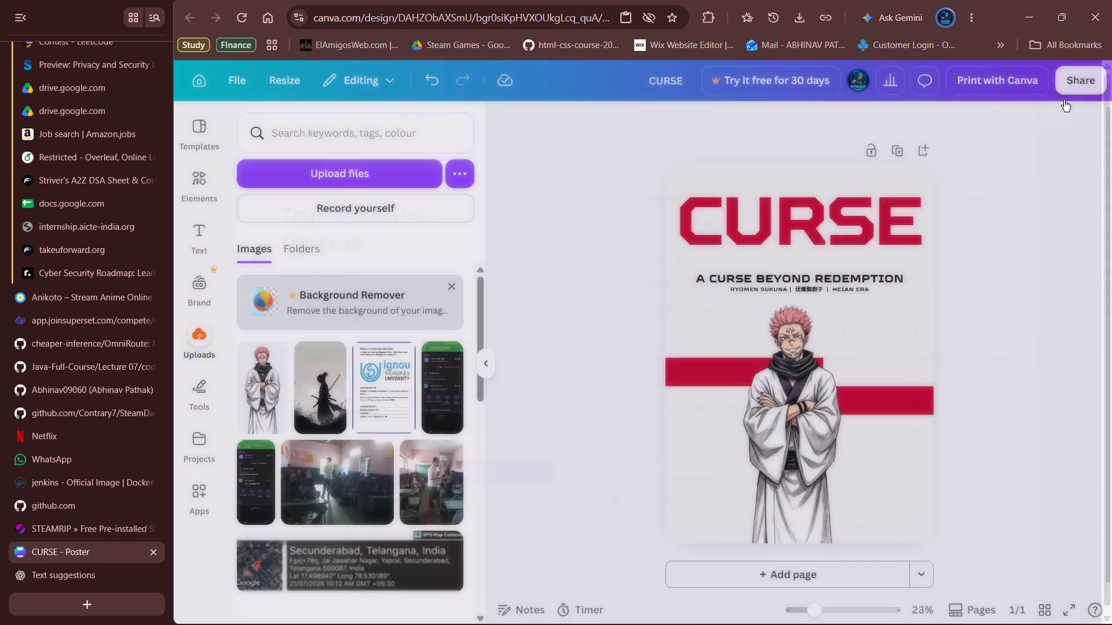
Download the poster as a PNG and save it as CURSE.png in the Downloads folder.
click(1078, 75)
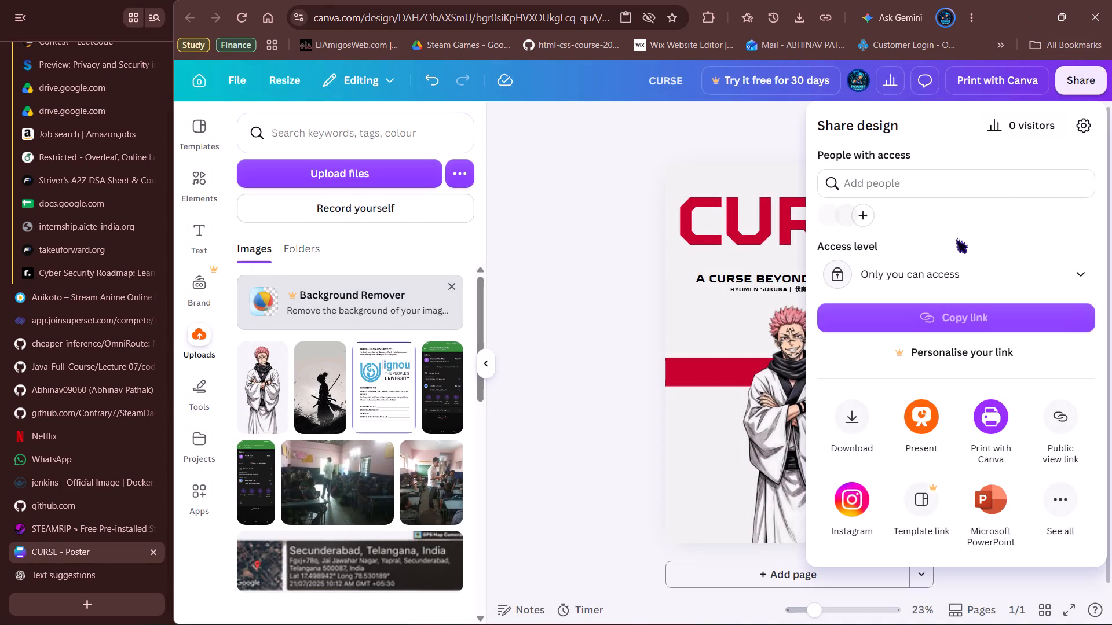
click(850, 443)
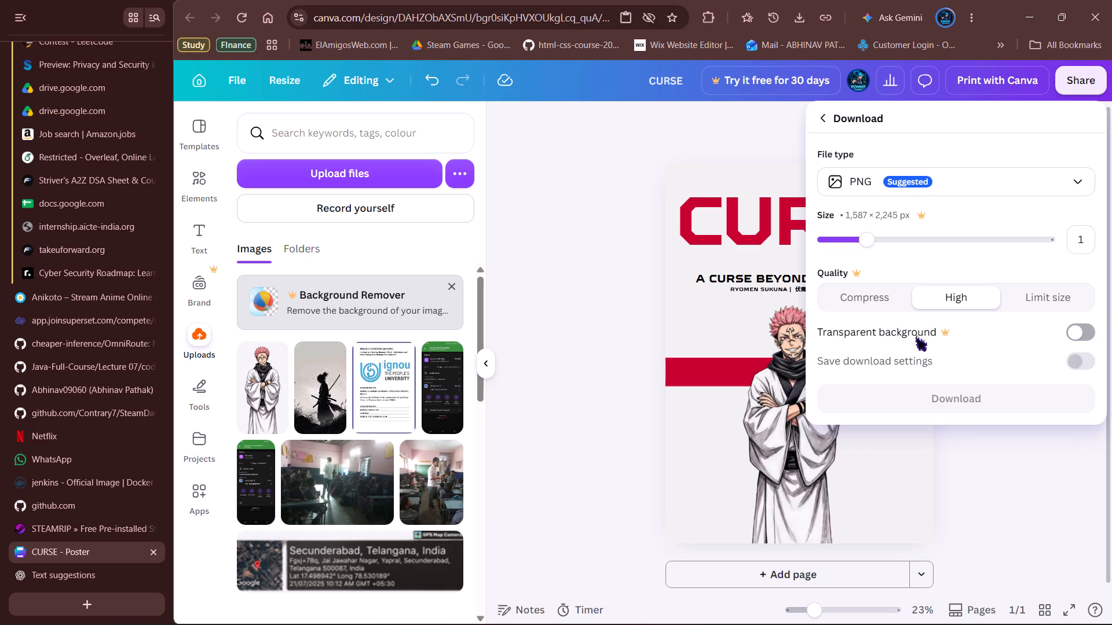
click(921, 396)
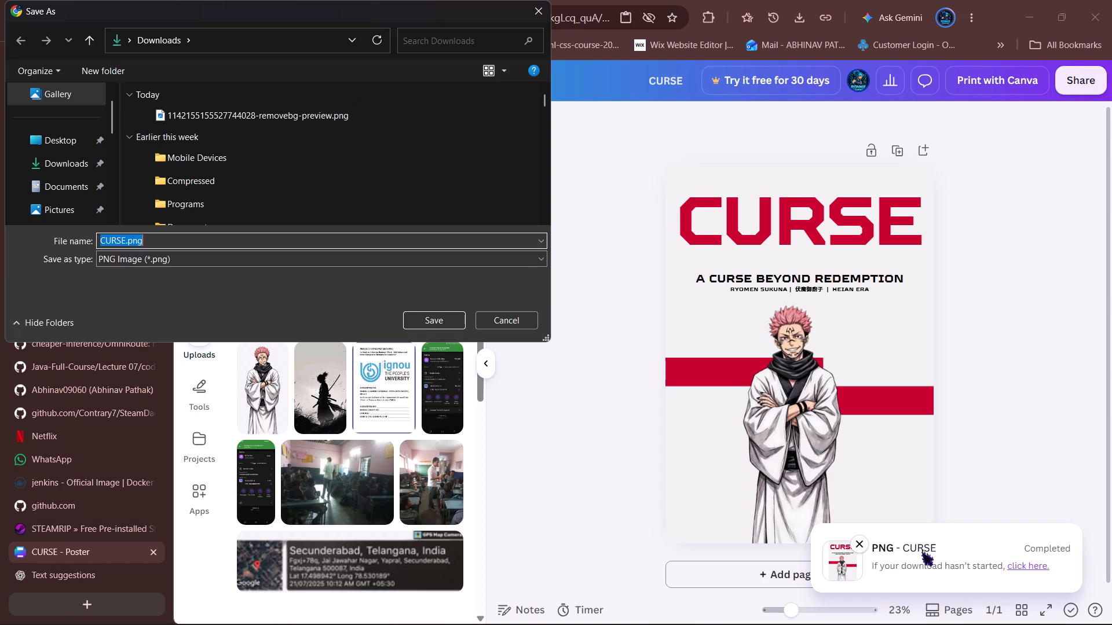
click(429, 315)
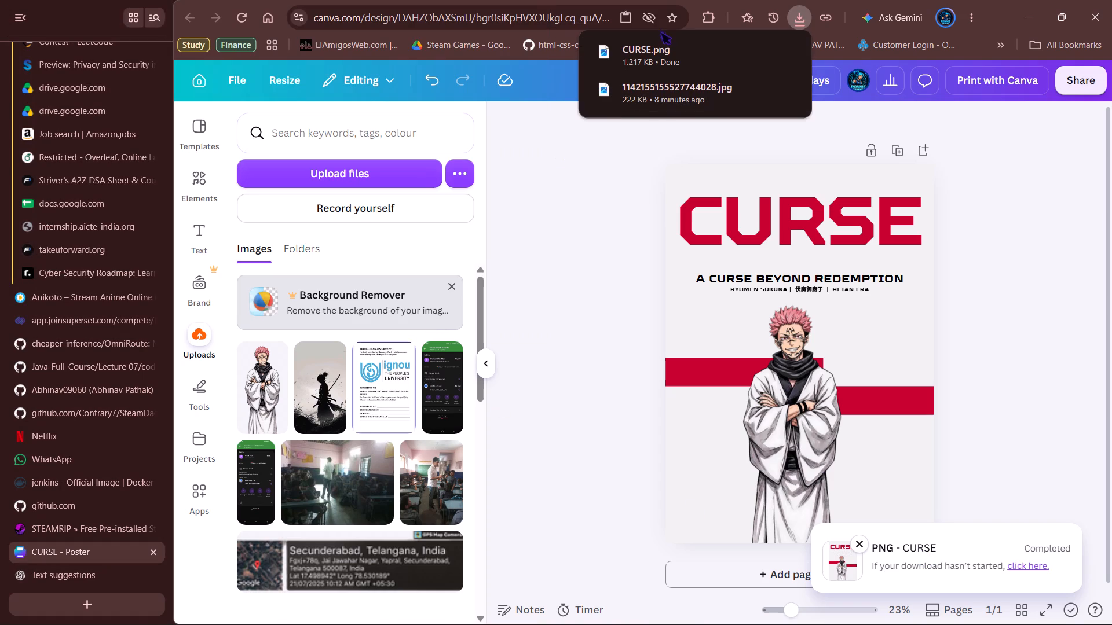
Open the downloaded CURSE.png in Photos and examine the title, subtitle and credits line up close.
click(651, 57)
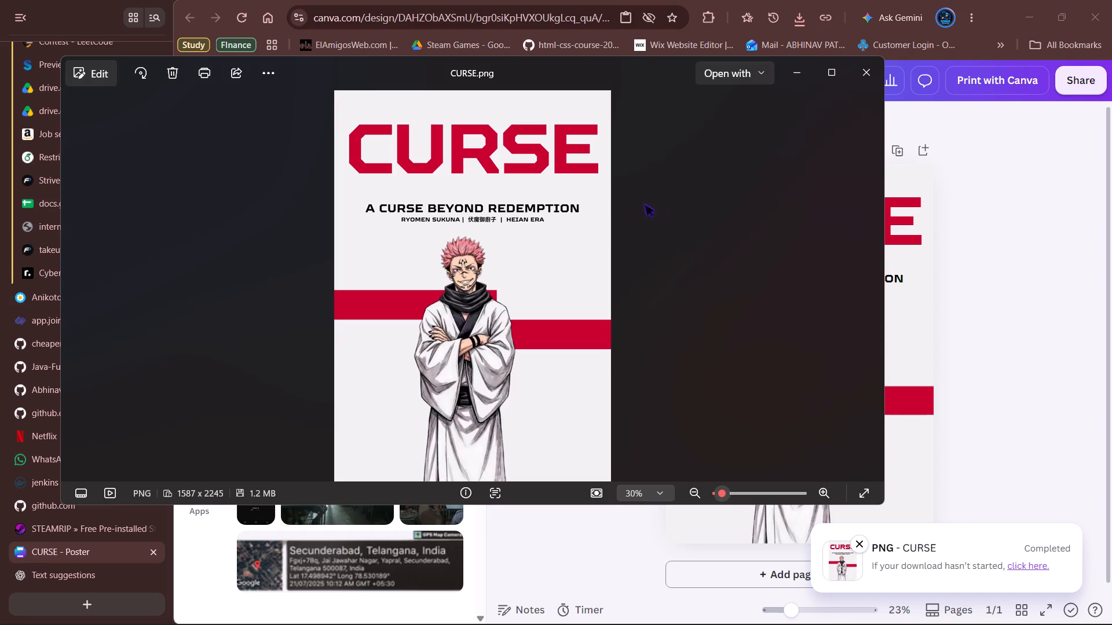
ctrl+scroll(564, 255, up, 6)
drag(444, 183, 438, 450)
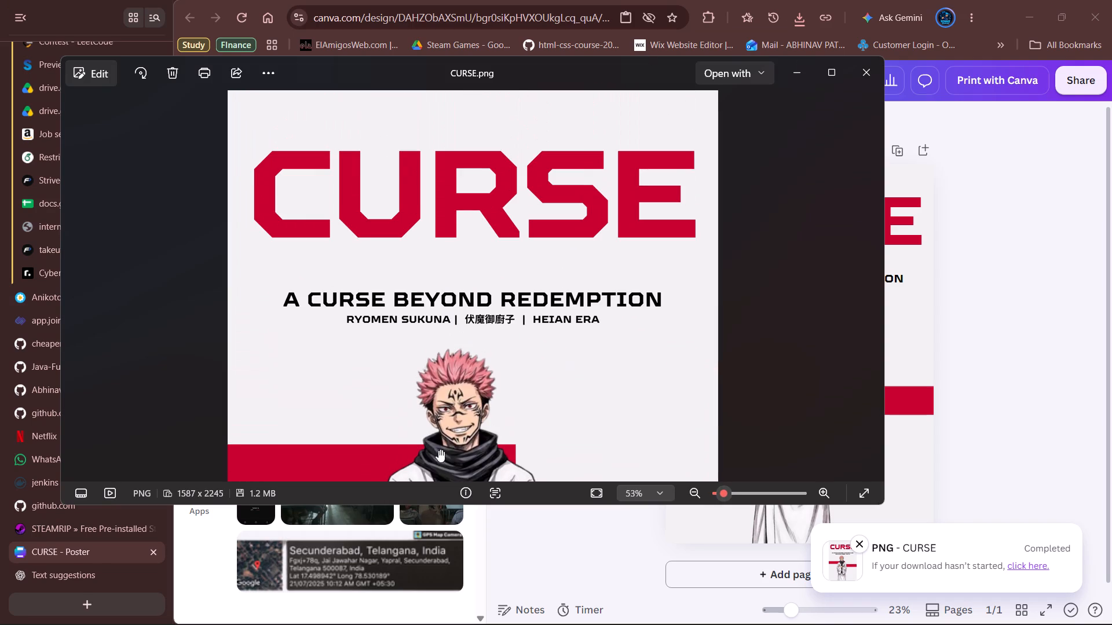
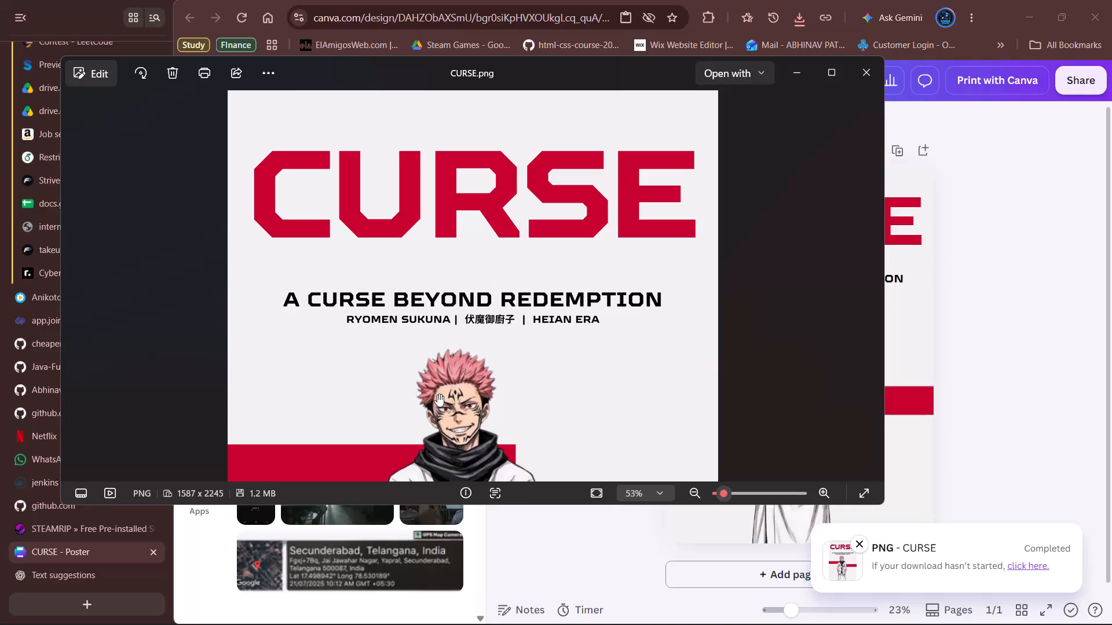
Examine the full layout of the exported CURSE.png poster, including the Sukuna figure and the red bands.
scroll(455, 325, down, 2)
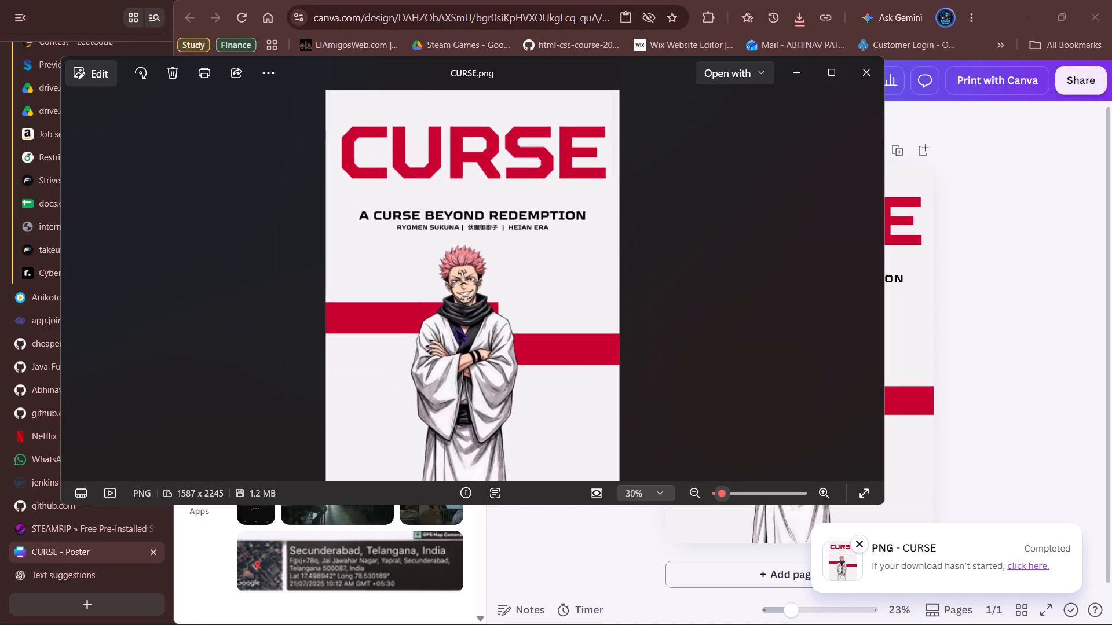
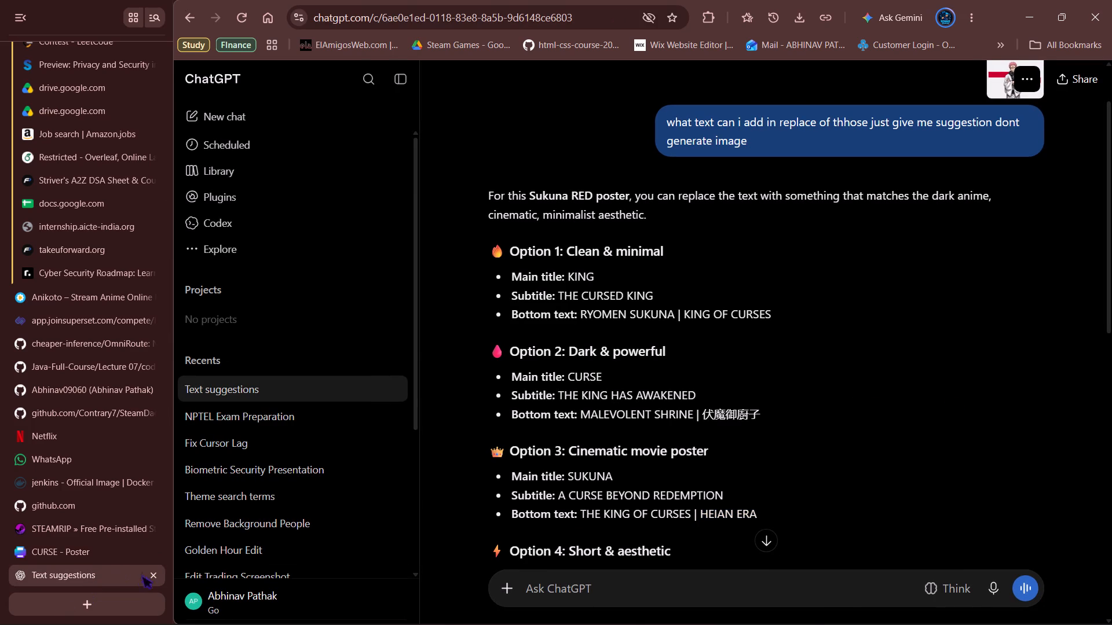
click(152, 576)
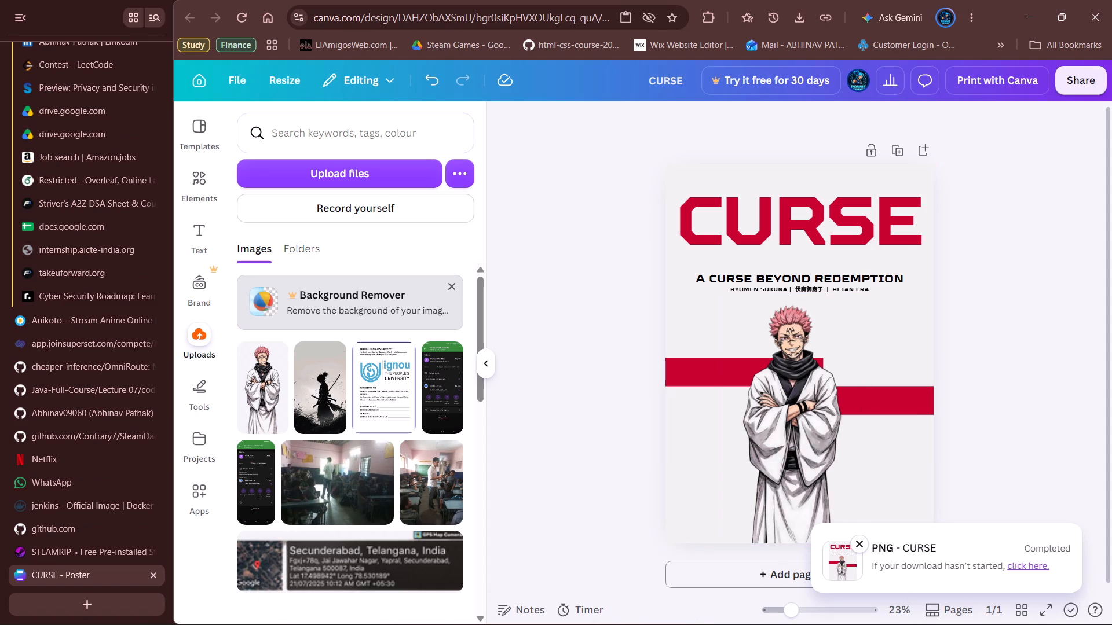
Leave the CURSE poster design and return to the Canva home page.
click(195, 80)
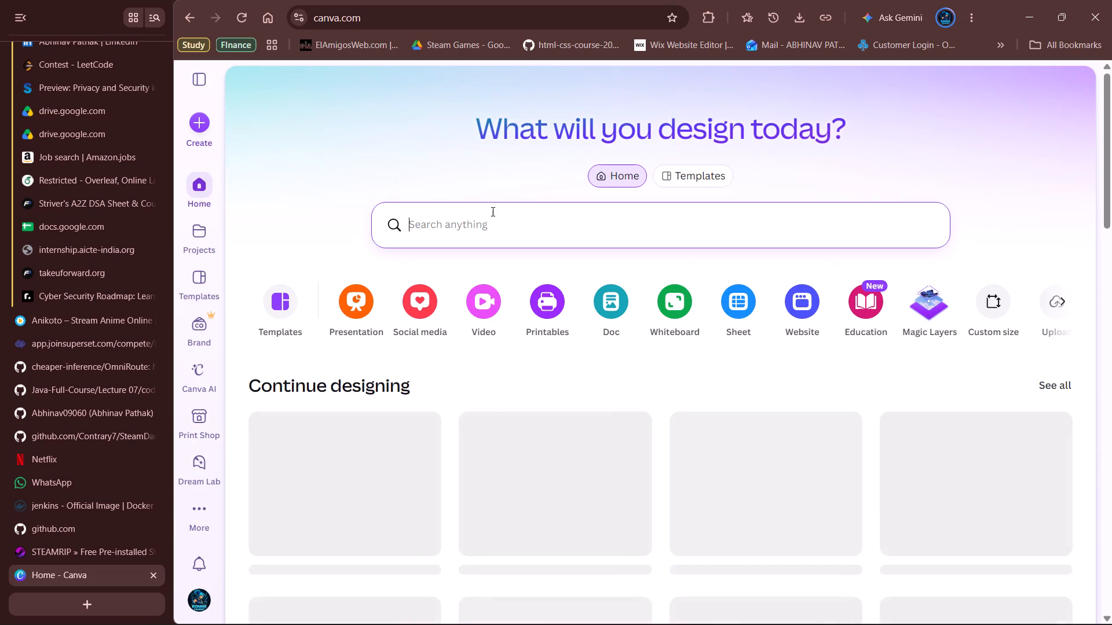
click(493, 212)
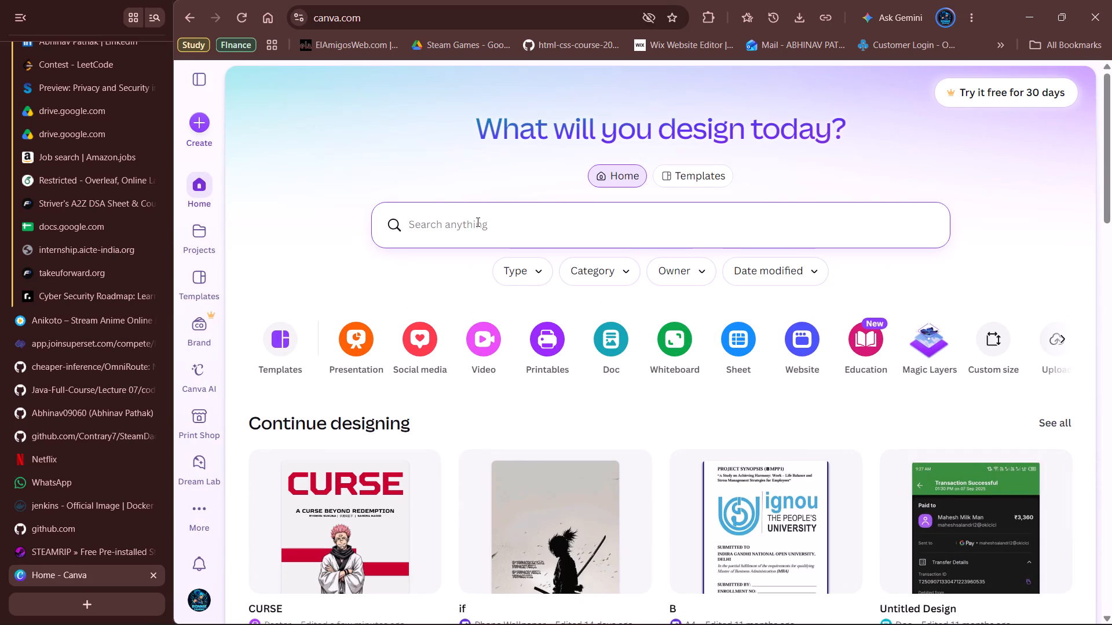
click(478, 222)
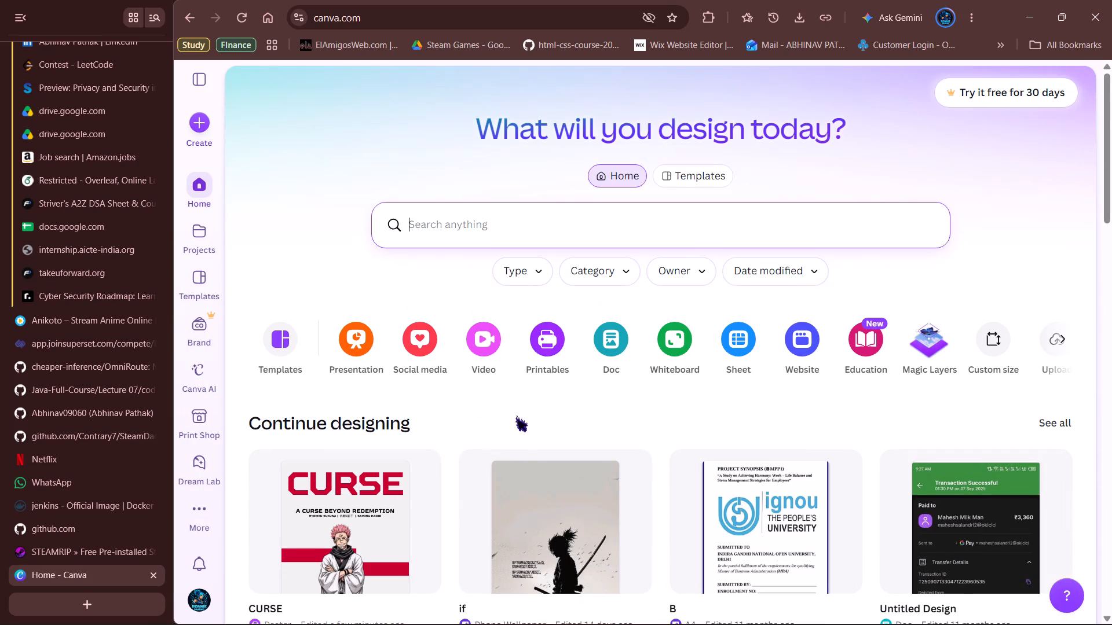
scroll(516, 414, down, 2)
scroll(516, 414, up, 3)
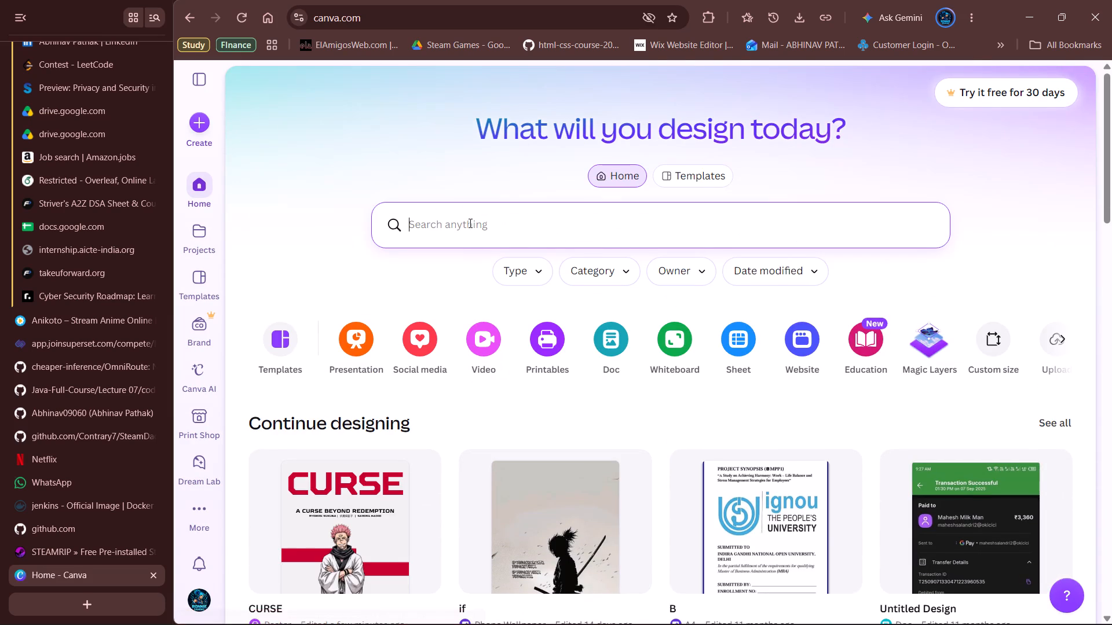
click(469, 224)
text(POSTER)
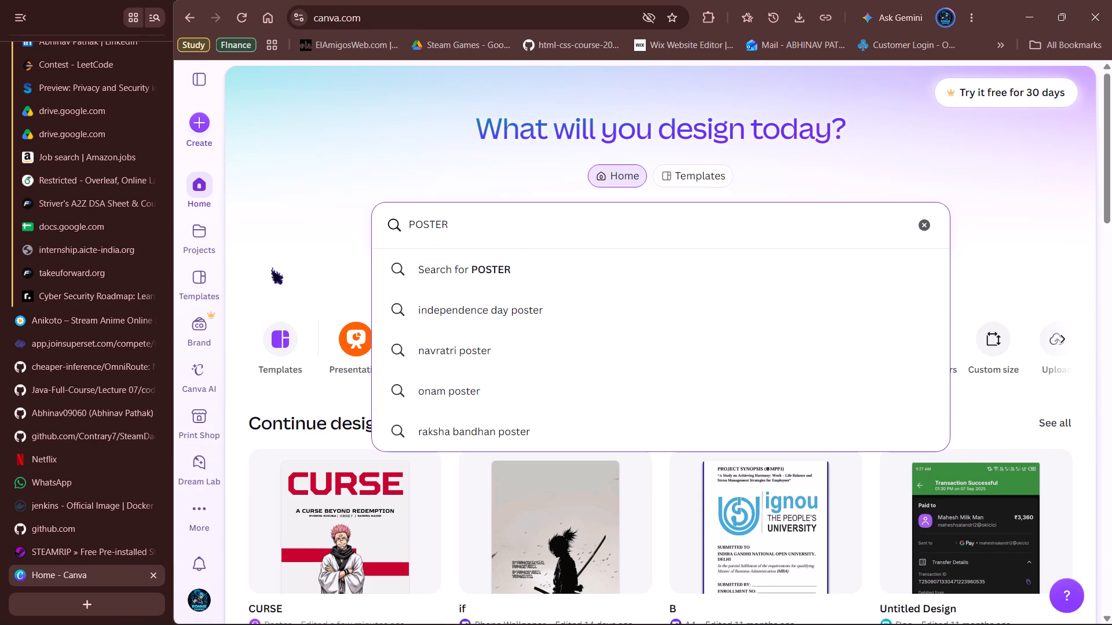
Create a new blank design in the Poster (A2, Portrait) format, finding it by searching the design types for POSTER.
click(200, 128)
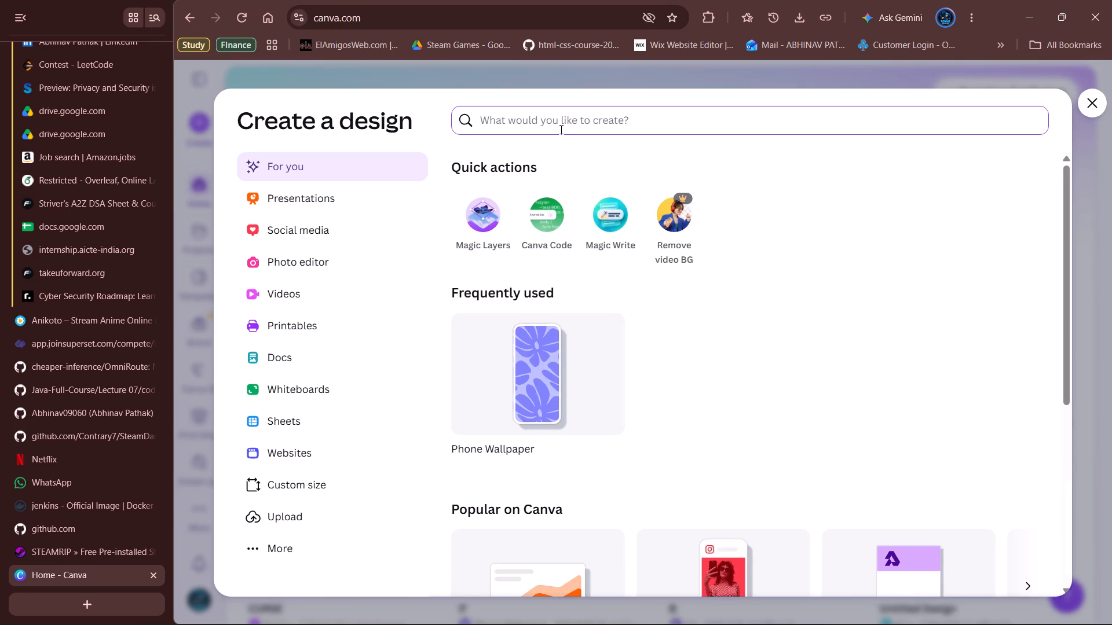
click(539, 120)
text(POSTER)
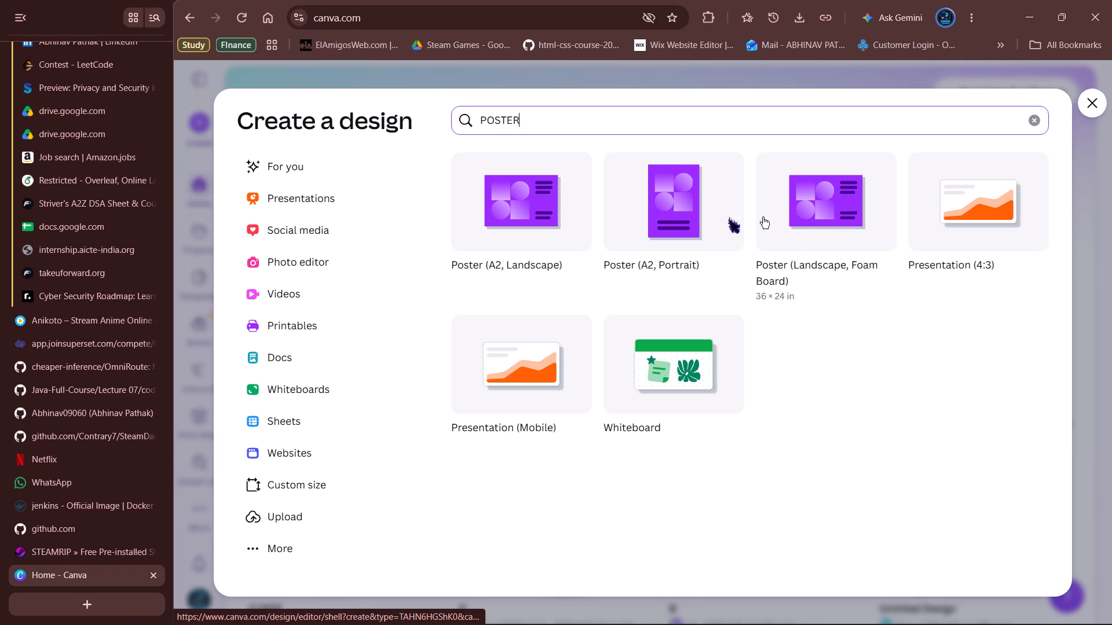
click(667, 210)
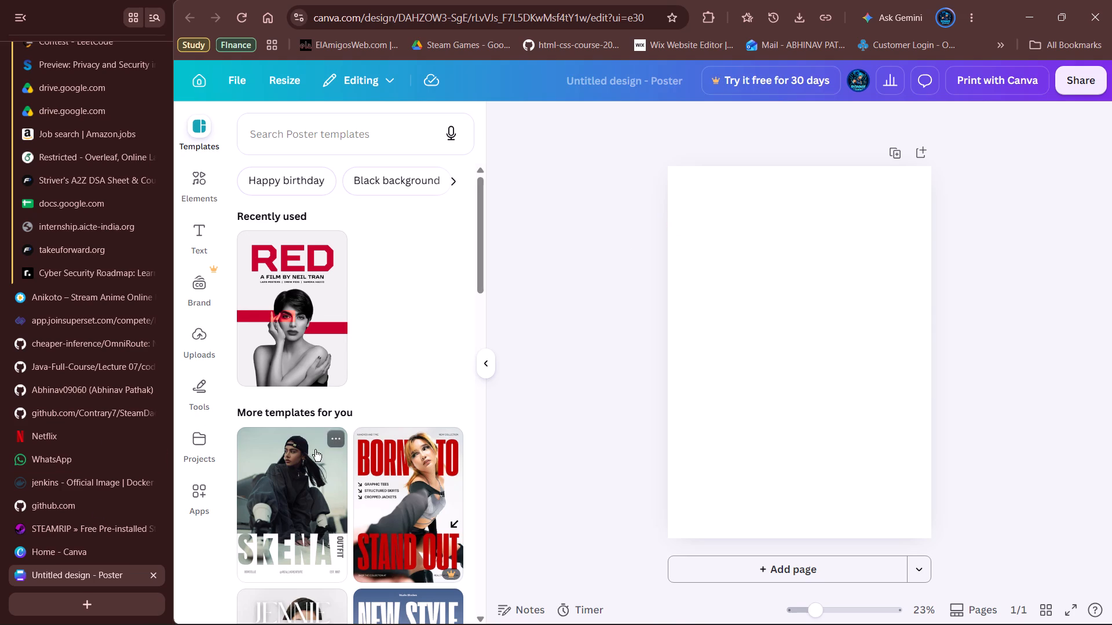
Browse the suggested poster templates for a layout to use in the new design.
scroll(331, 428, down, 3)
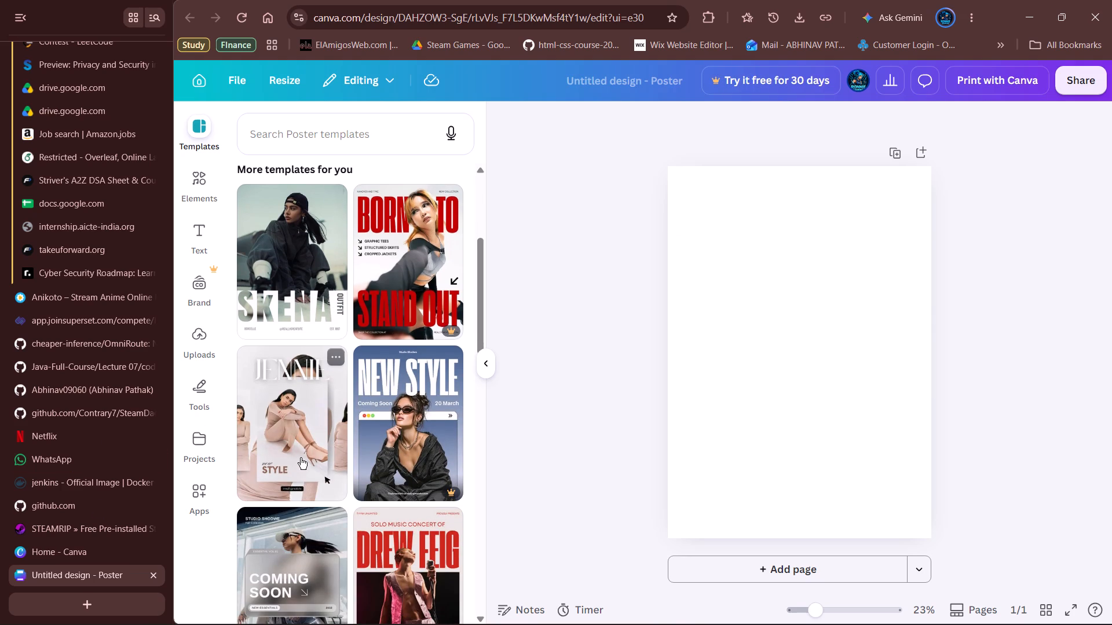
scroll(298, 461, down, 2)
scroll(376, 434, down, 1)
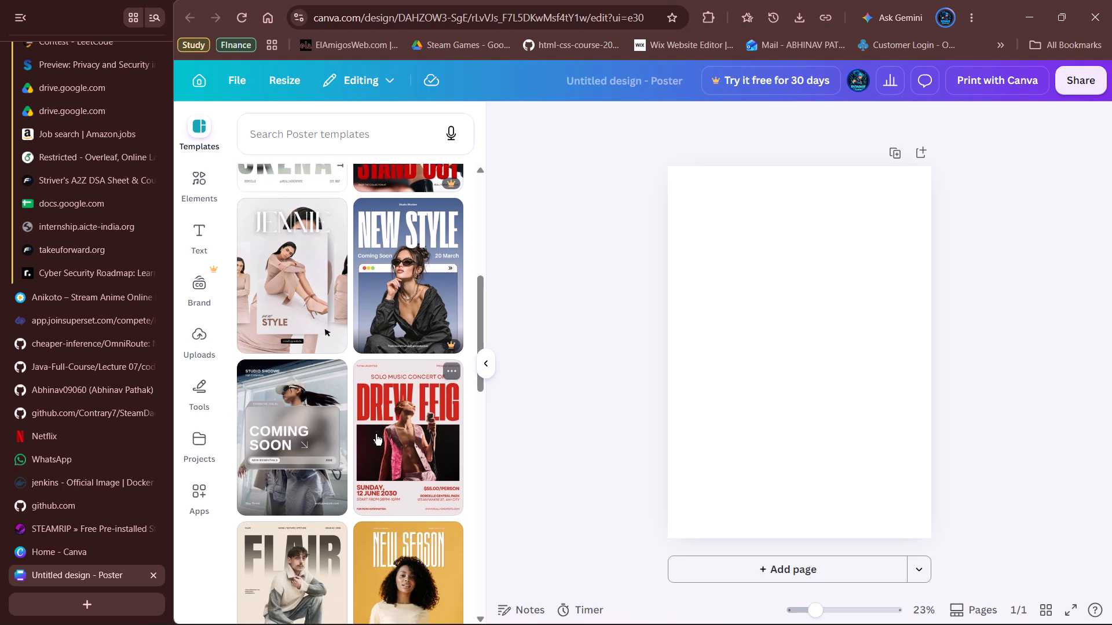
scroll(376, 434, down, 1)
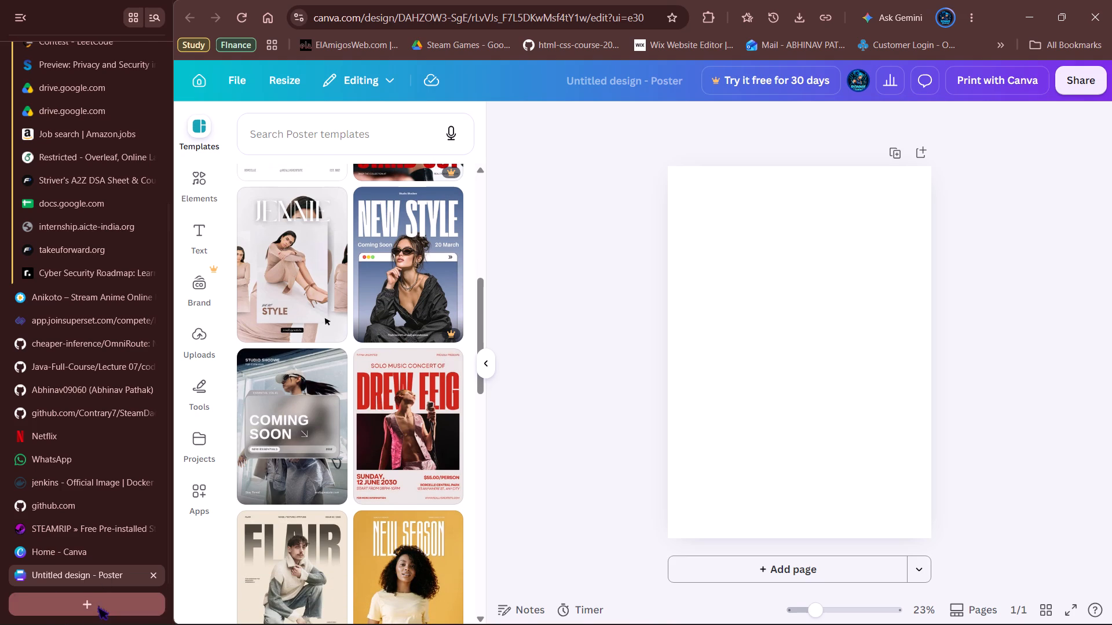
Open Pinterest in a new browser tab.
click(97, 603)
text(PIN)
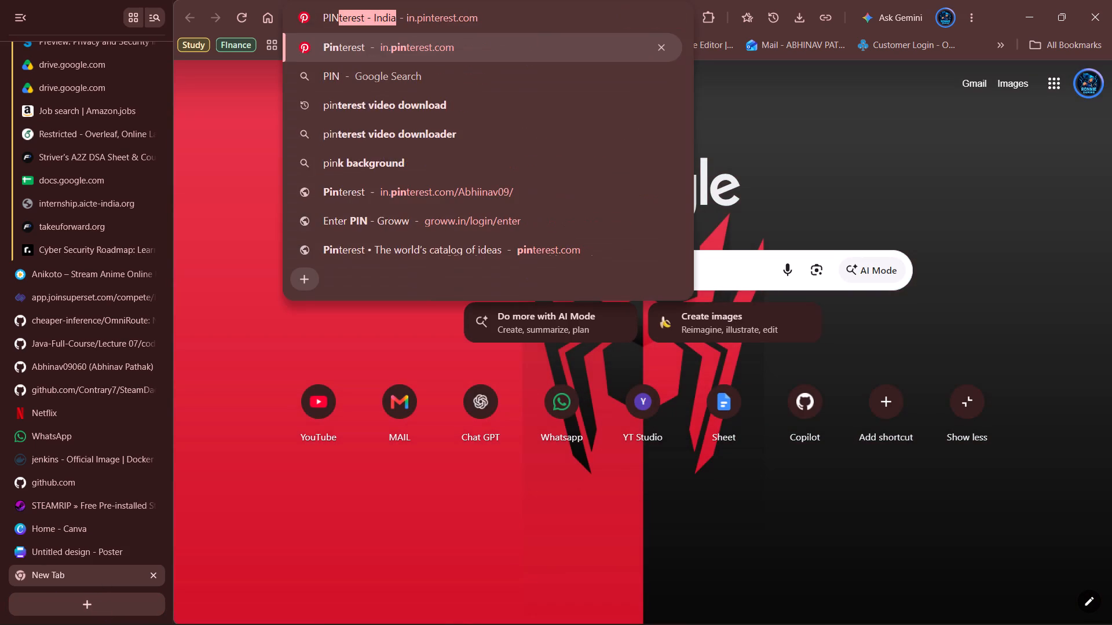
key(Return)
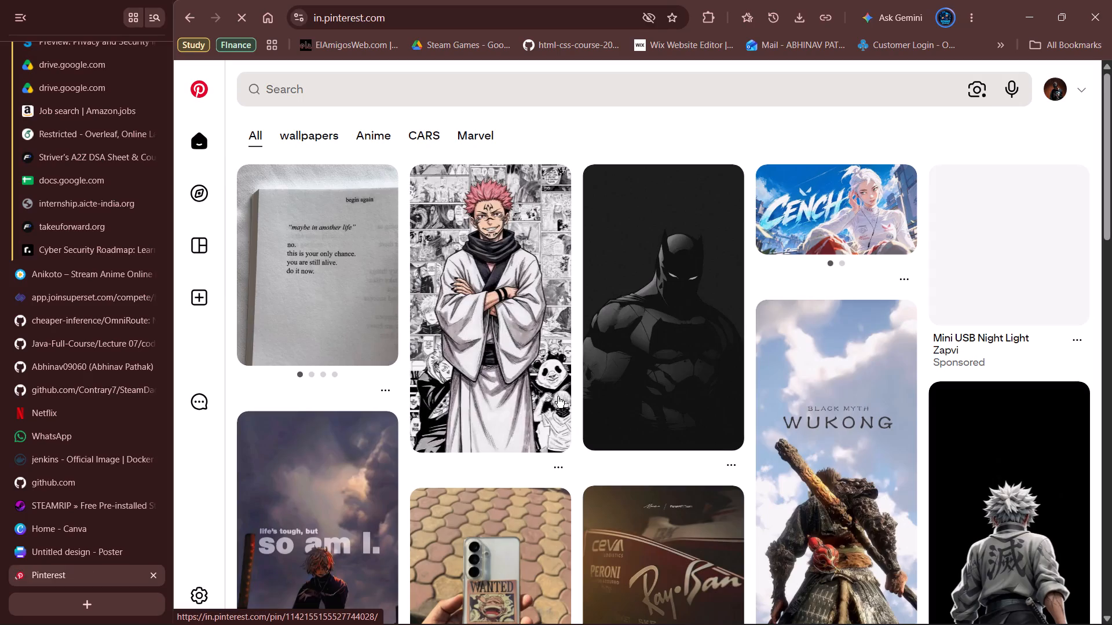
Dismiss the account security prompt, search Pinterest for sukuna and look through the pins for poster artwork.
scroll(535, 425, down, 1)
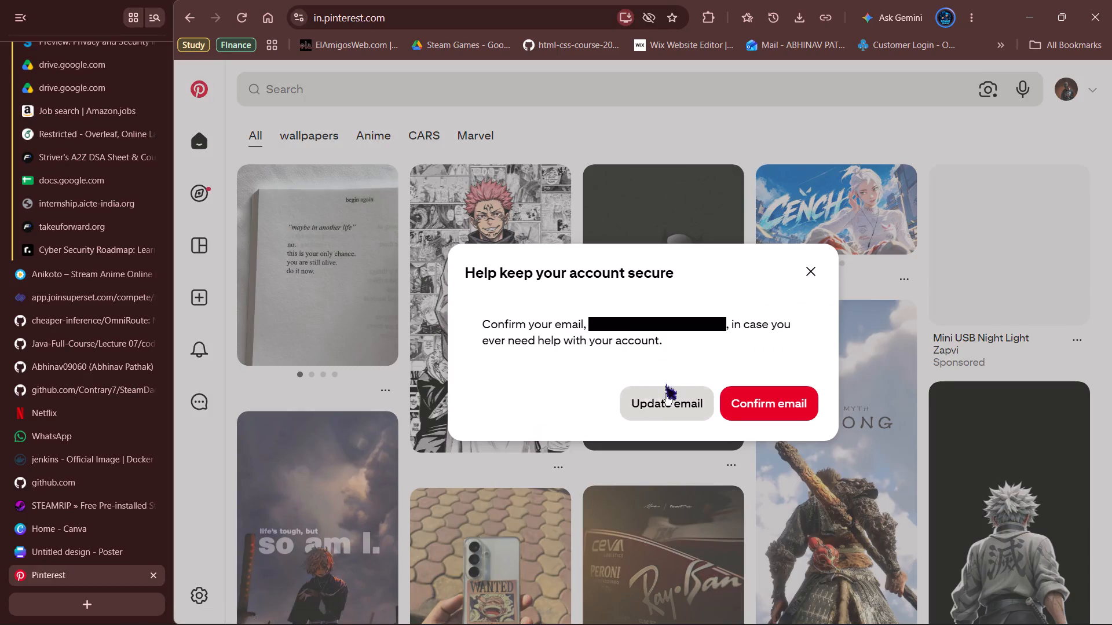
click(818, 268)
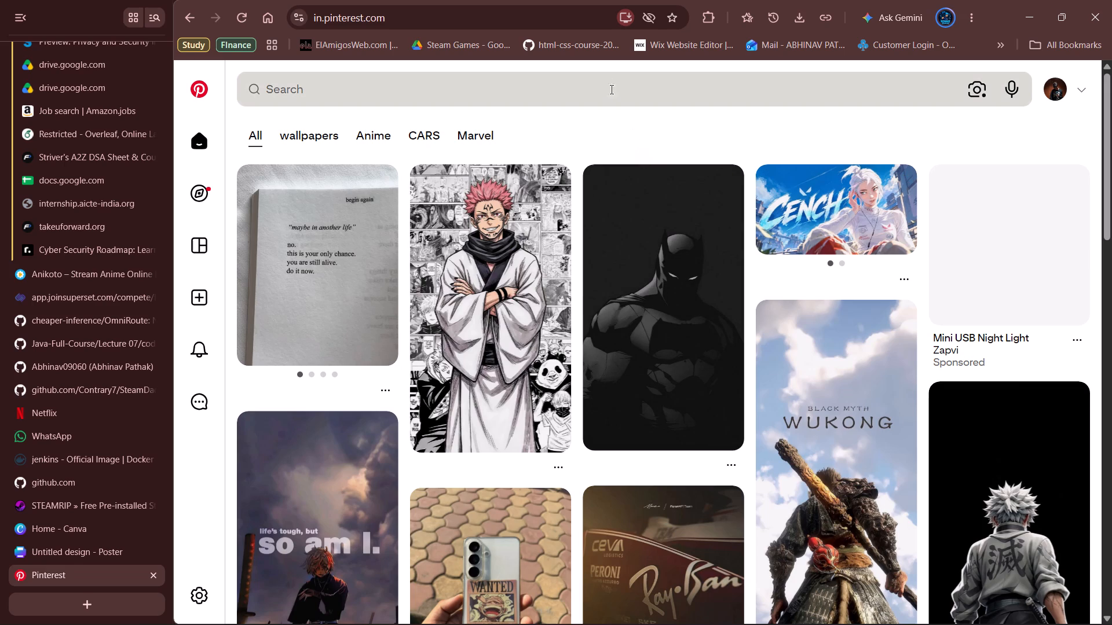
click(597, 87)
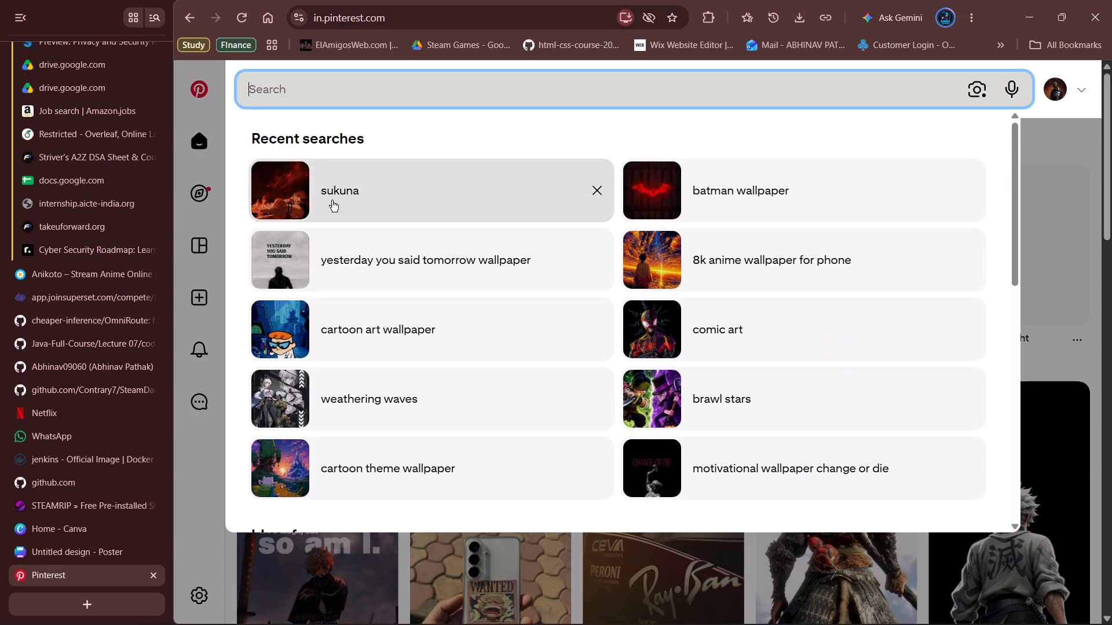
click(332, 200)
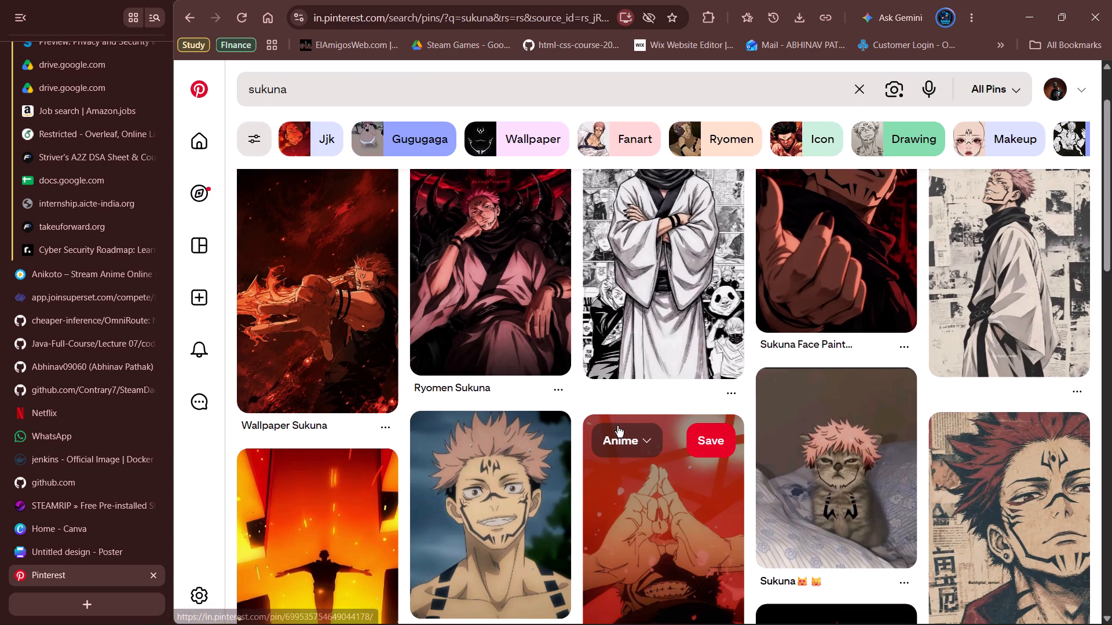
scroll(418, 490, down, 3)
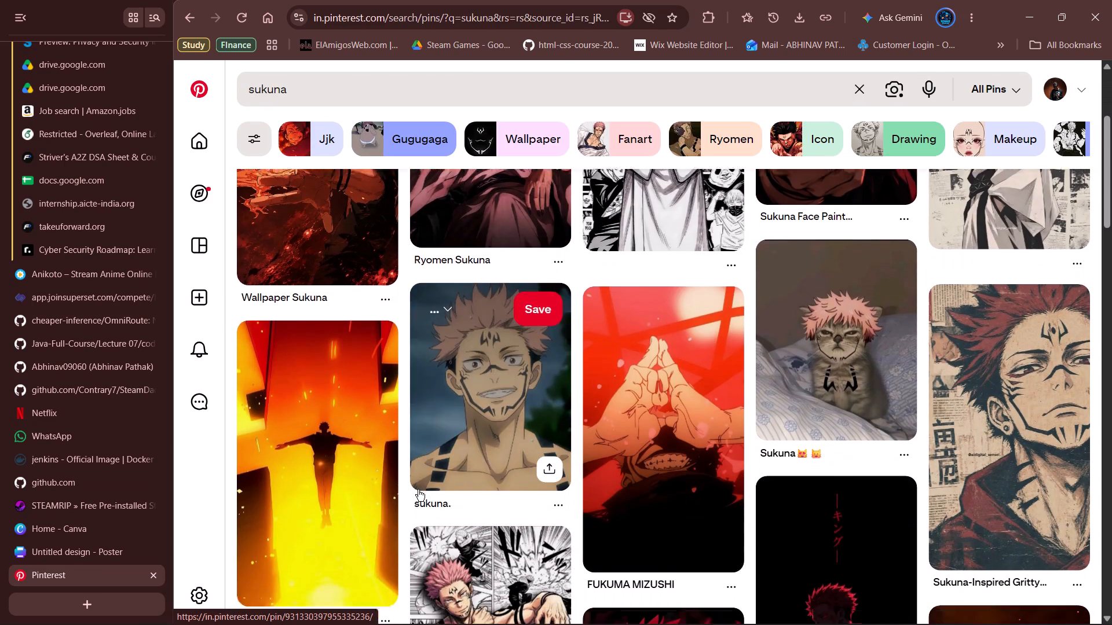
scroll(418, 490, down, 5)
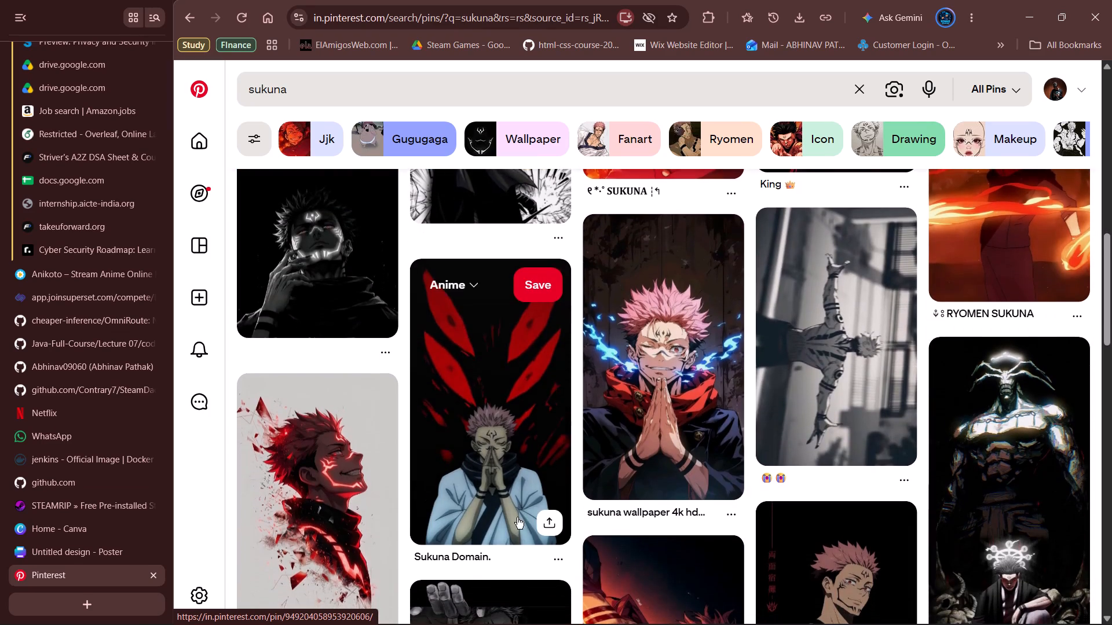
scroll(517, 517, down, 4)
Switch back to the untitled Canva poster and examine more of the suggested templates.
click(91, 559)
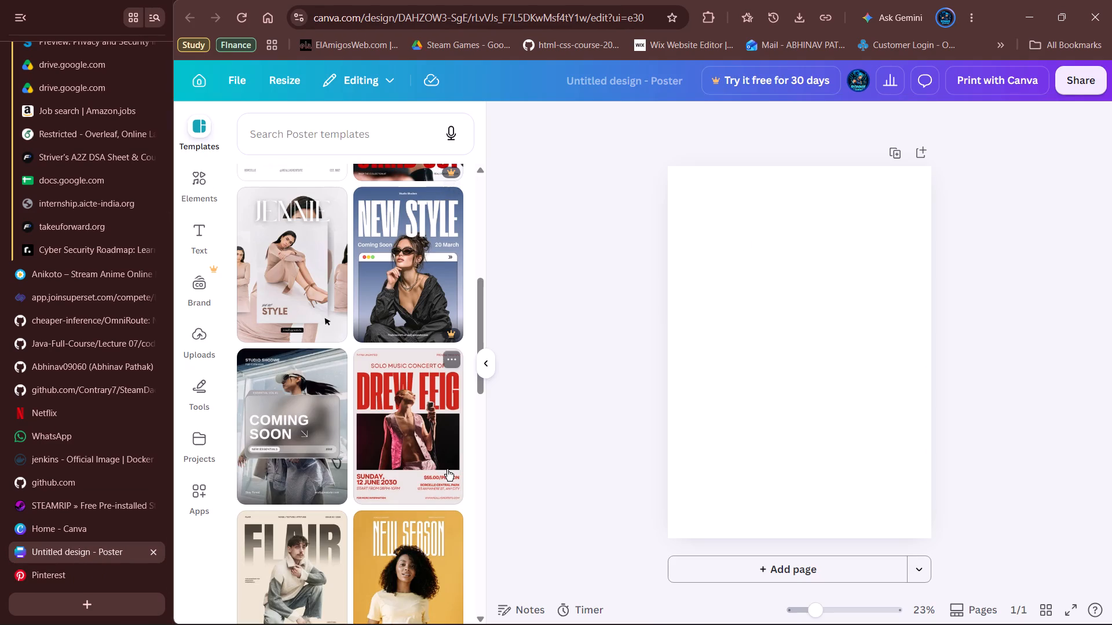
scroll(332, 509, down, 2)
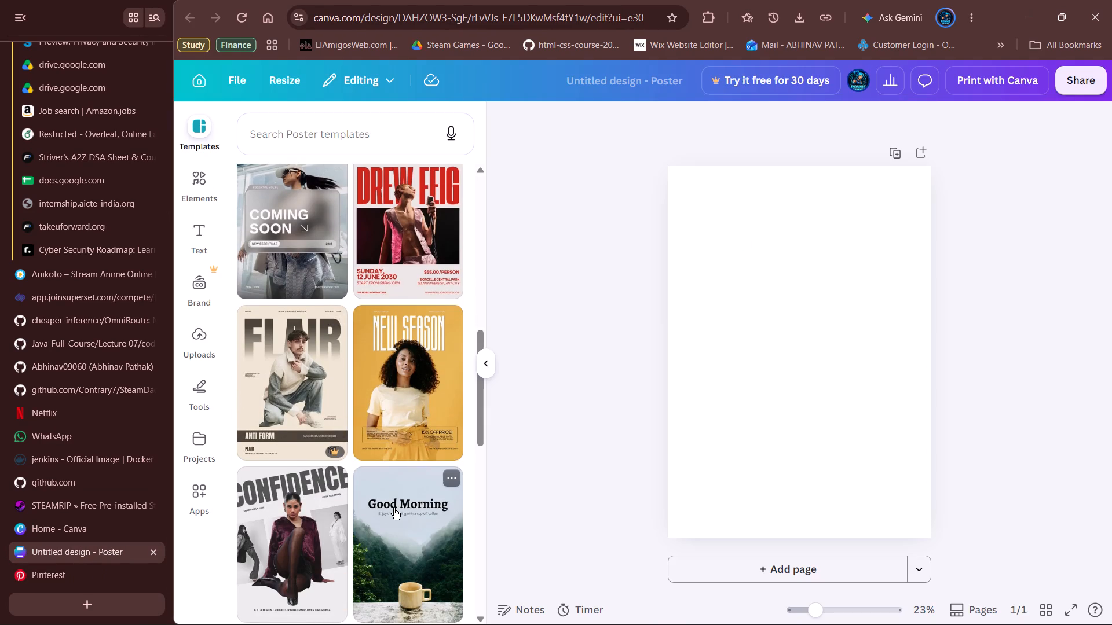
scroll(394, 508, up, 2)
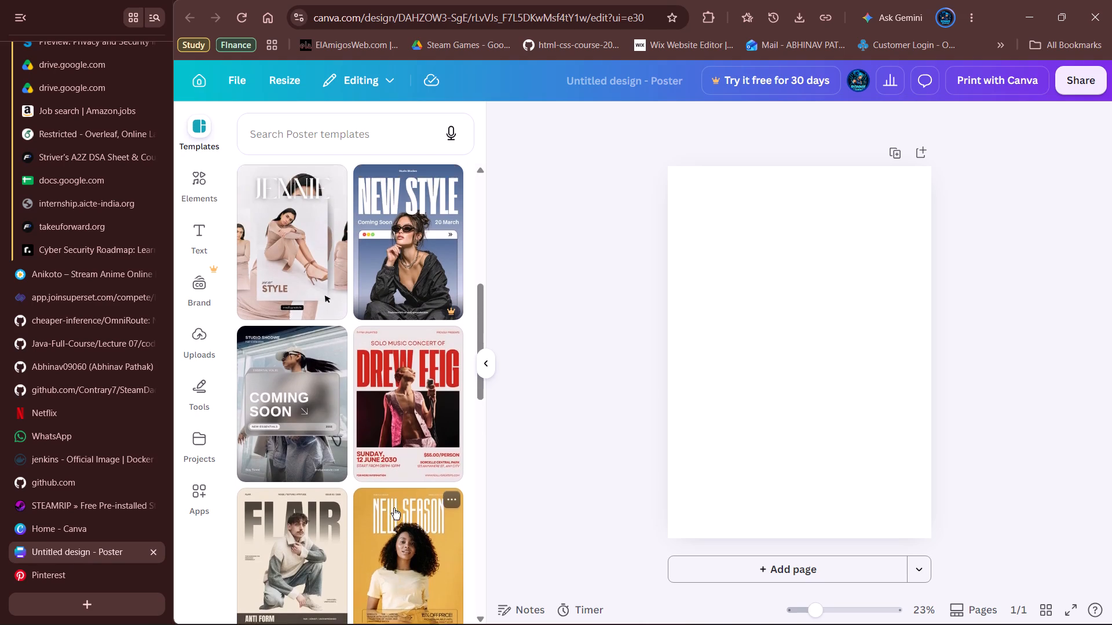
scroll(394, 508, up, 3)
scroll(394, 508, down, 1)
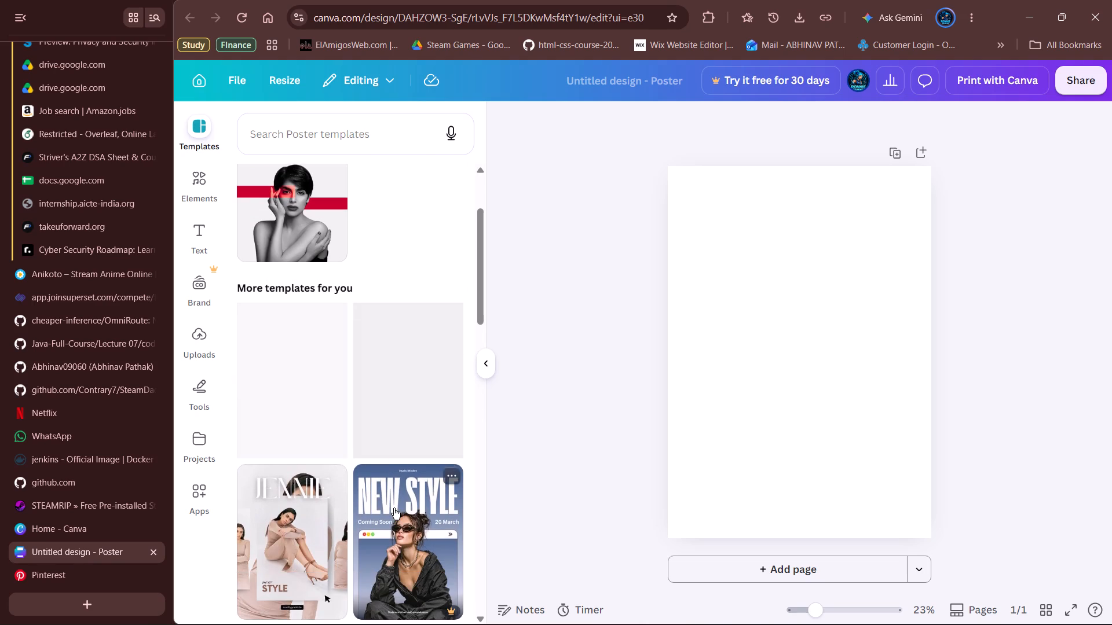
scroll(394, 508, down, 8)
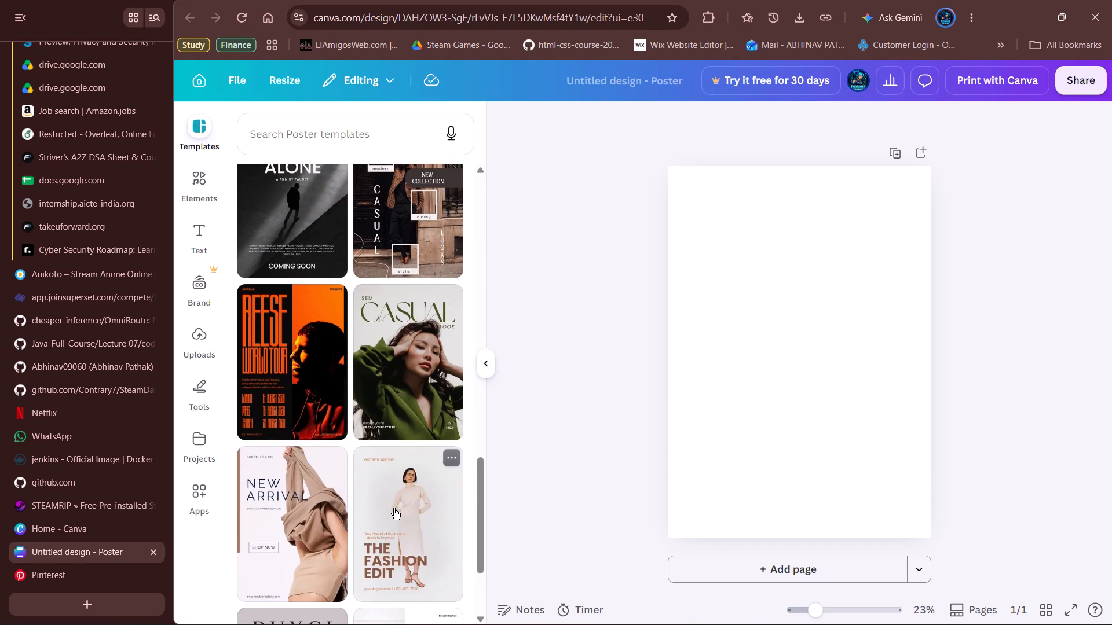
Return to the sukuna pins on Pinterest, compare further images and open the Ryomen Sukuna pin showing him seated.
click(54, 572)
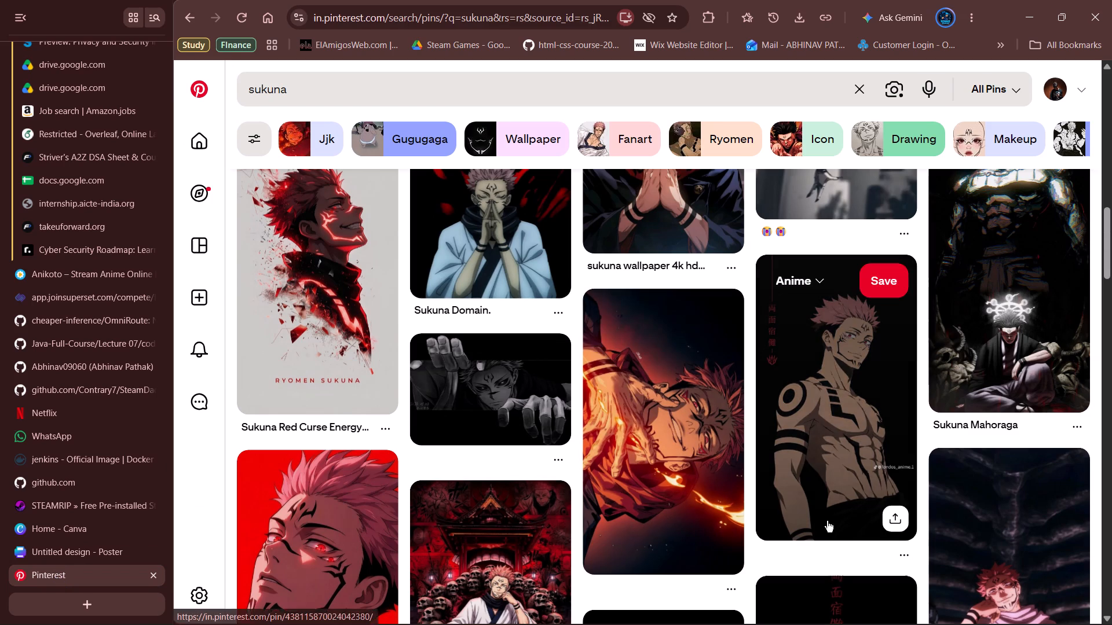
scroll(827, 521, down, 4)
scroll(526, 505, down, 1)
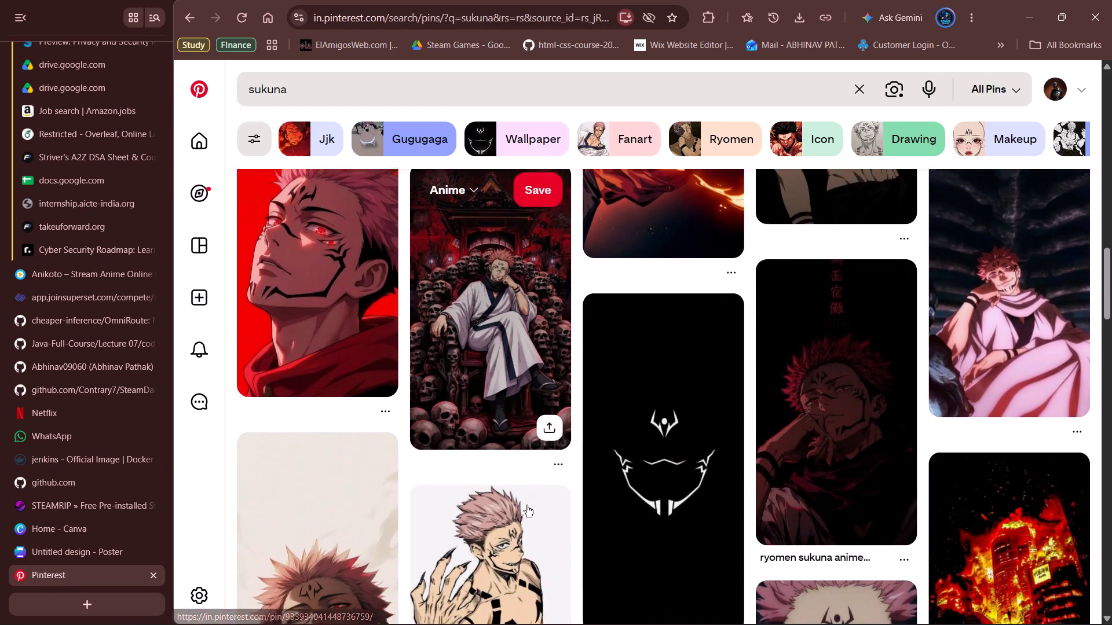
scroll(526, 505, down, 4)
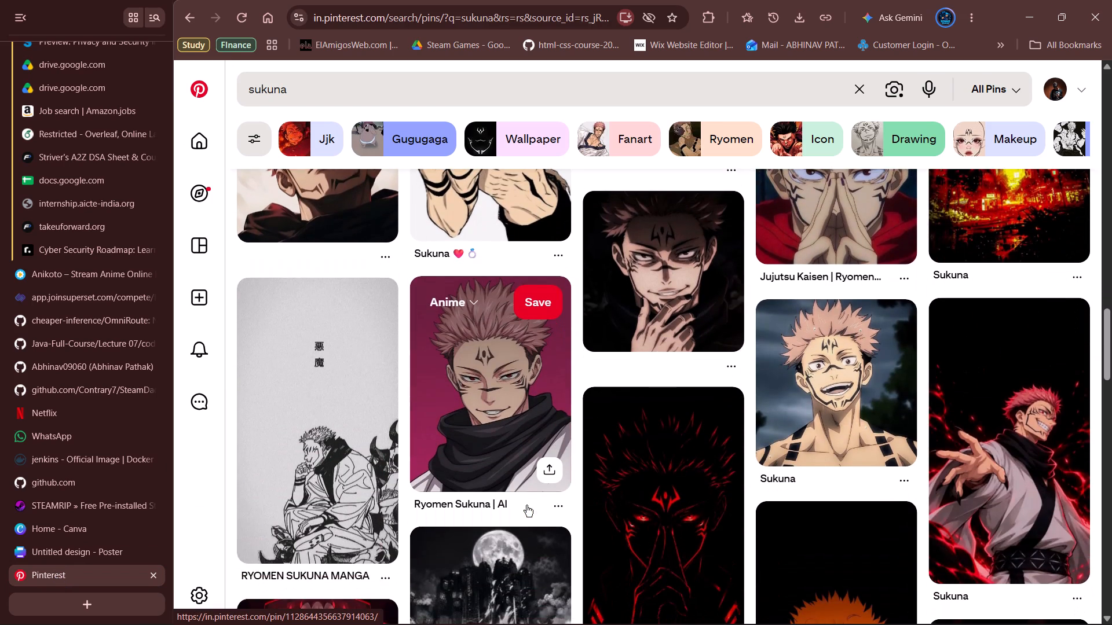
scroll(526, 505, down, 5)
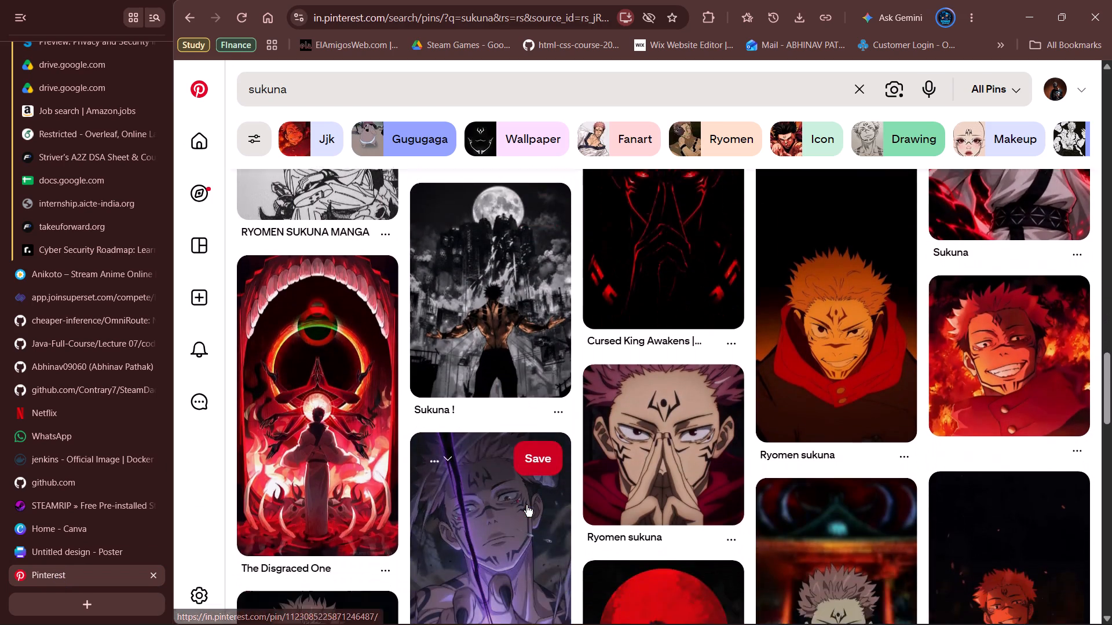
scroll(526, 505, up, 11)
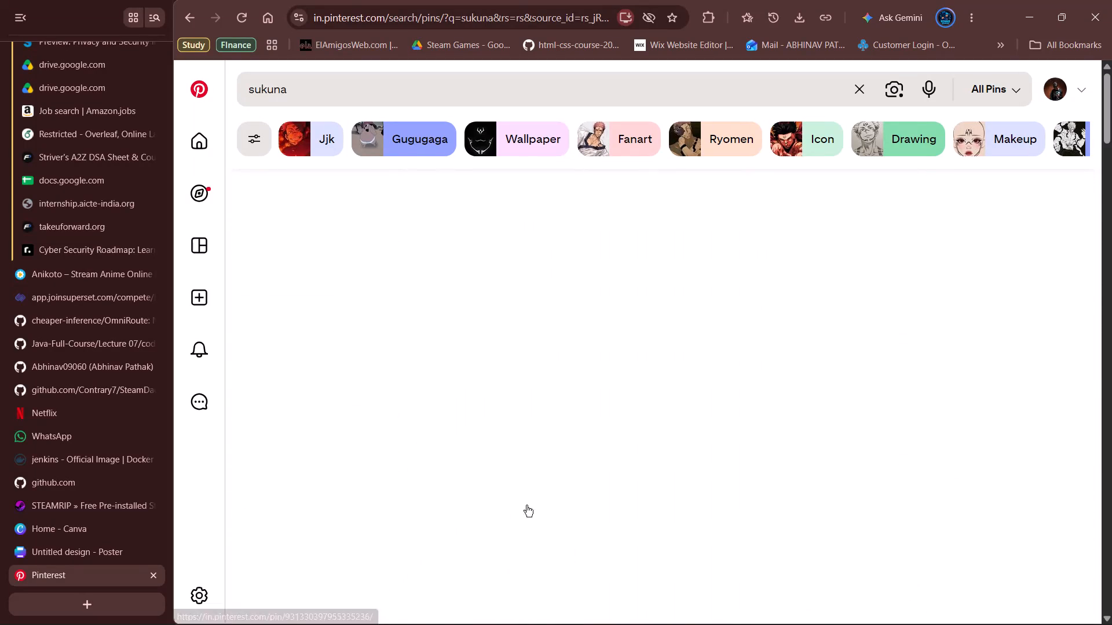
click(492, 346)
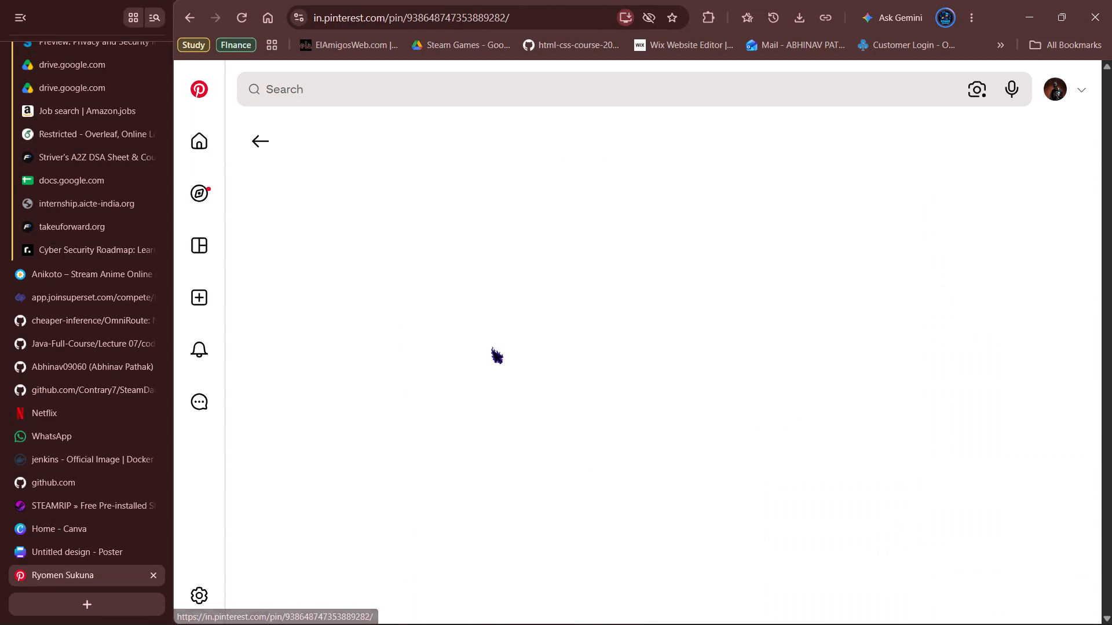
Download the Ryomen Sukuna pin image and save it as Ryomen Sukuna.jpg in the Downloads folder.
click(734, 146)
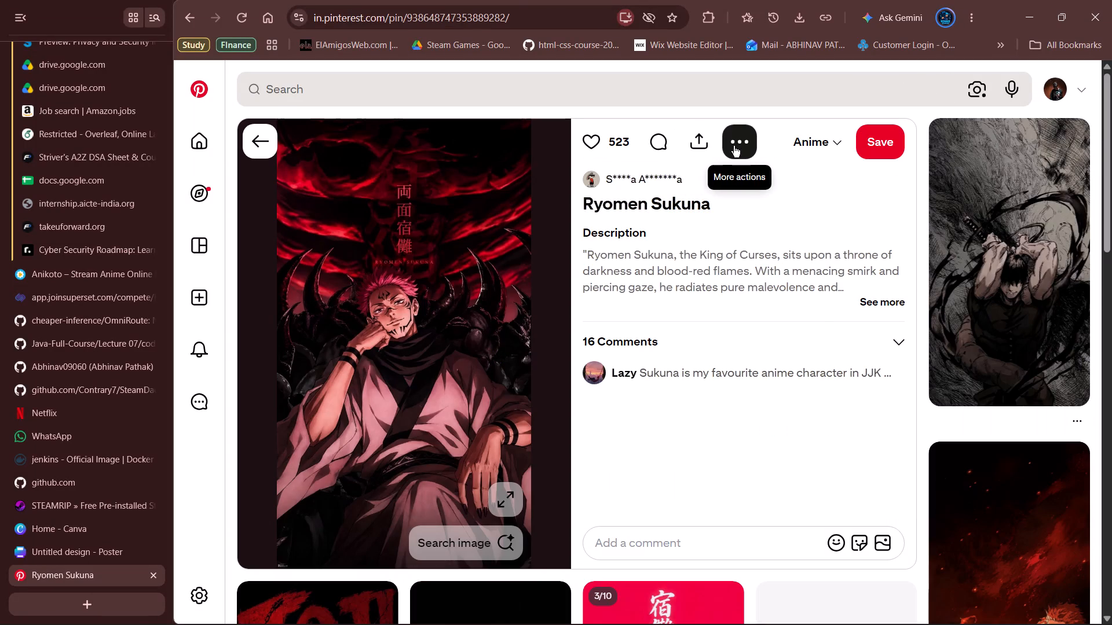
click(760, 186)
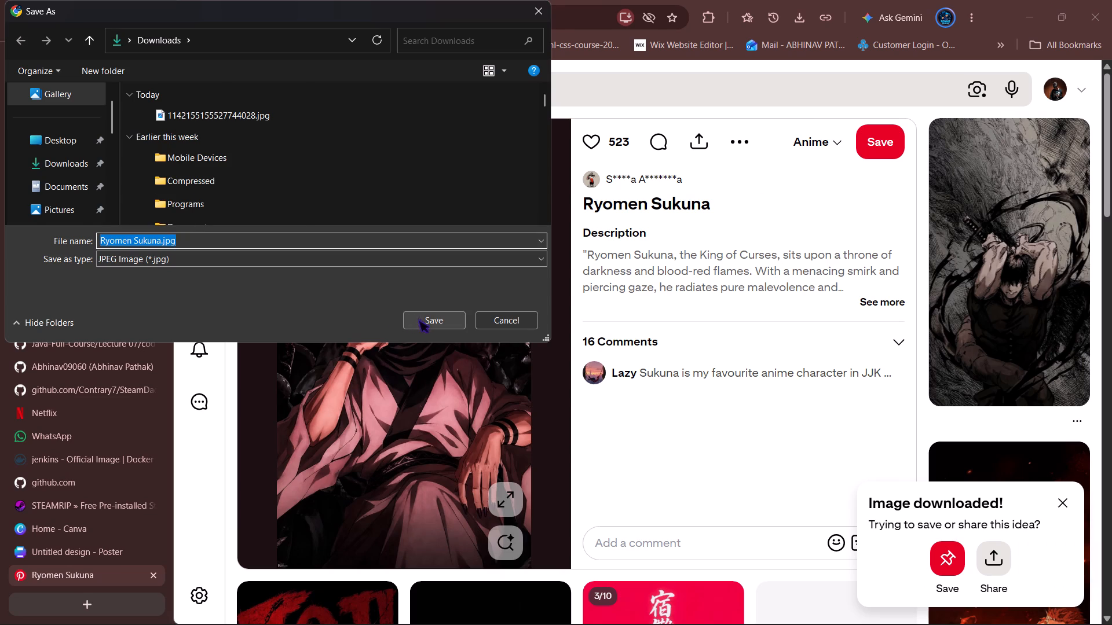
click(418, 316)
Search Google for background remove in a new browser tab and open the remove.bg site.
click(67, 595)
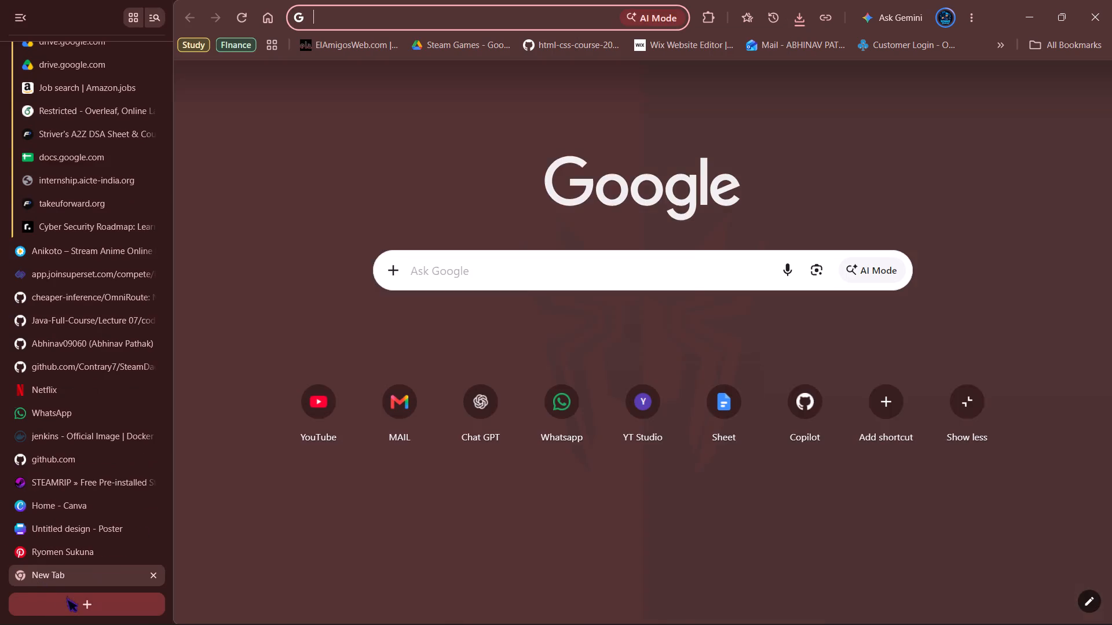
text(BACK)
key(Return)
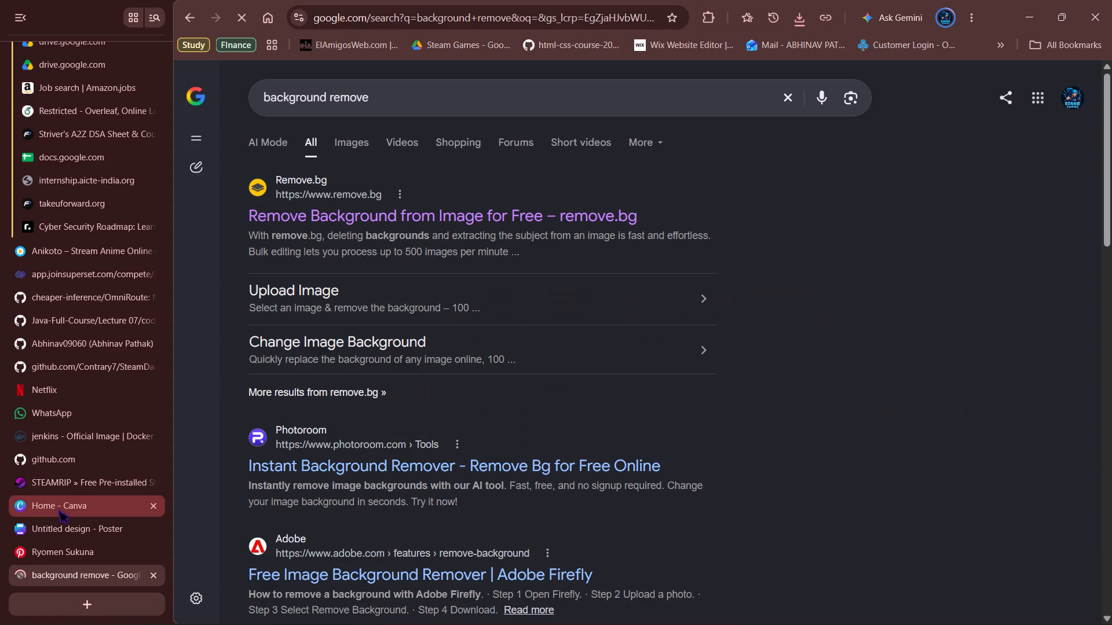
click(376, 216)
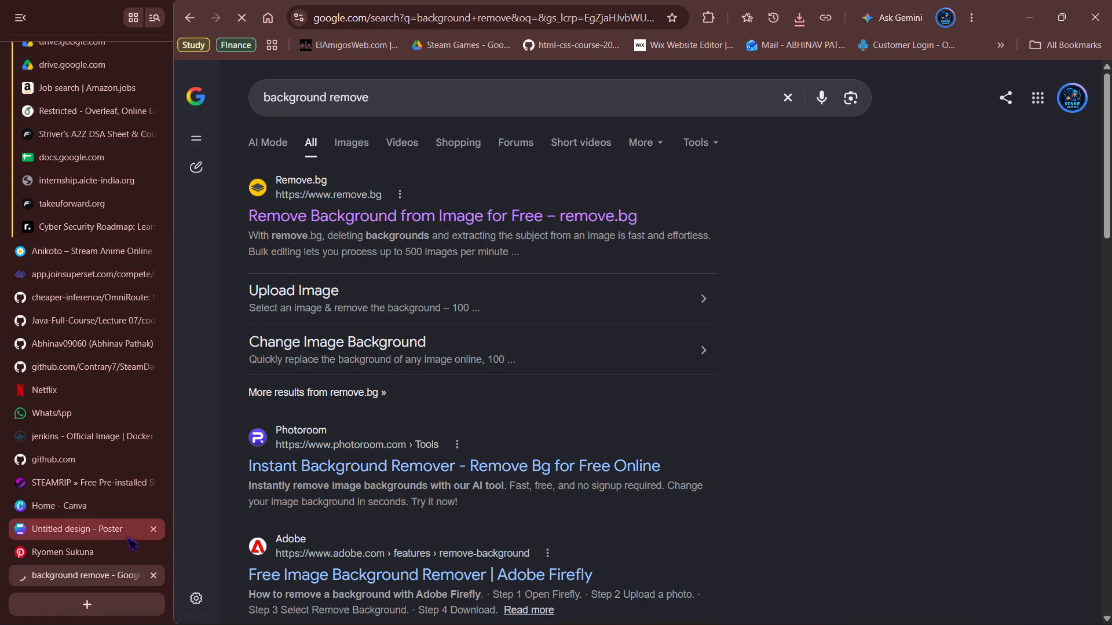
Return to the Pinterest tab and leave the Ryomen Sukuna pin.
click(104, 553)
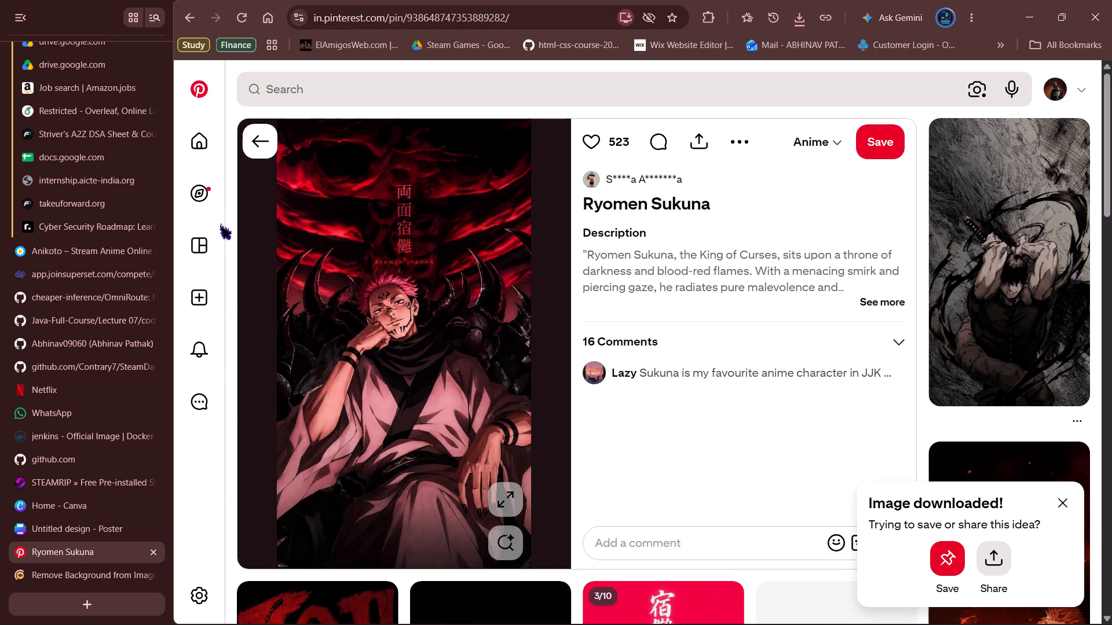
click(244, 138)
Switch to the untitled Canva poster, review the suggested templates and apply the yellow NEW SEASON template to the blank page.
click(88, 529)
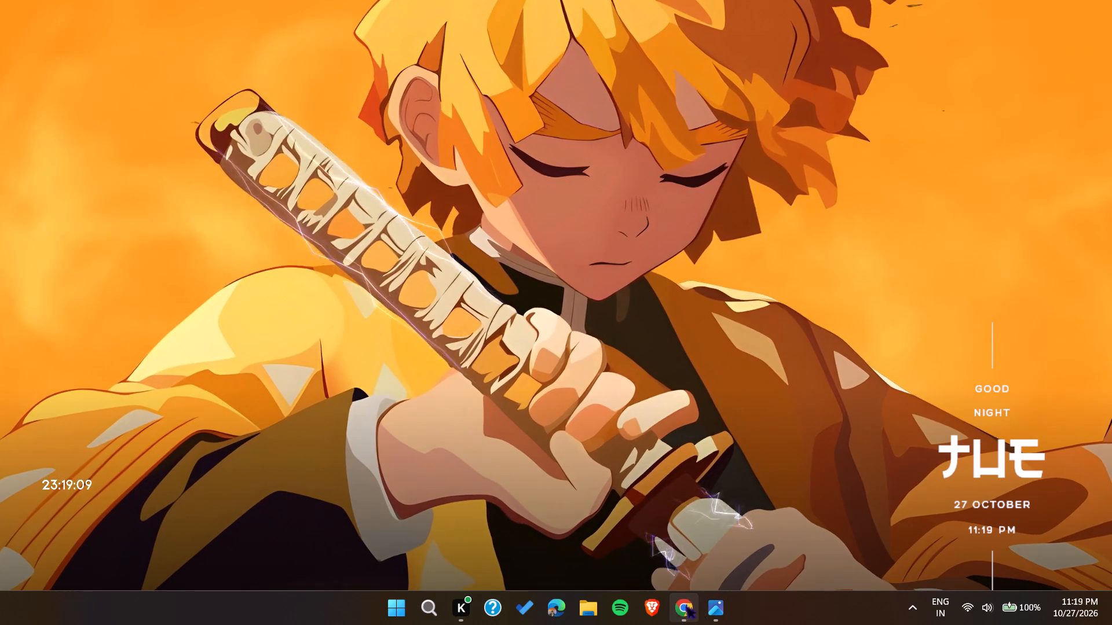
click(683, 602)
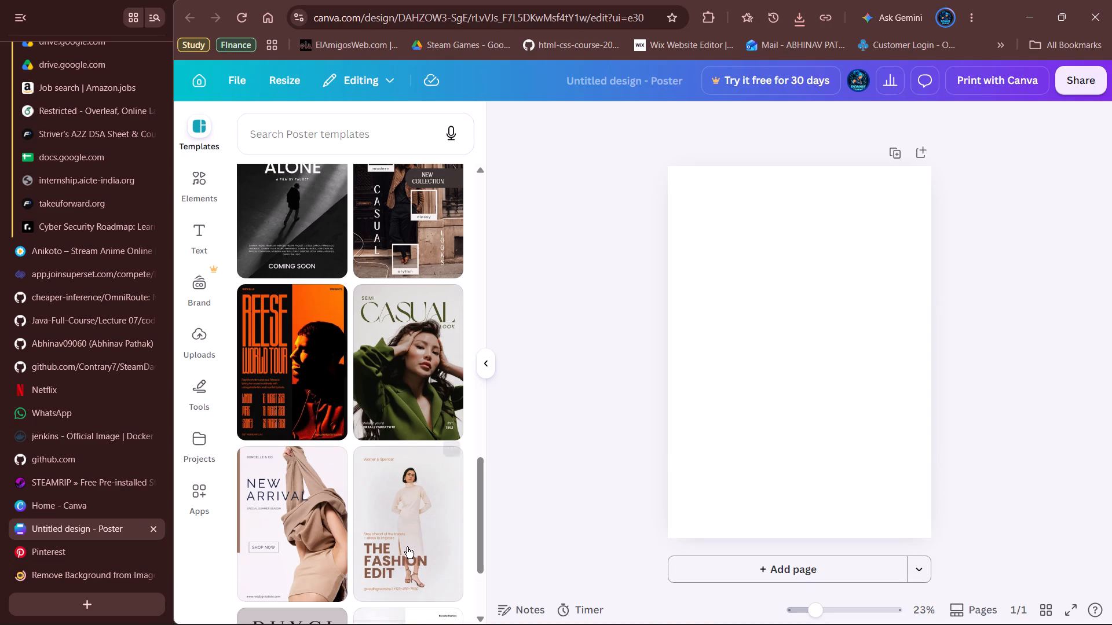
scroll(369, 472, up, 5)
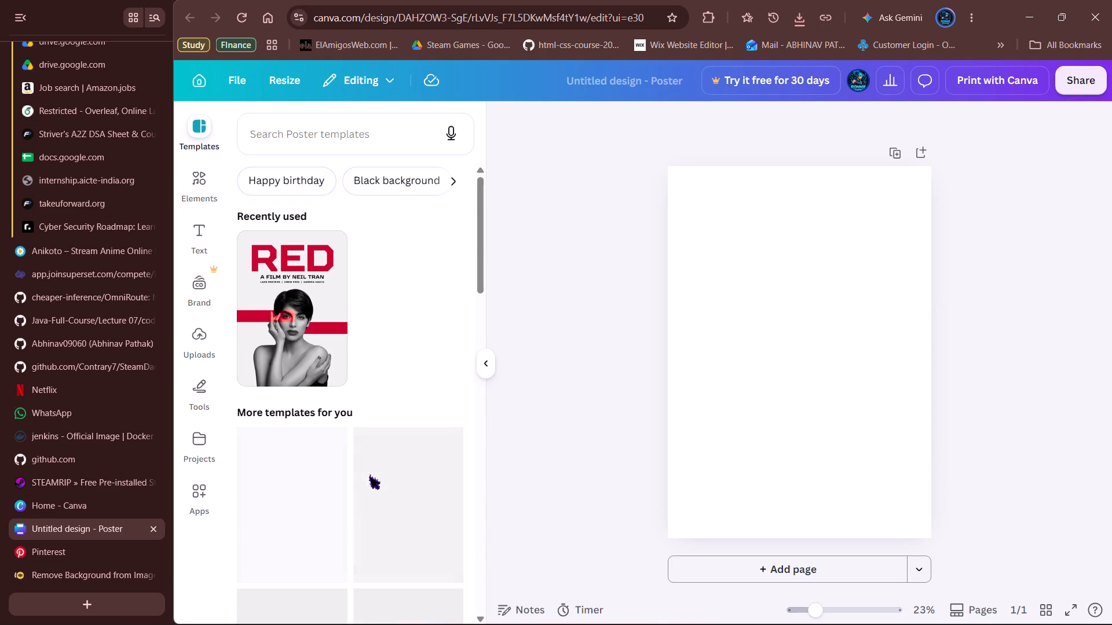
scroll(427, 370, down, 2)
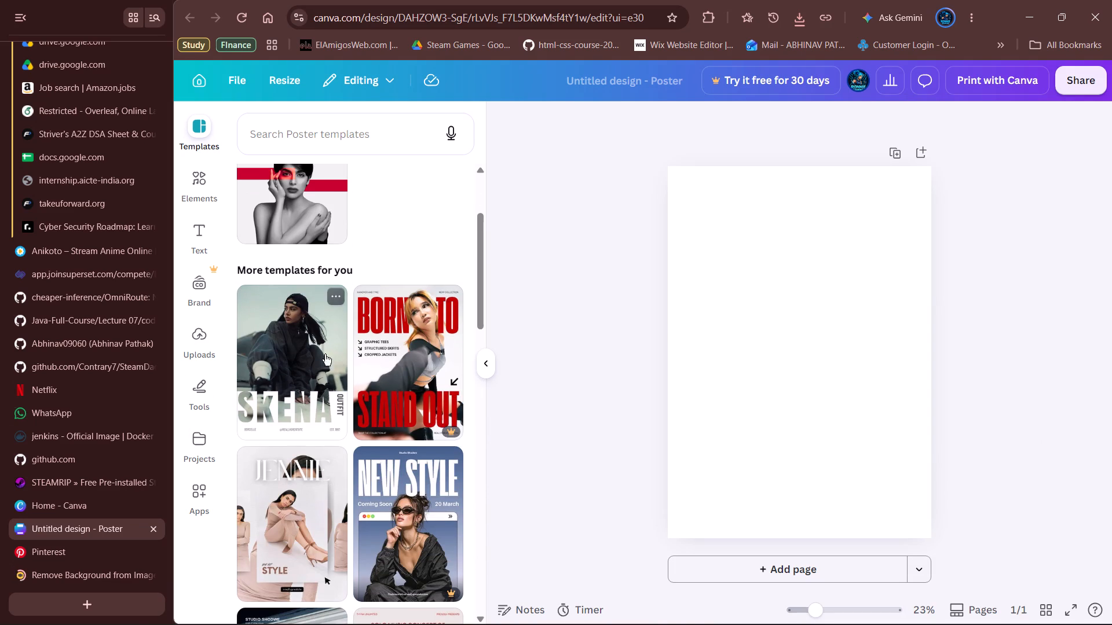
scroll(376, 483, down, 1)
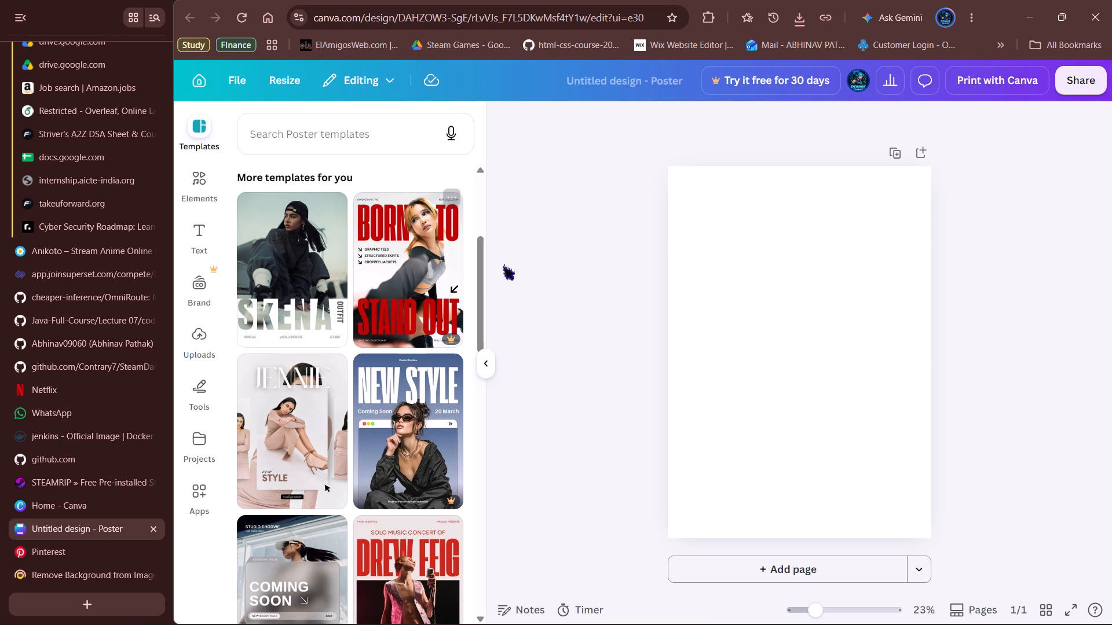
scroll(362, 379, down, 2)
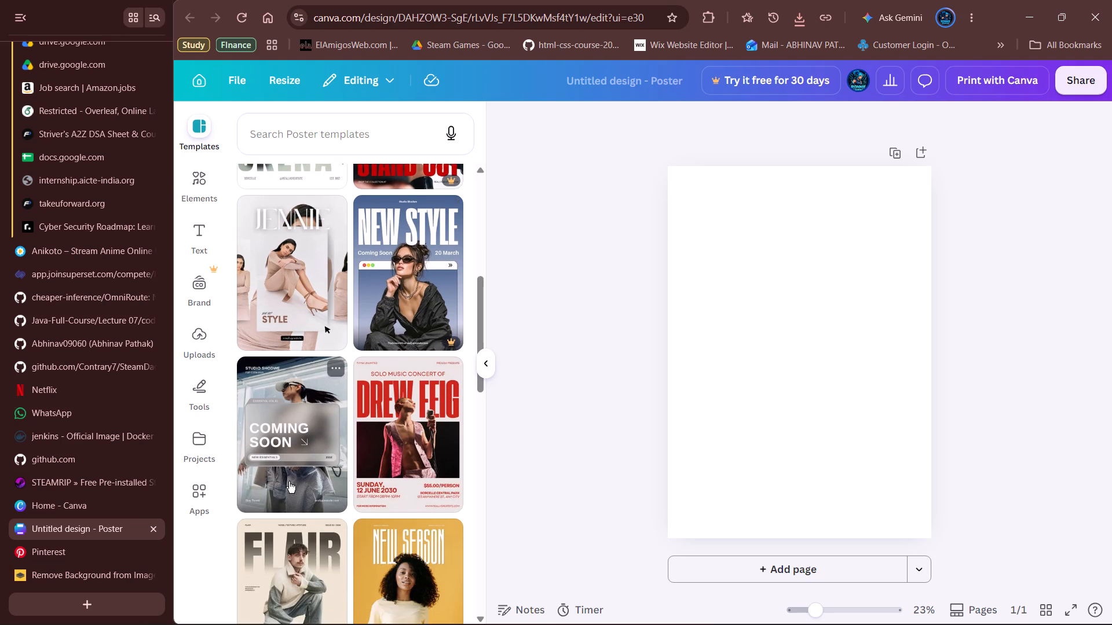
scroll(350, 431, down, 6)
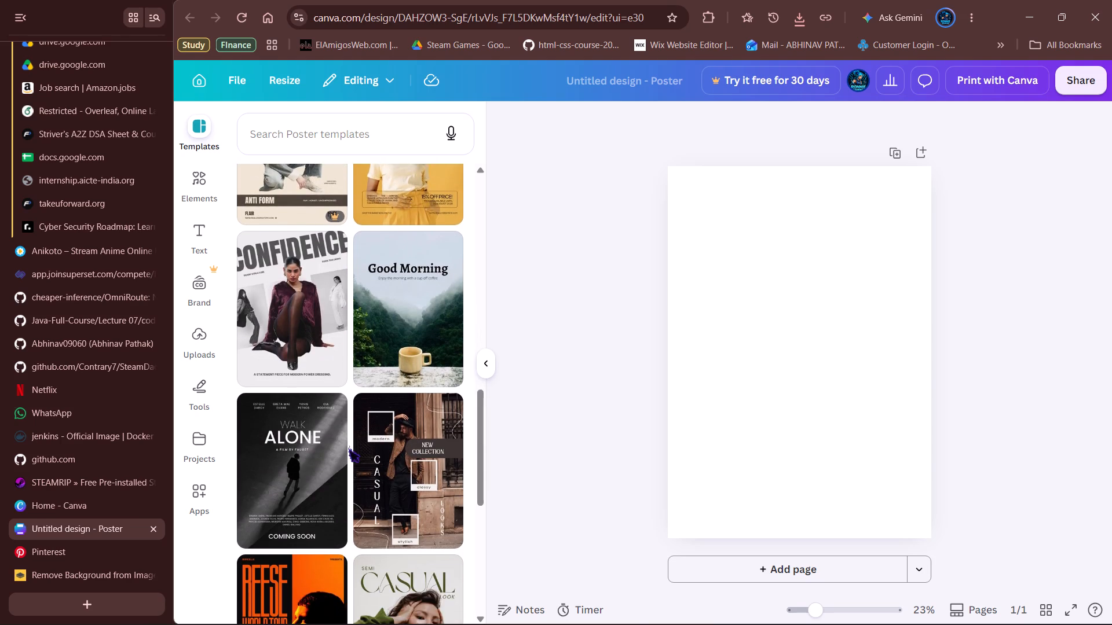
scroll(349, 446, down, 6)
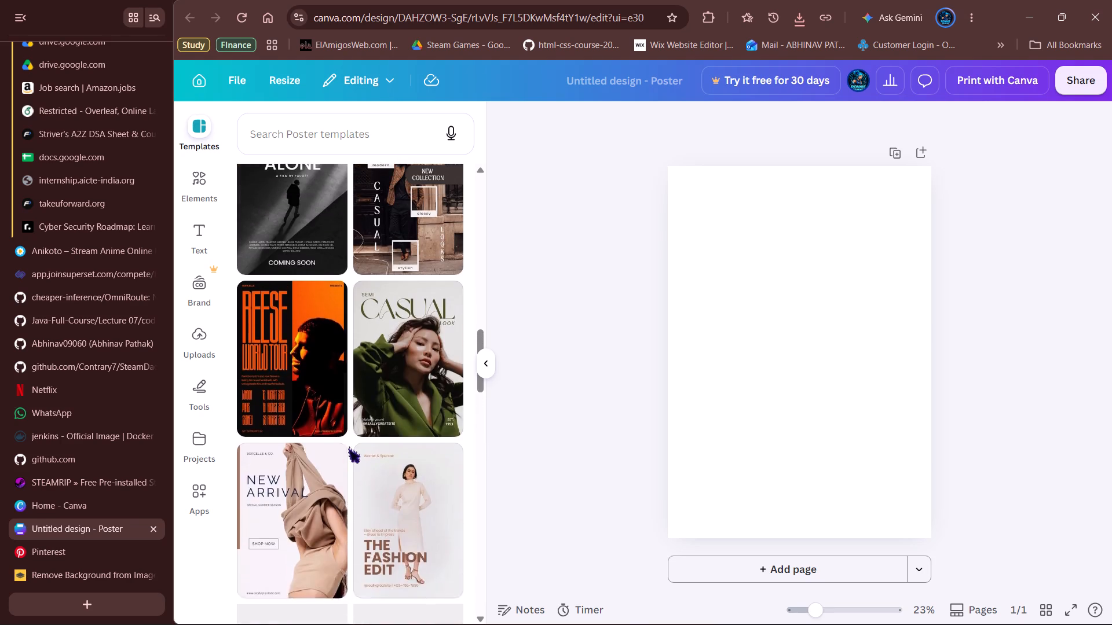
scroll(349, 446, up, 2)
scroll(349, 446, right, 1)
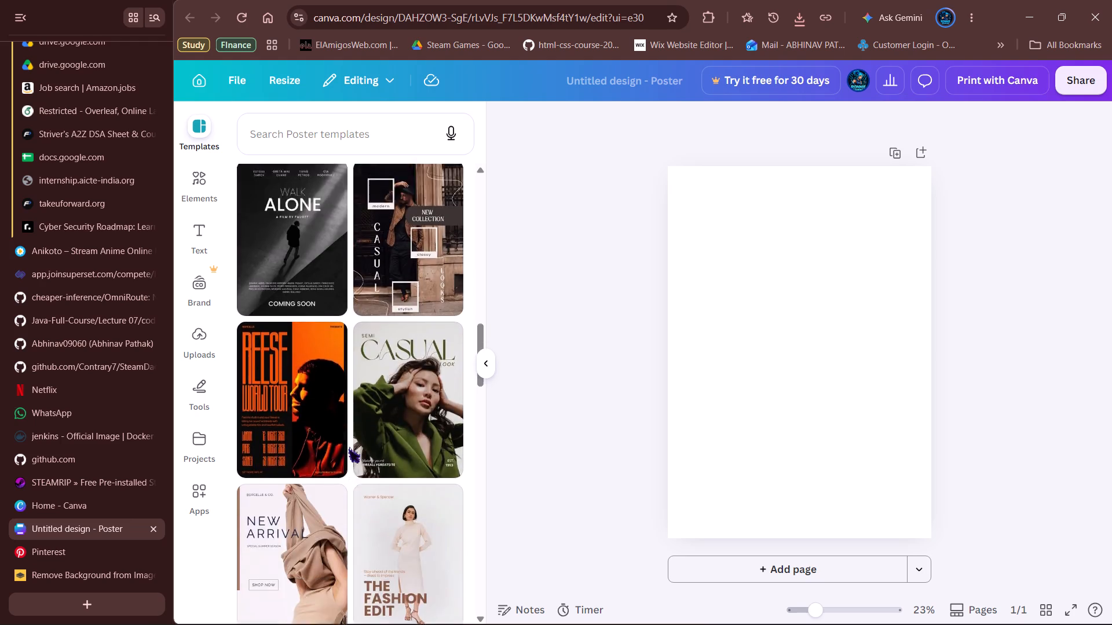
scroll(349, 446, right, 1)
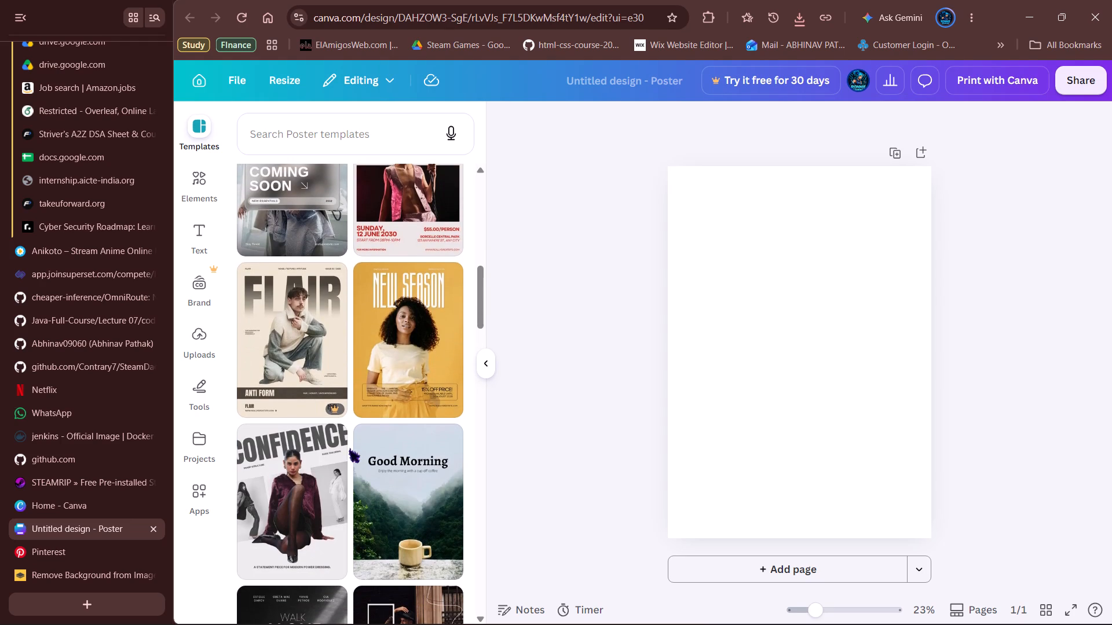
click(427, 343)
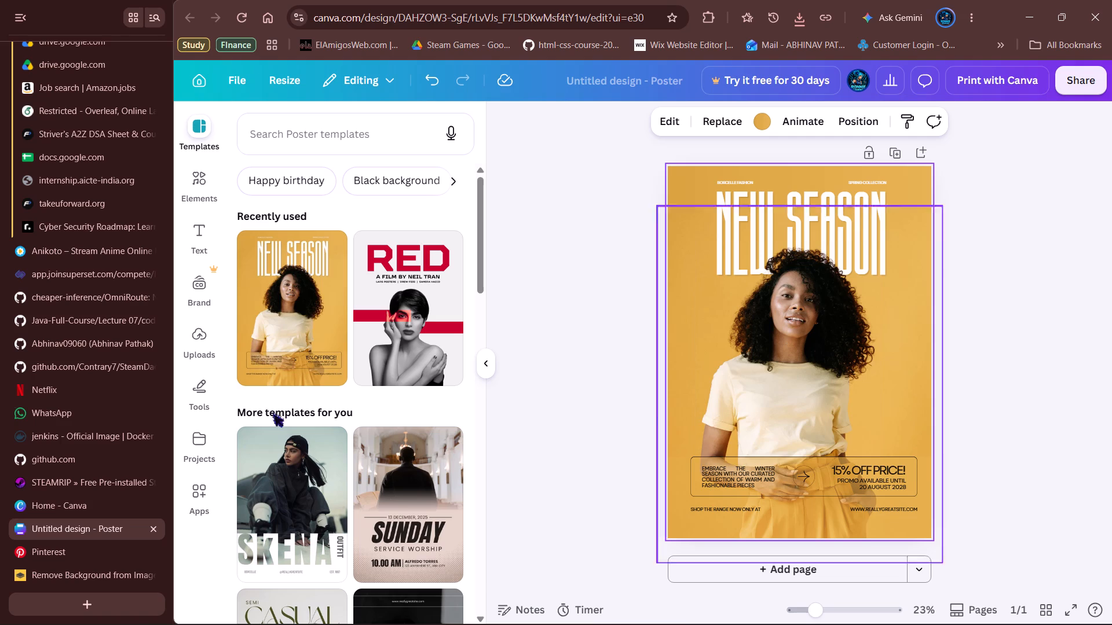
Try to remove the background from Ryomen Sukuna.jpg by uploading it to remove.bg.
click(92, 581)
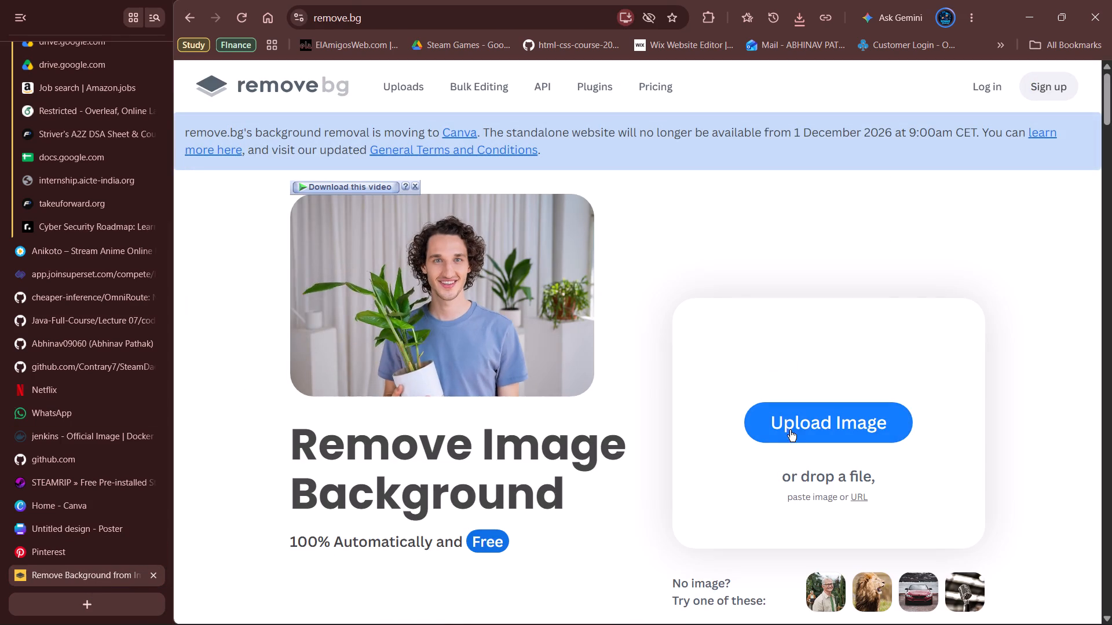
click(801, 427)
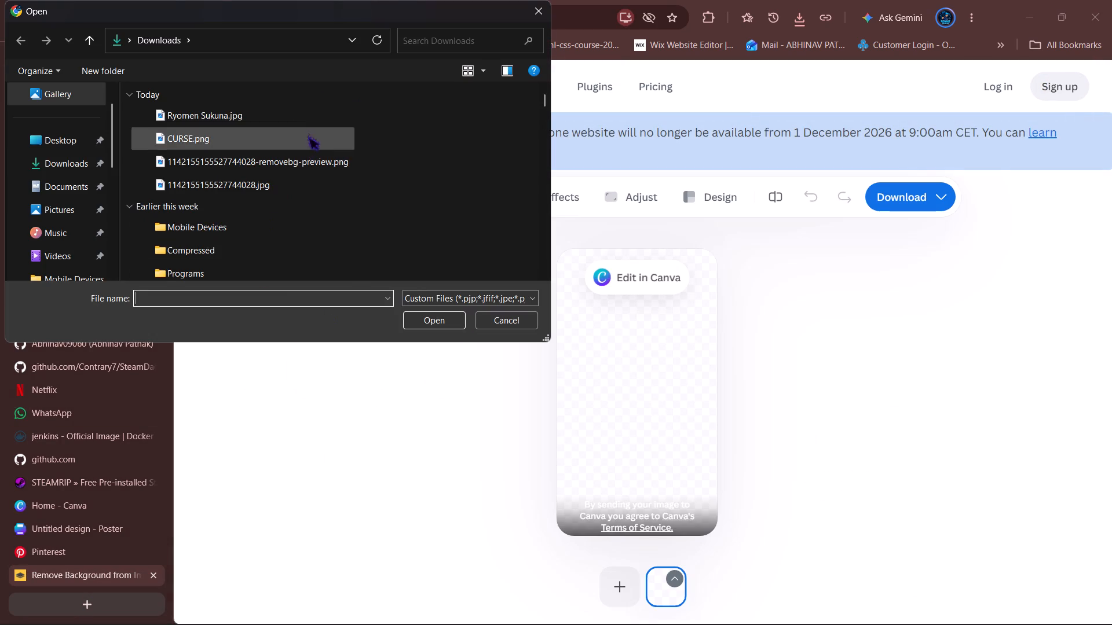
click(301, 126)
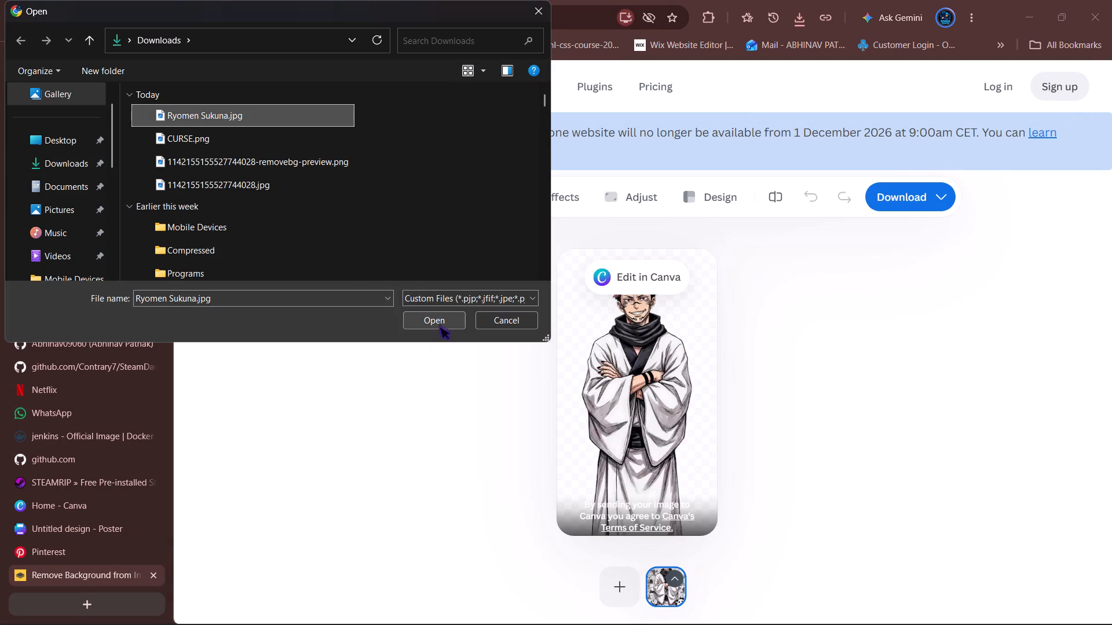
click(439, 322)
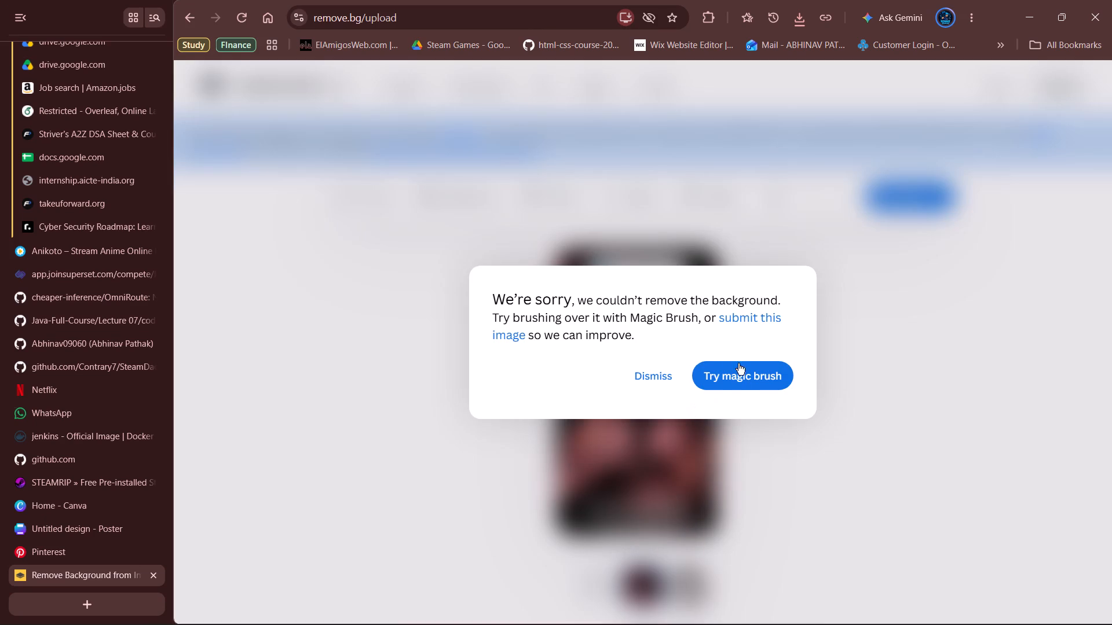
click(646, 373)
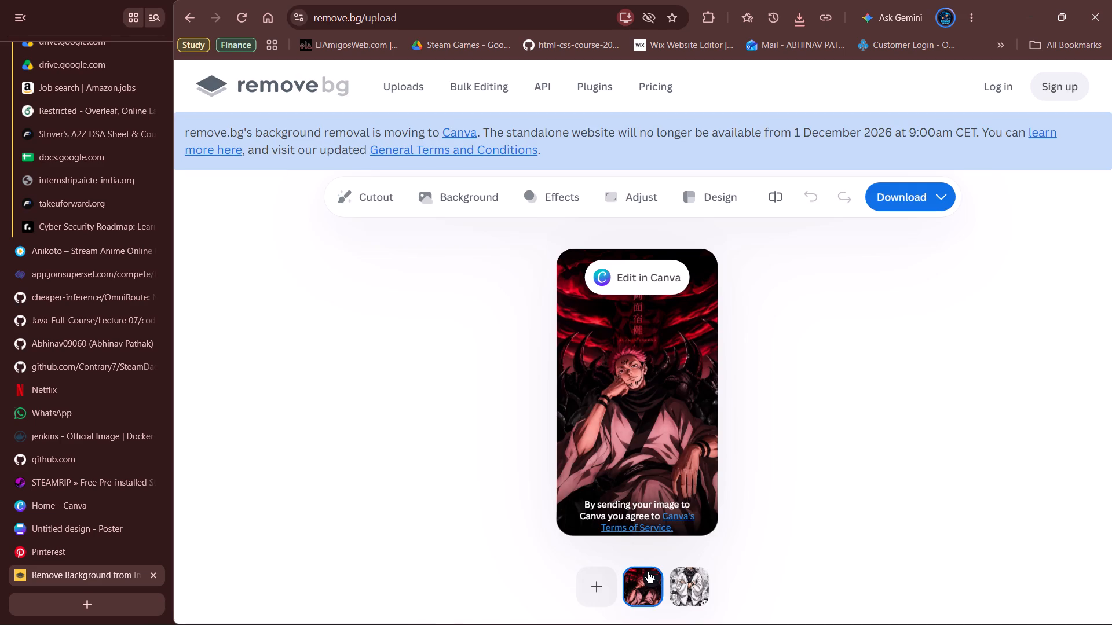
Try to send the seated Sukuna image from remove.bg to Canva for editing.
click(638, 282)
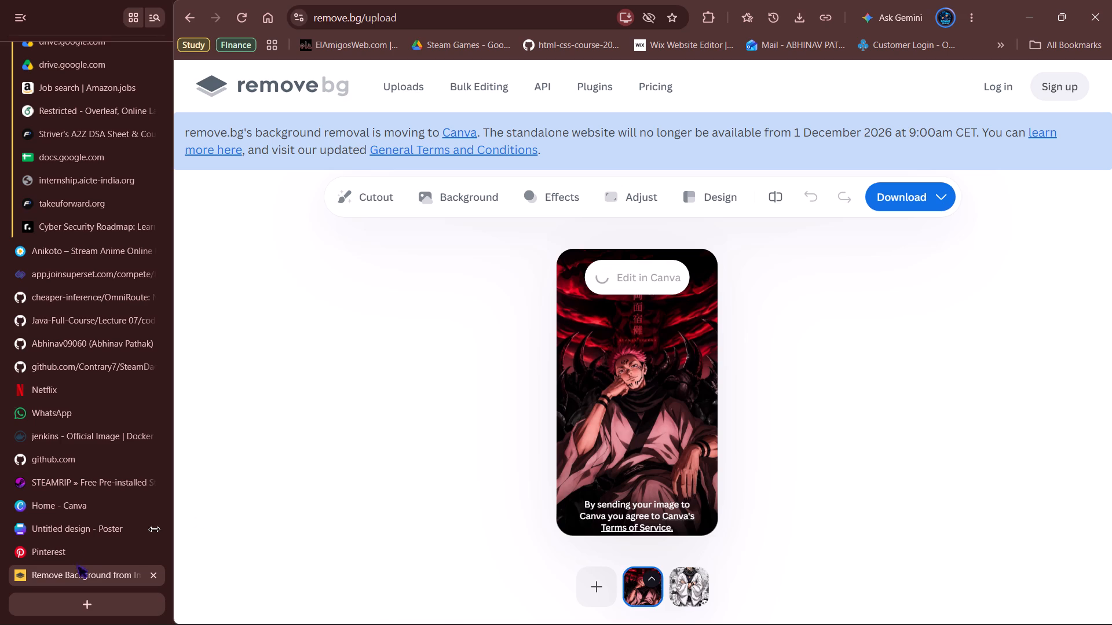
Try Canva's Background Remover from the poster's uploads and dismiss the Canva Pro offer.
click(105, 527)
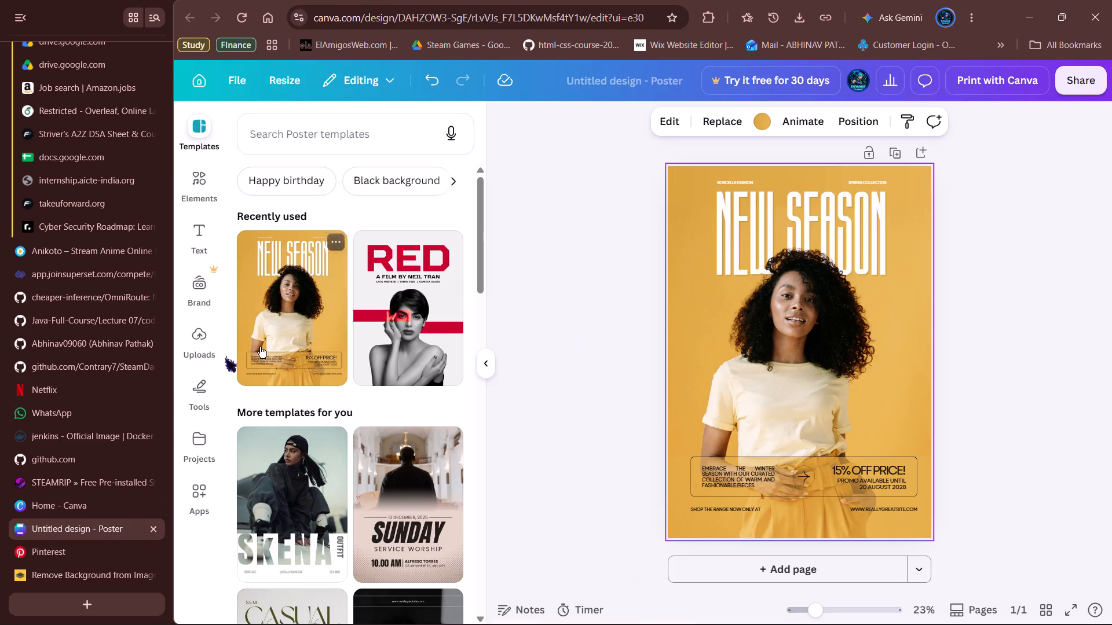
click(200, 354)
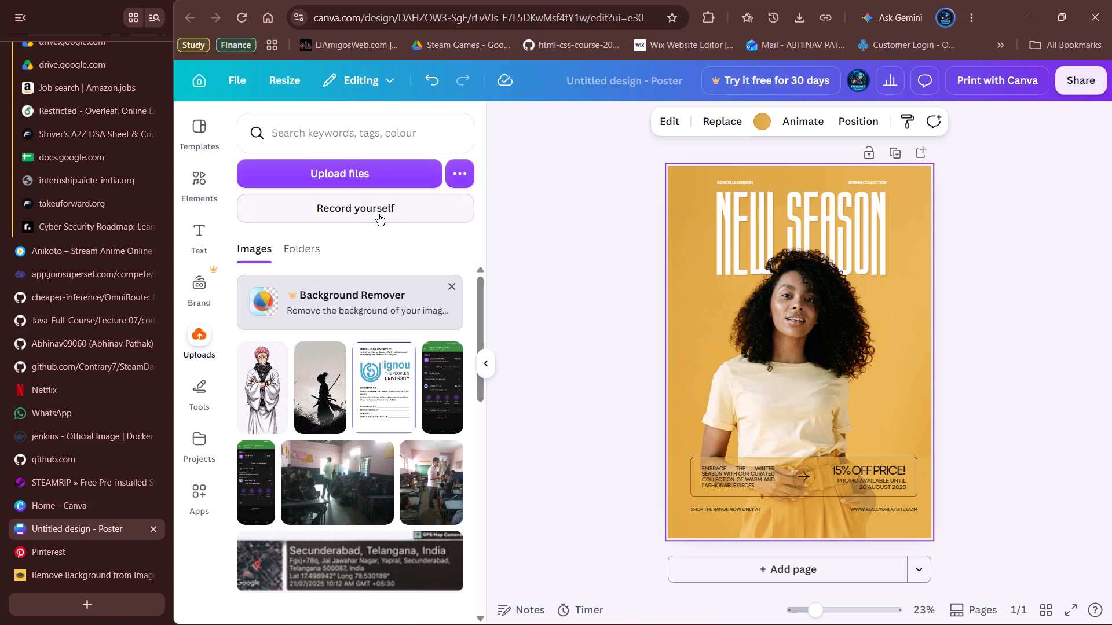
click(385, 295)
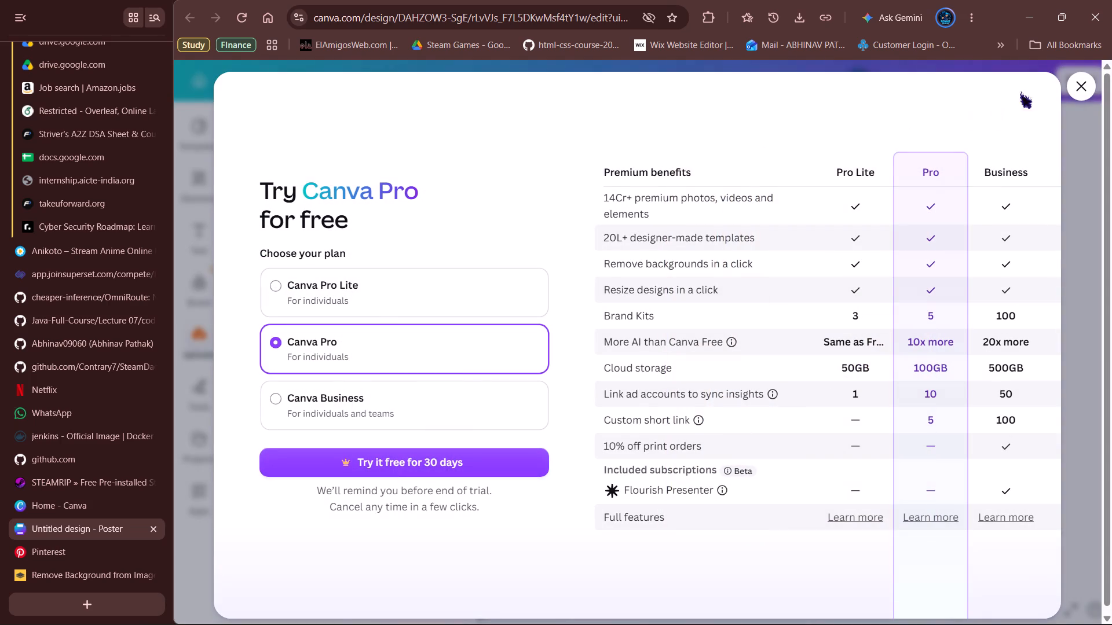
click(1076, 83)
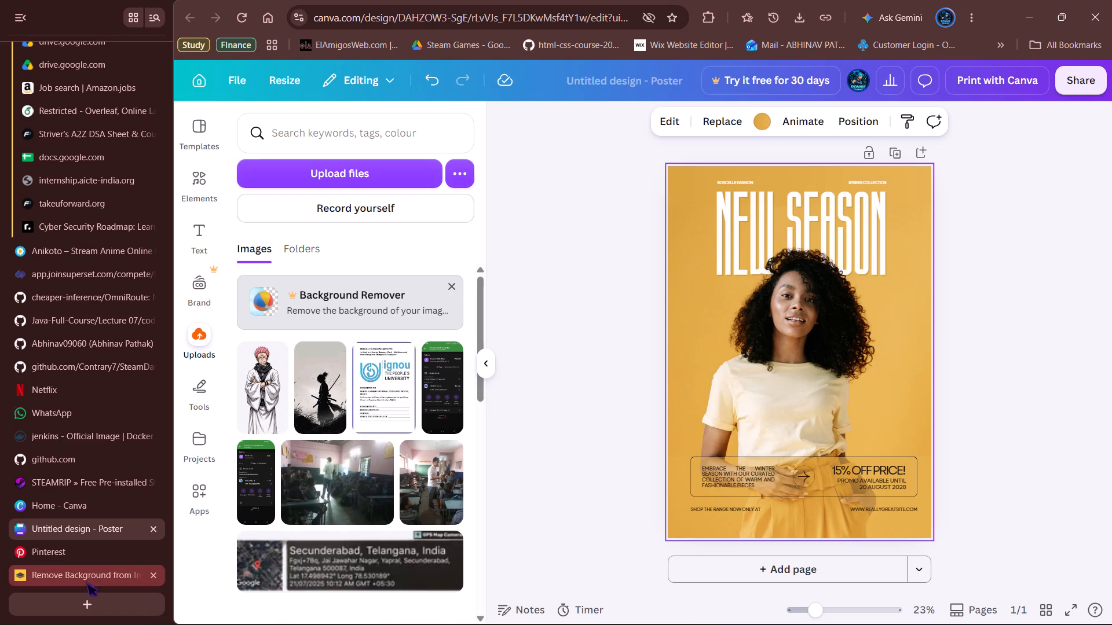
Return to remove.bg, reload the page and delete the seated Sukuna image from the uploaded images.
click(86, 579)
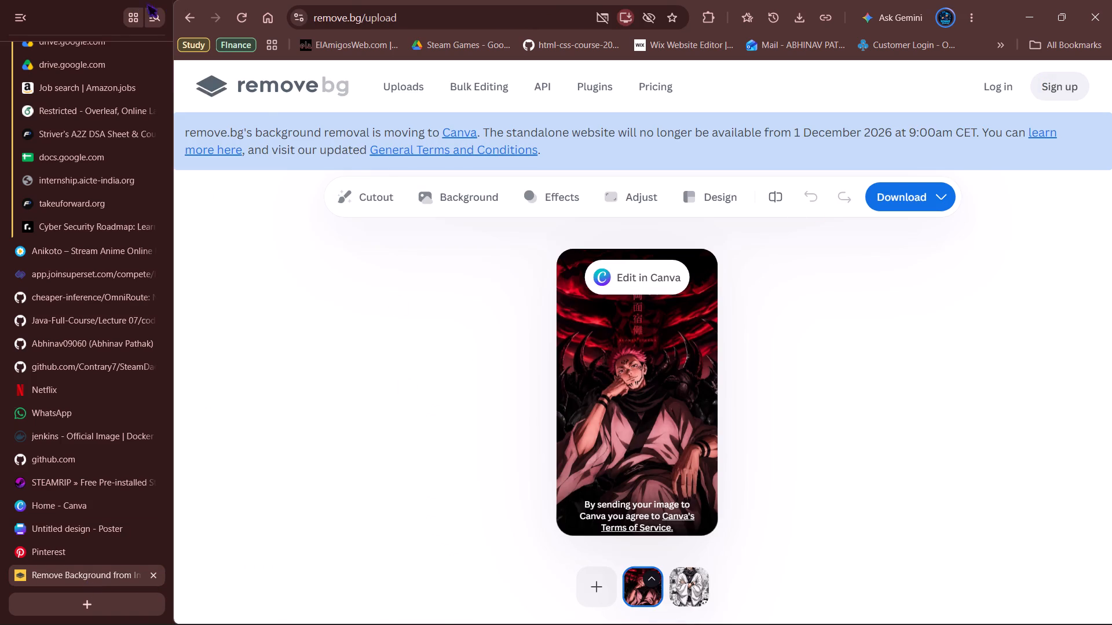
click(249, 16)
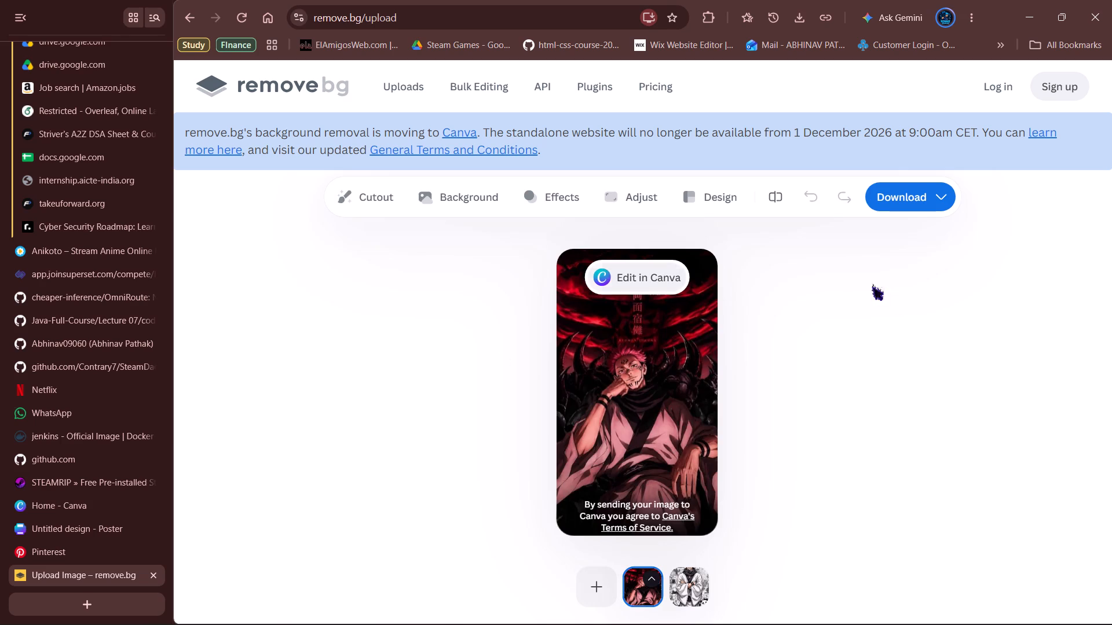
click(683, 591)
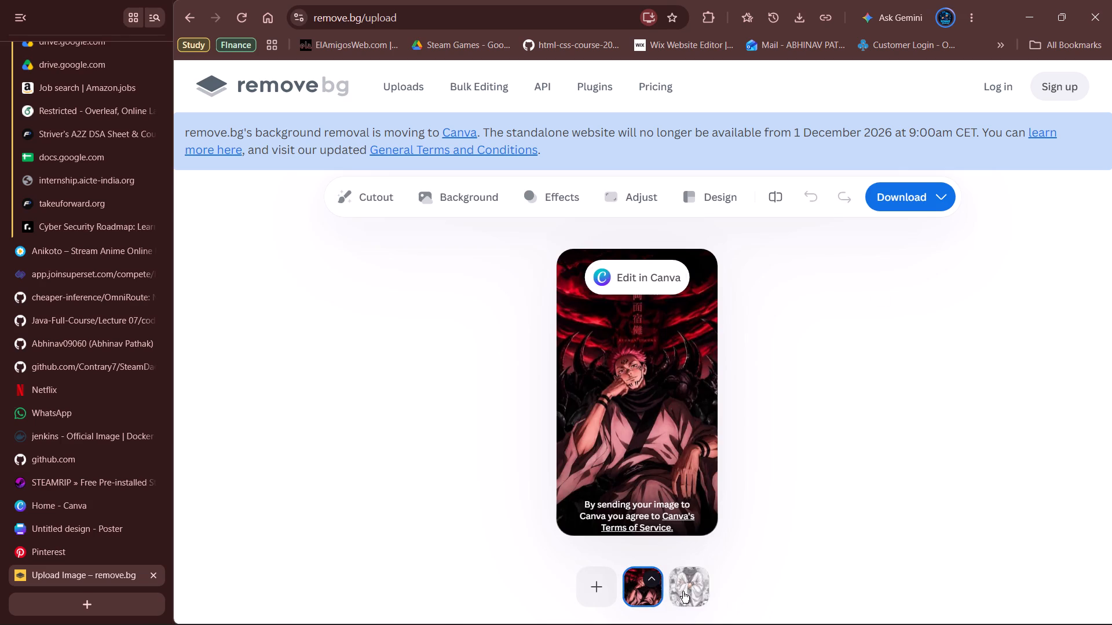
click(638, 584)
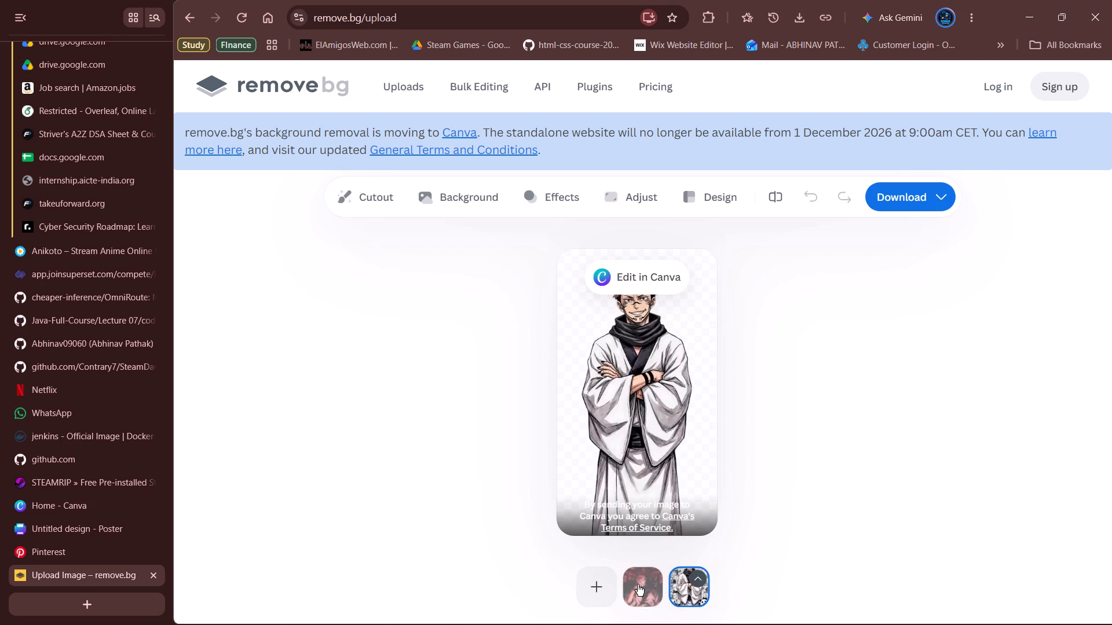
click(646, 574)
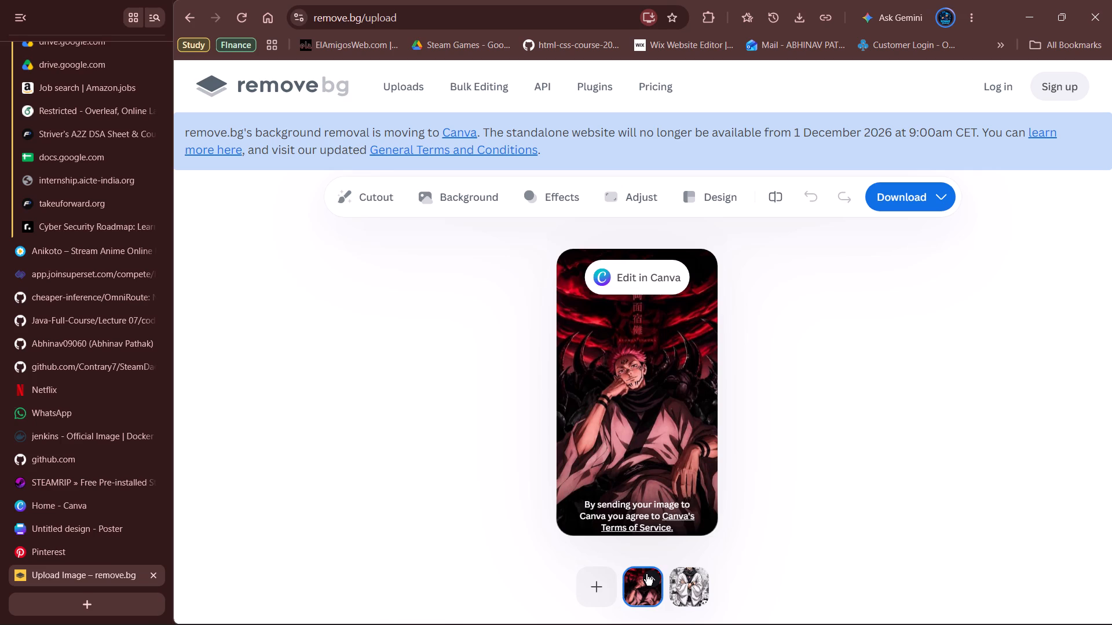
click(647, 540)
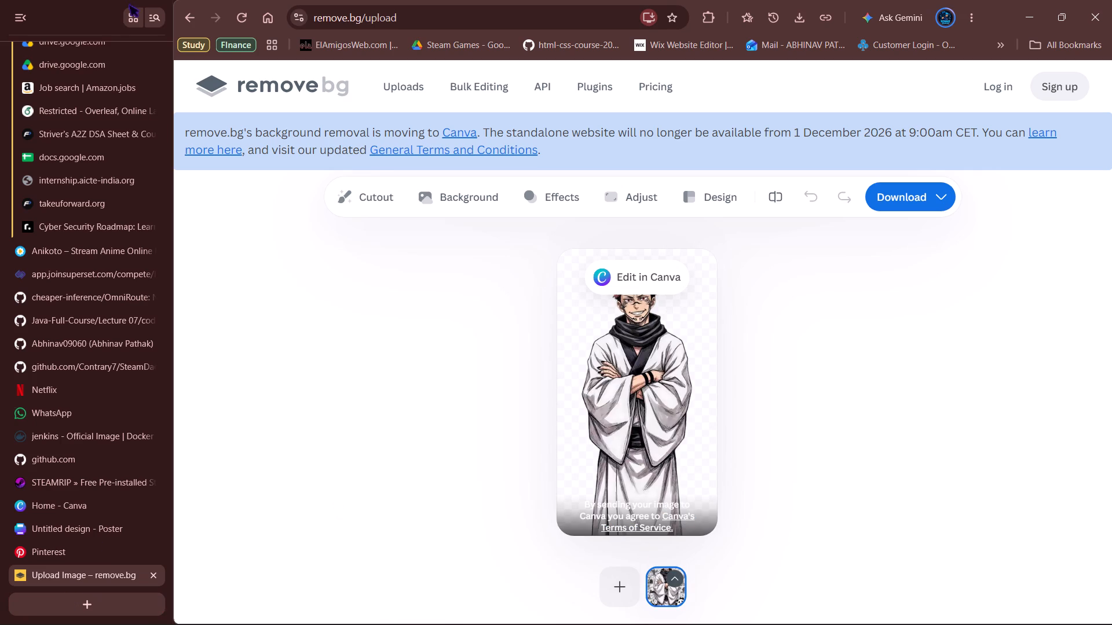
Switch from remove.bg to Photoroom's background remover via the search results and upload Ryomen Sukuna.jpg for background removal.
click(189, 21)
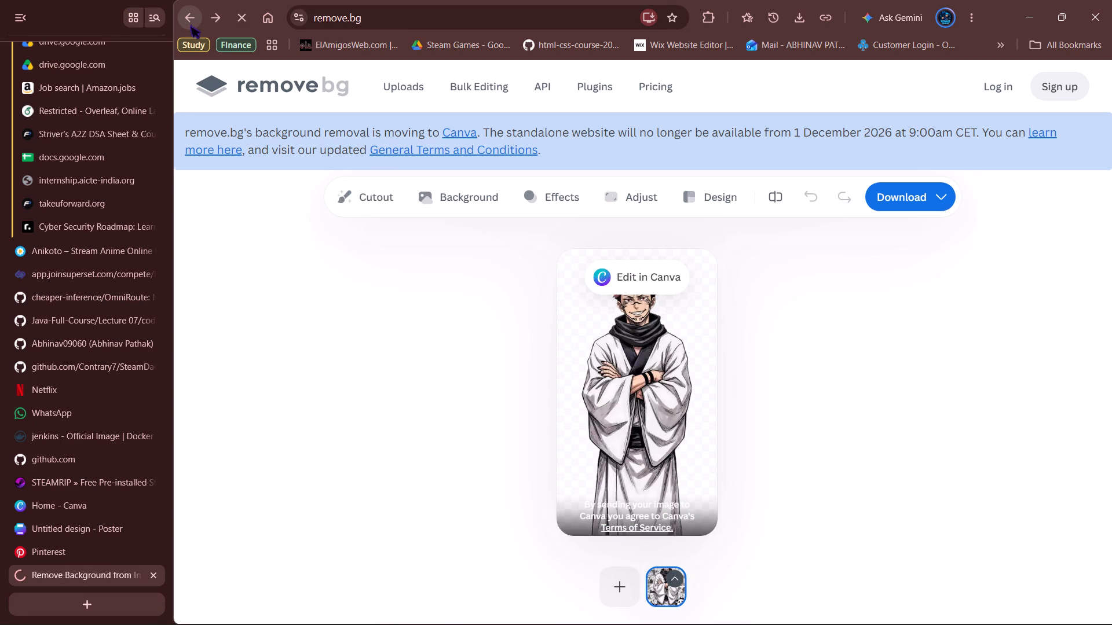
click(189, 21)
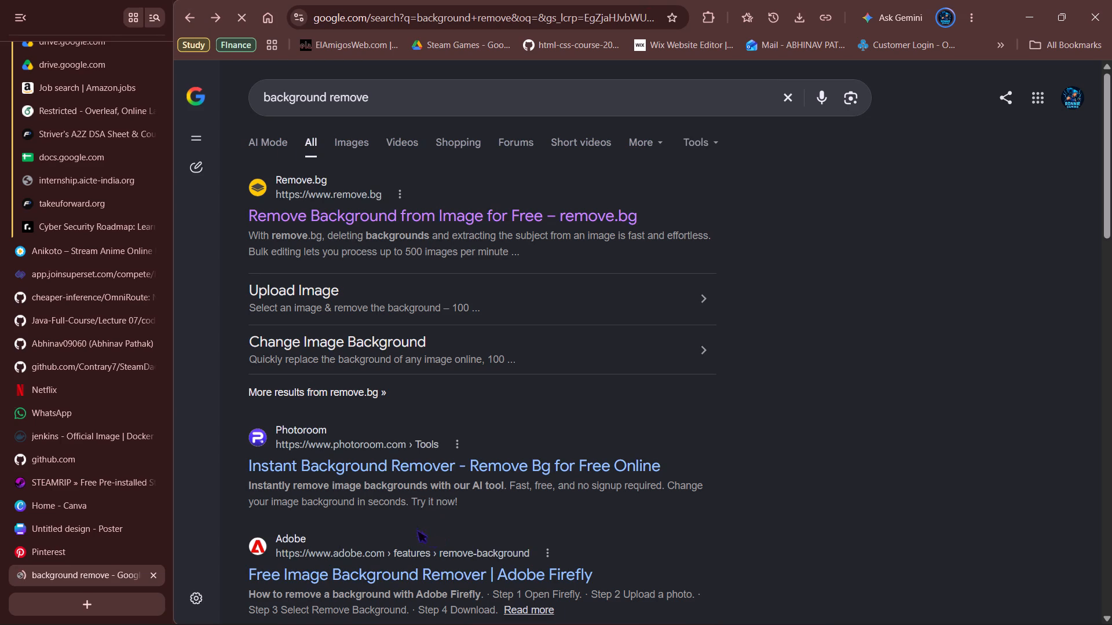
click(453, 468)
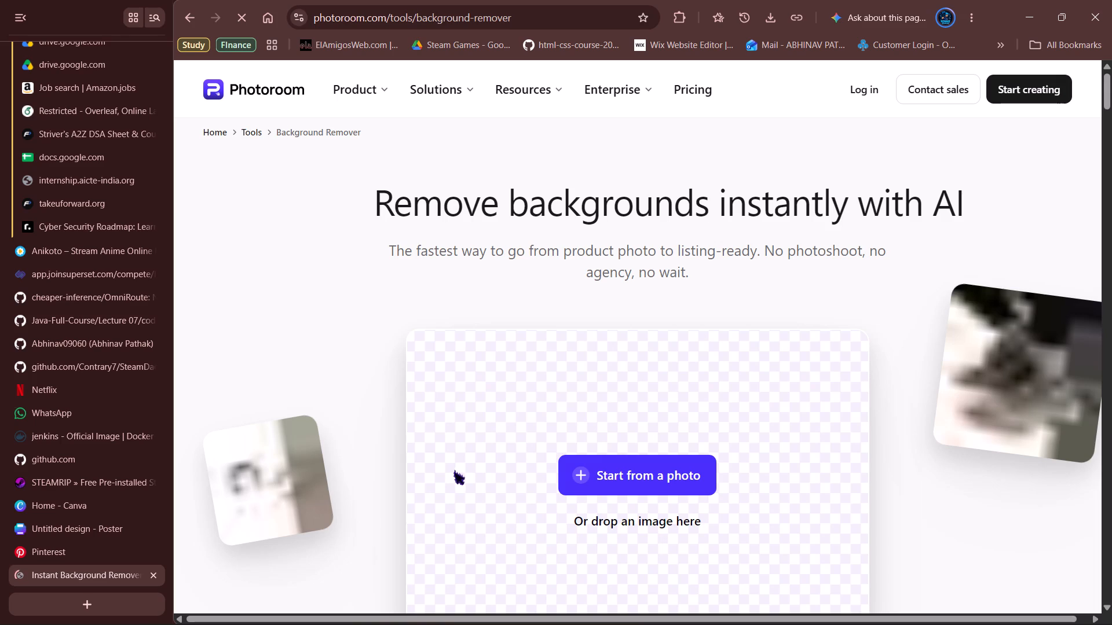
click(605, 515)
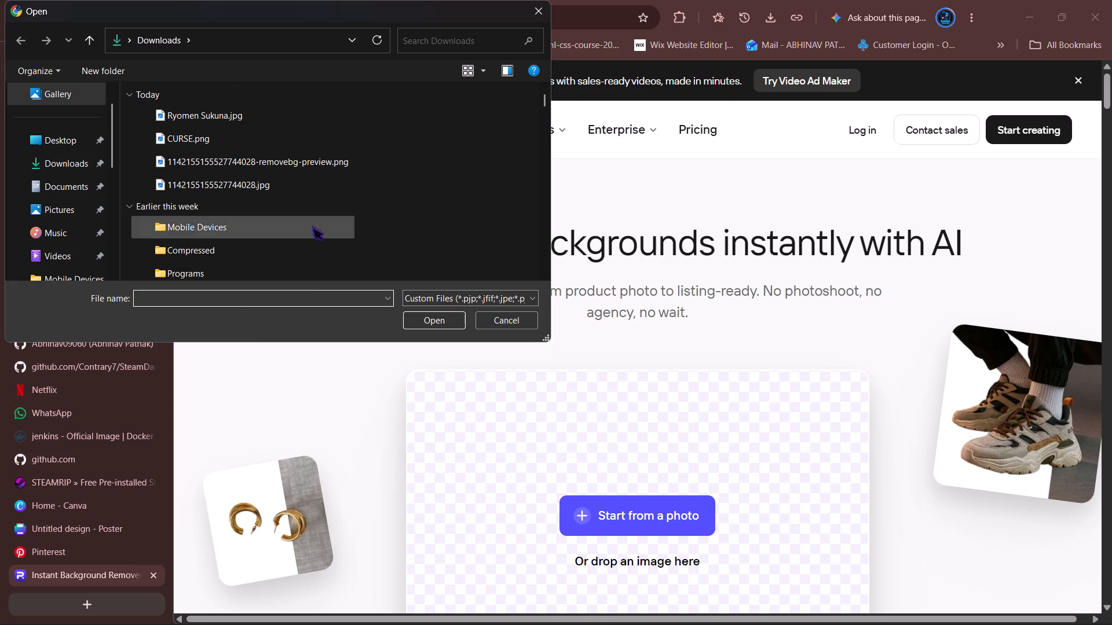
click(510, 317)
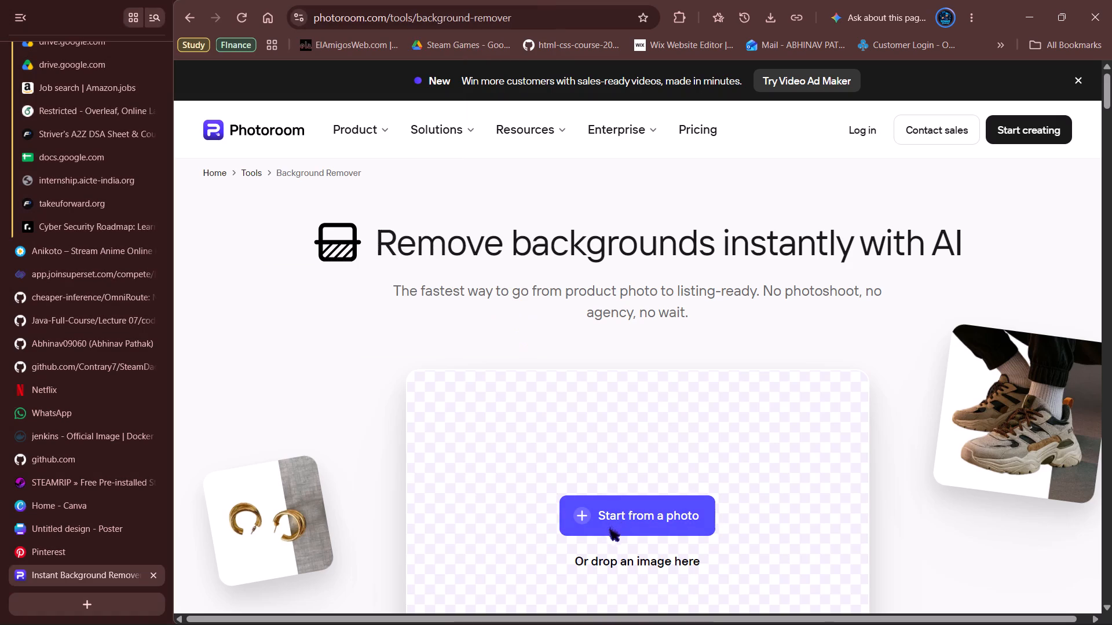
click(583, 511)
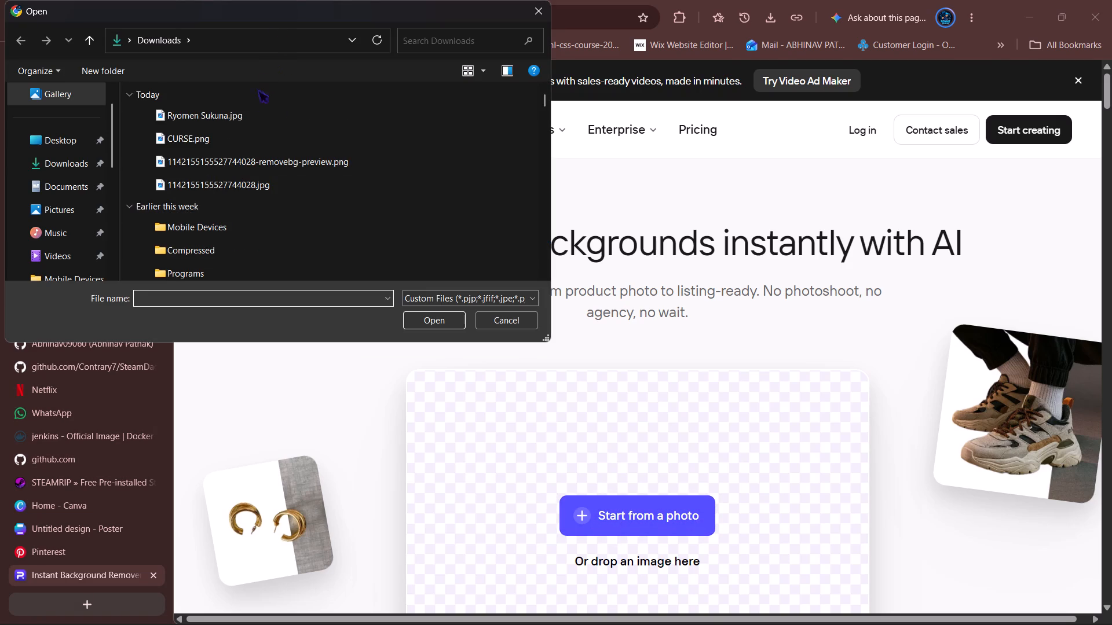
click(251, 117)
click(440, 319)
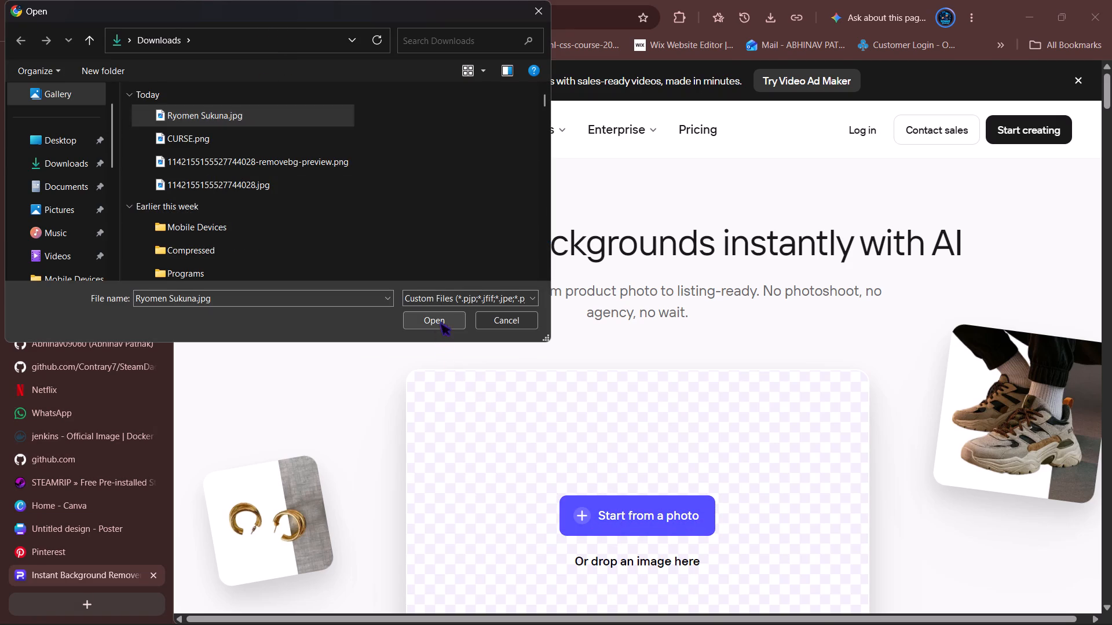
Examine the seated Sukuna cutout in Photoroom and compare its before and after versions.
scroll(700, 286, down, 2)
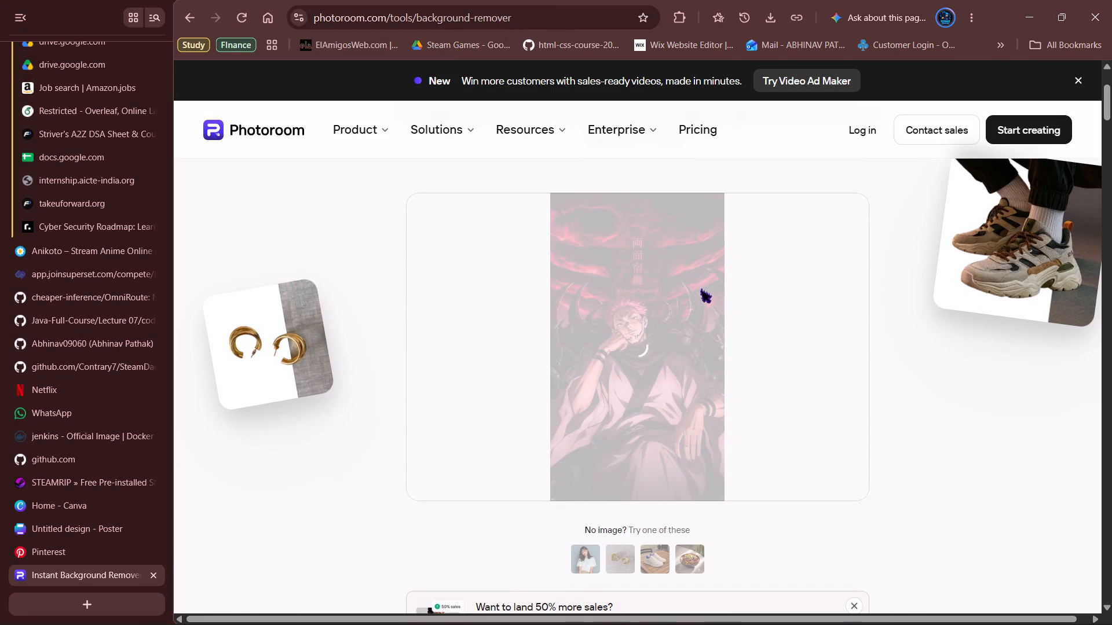
scroll(882, 417, up, 1)
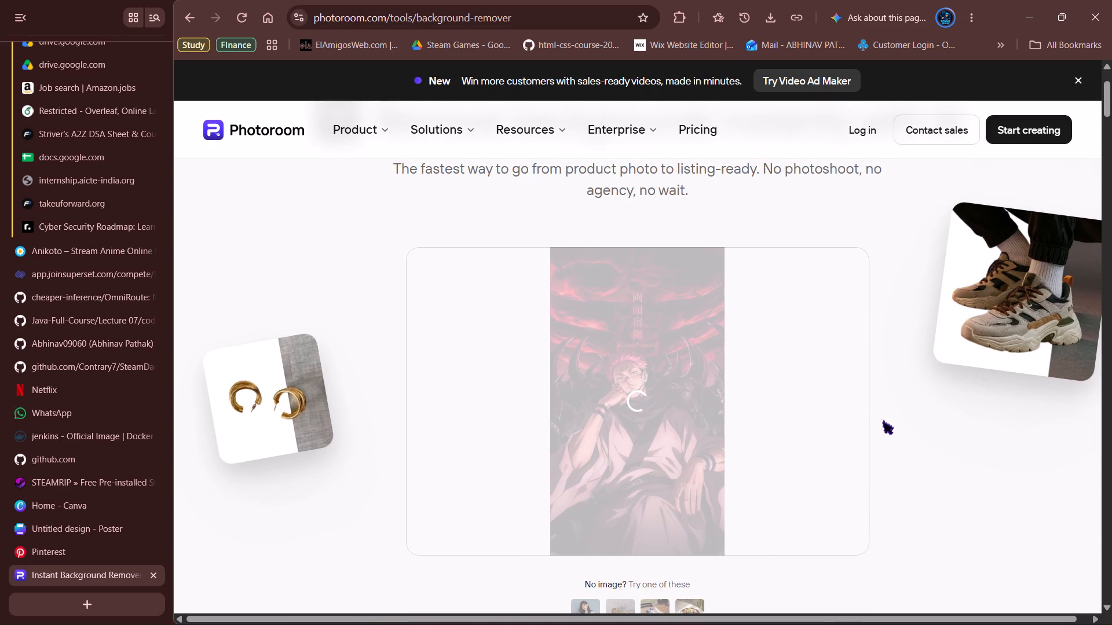
scroll(882, 417, up, 1)
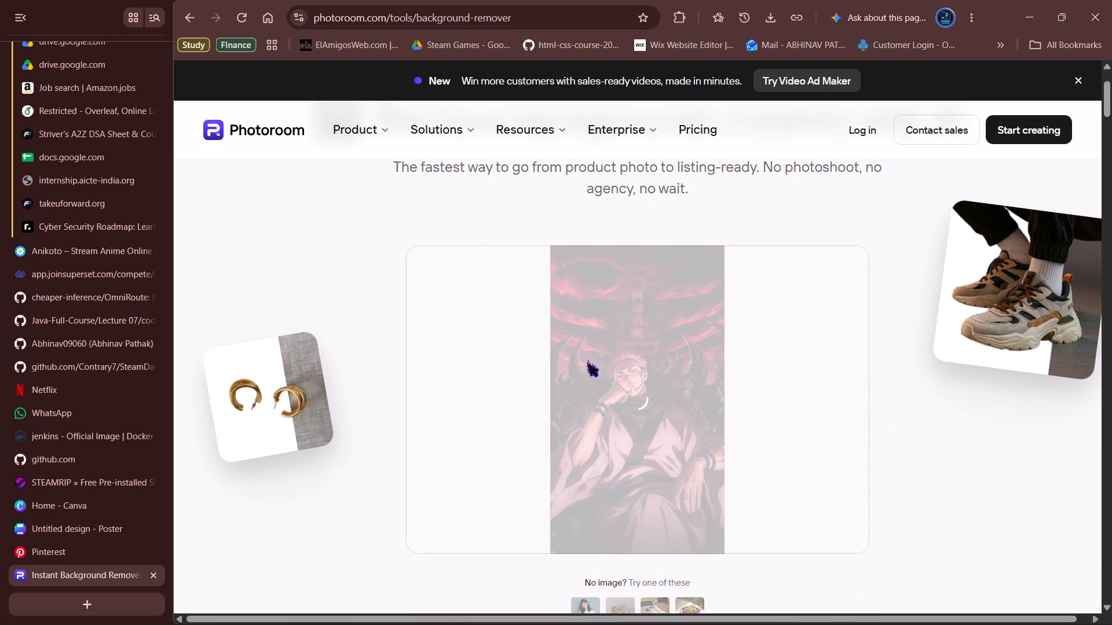
scroll(998, 417, down, 1)
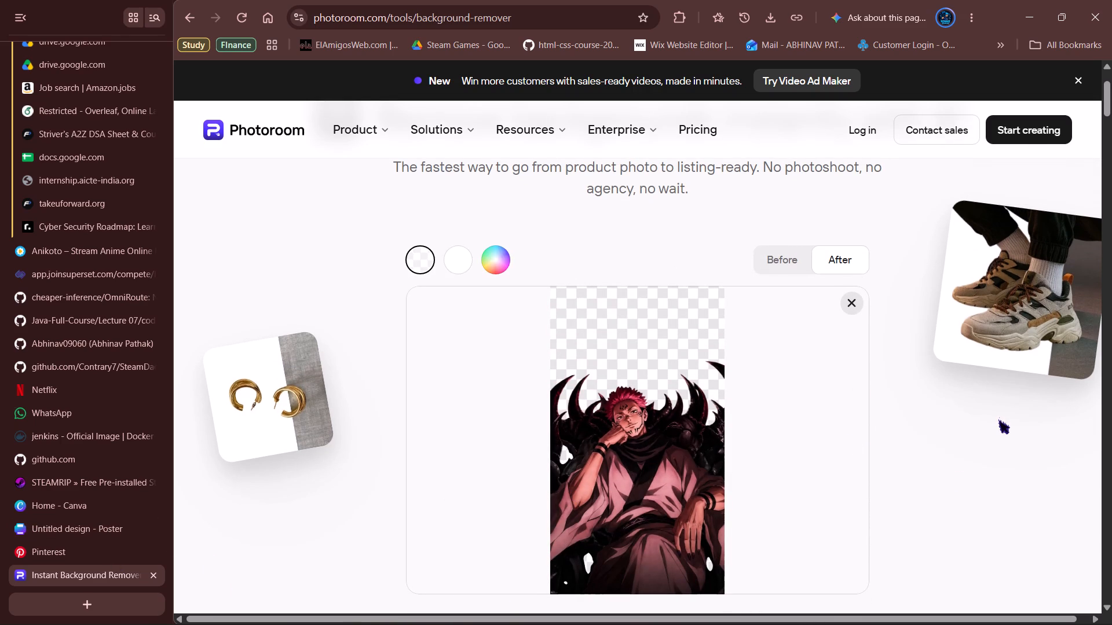
scroll(998, 417, down, 1)
scroll(920, 421, down, 1)
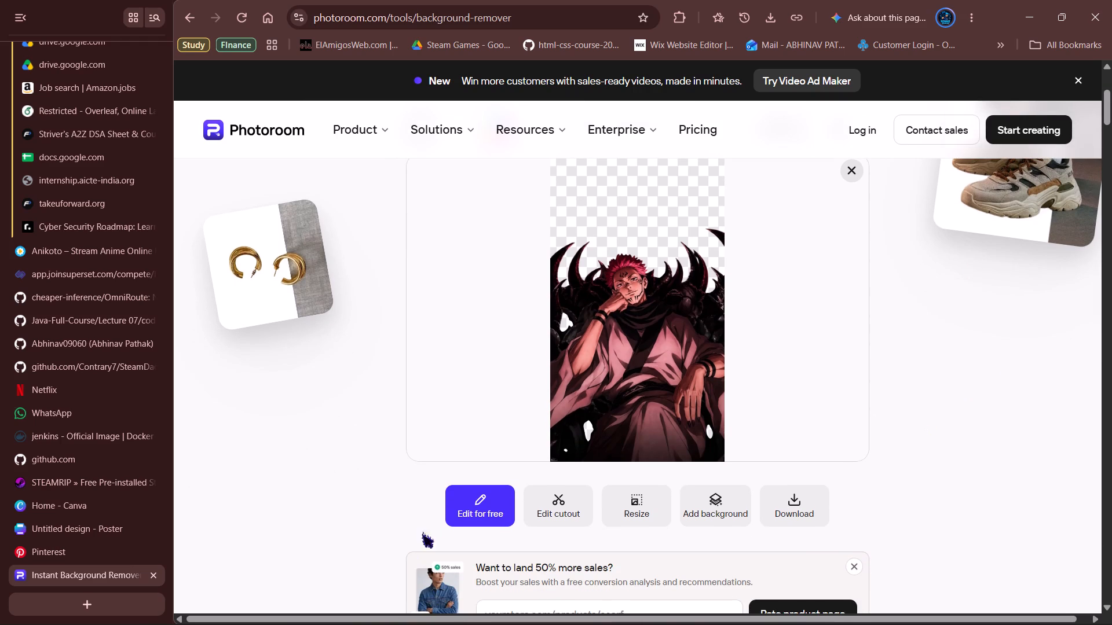
scroll(671, 477, up, 2)
scroll(705, 462, down, 1)
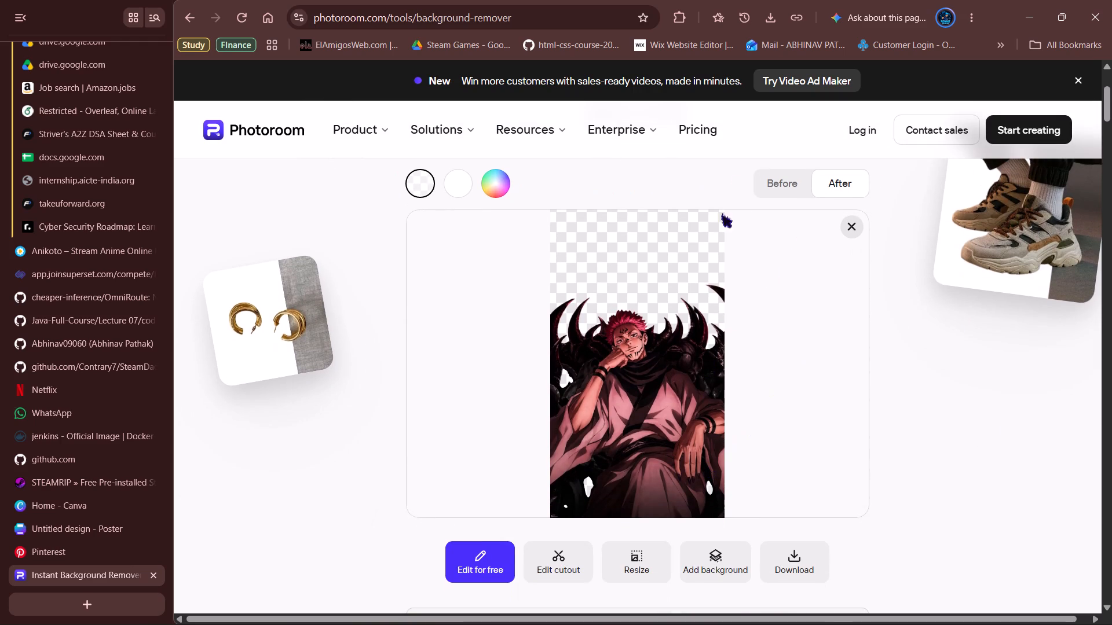
click(779, 185)
click(844, 175)
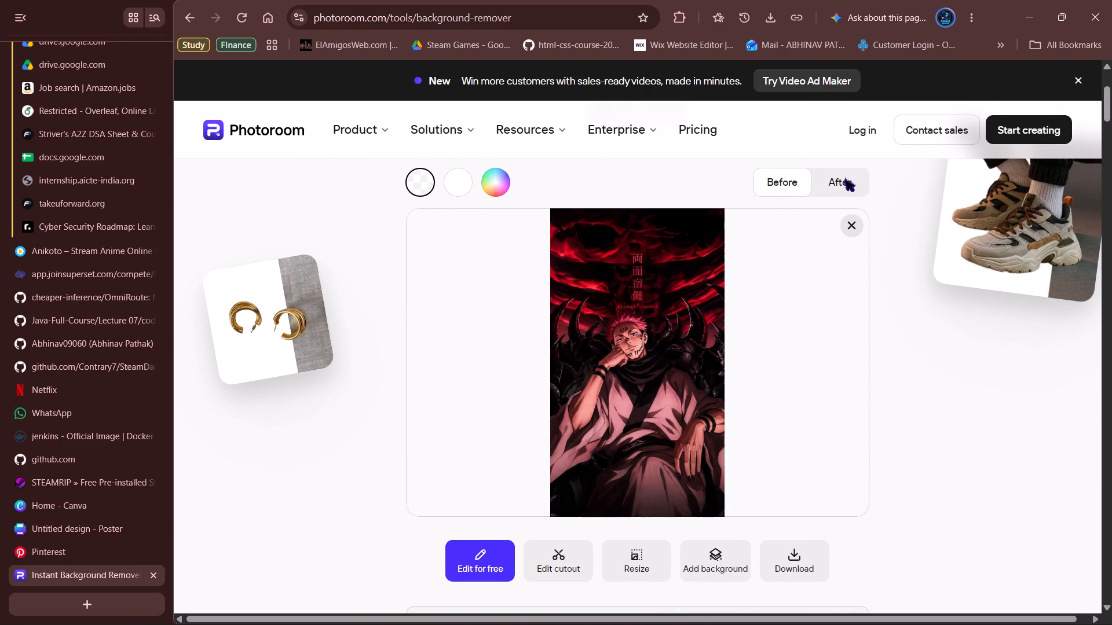
Return to the Canva poster, upload the original Ryomen Sukuna.jpg from Downloads and add it to the page.
click(88, 554)
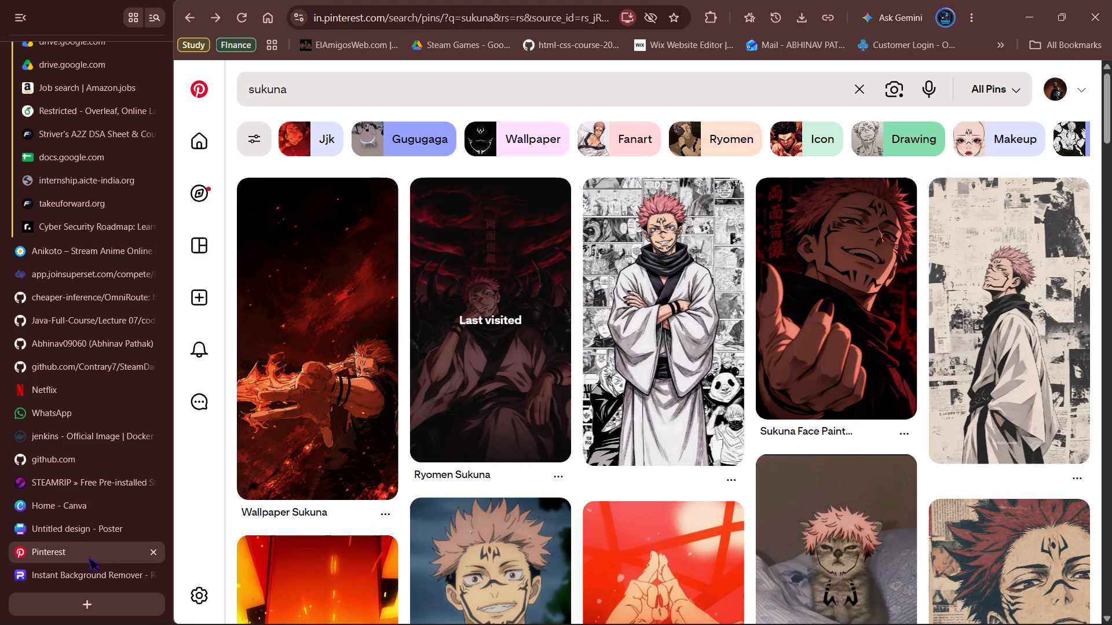
click(114, 530)
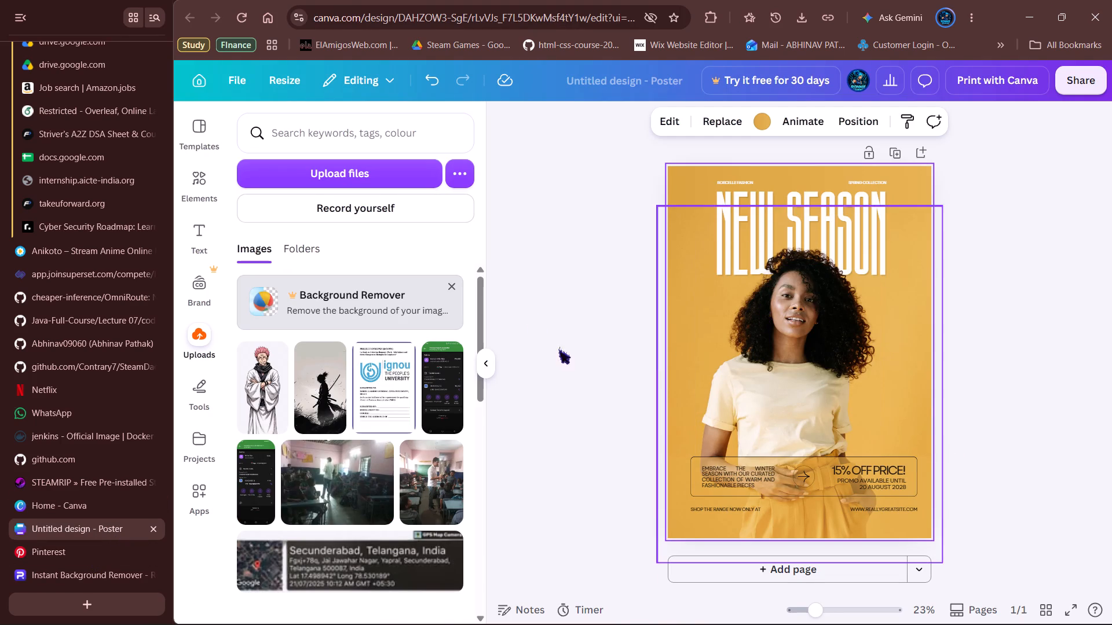
click(370, 176)
click(264, 117)
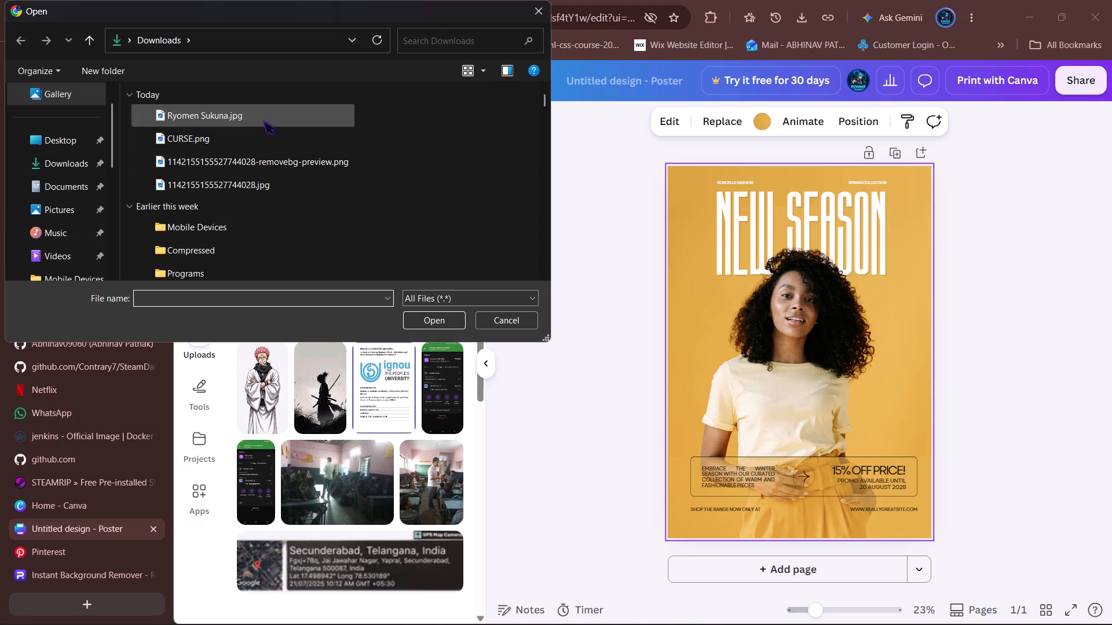
click(419, 319)
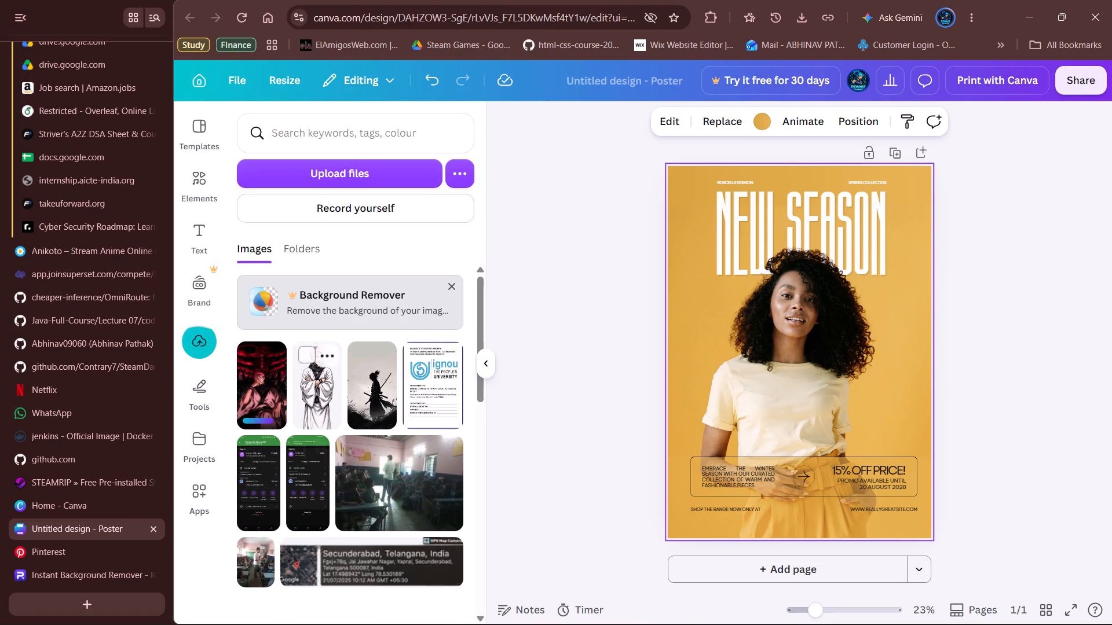
click(267, 379)
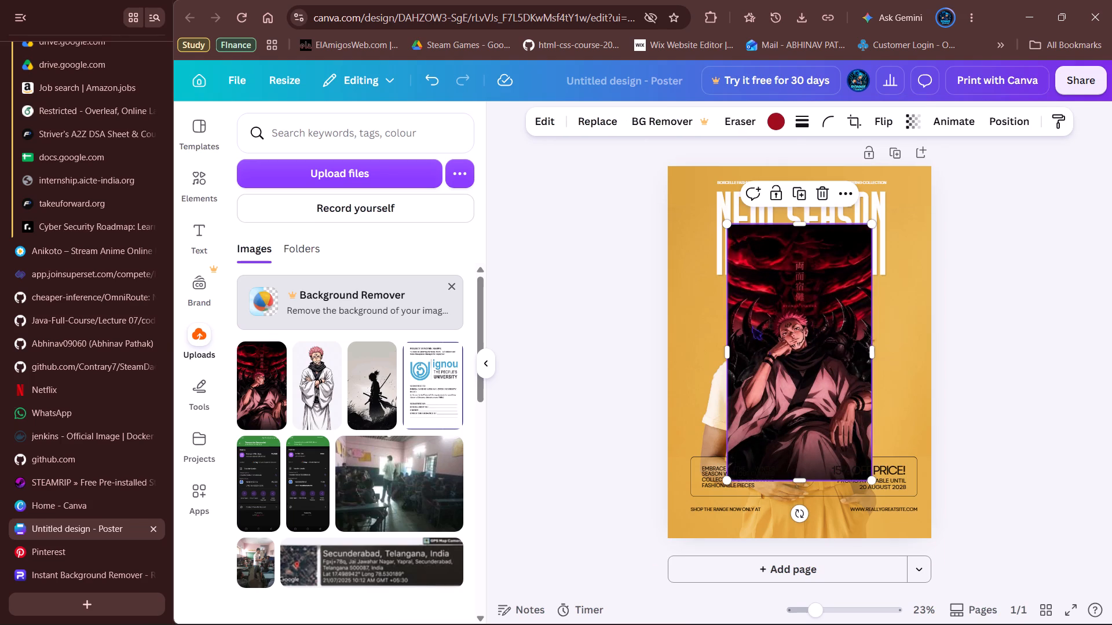
Resize and stretch the seated Sukuna image to cover the whole poster page, about 42 by 59.4.
drag(728, 225, 668, 192)
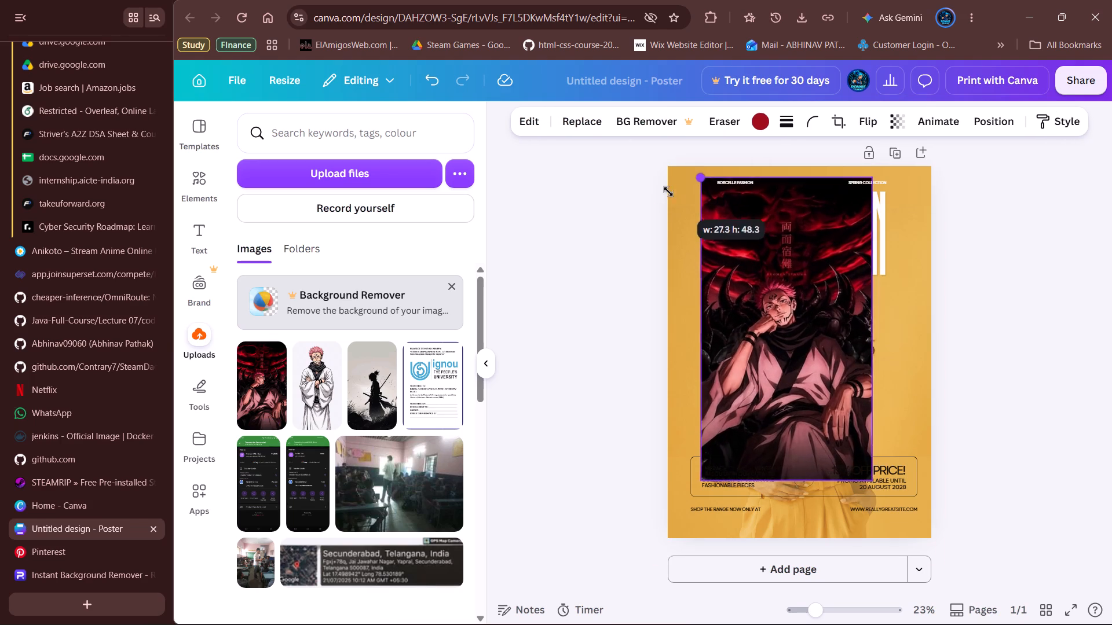
drag(668, 192, 665, 199)
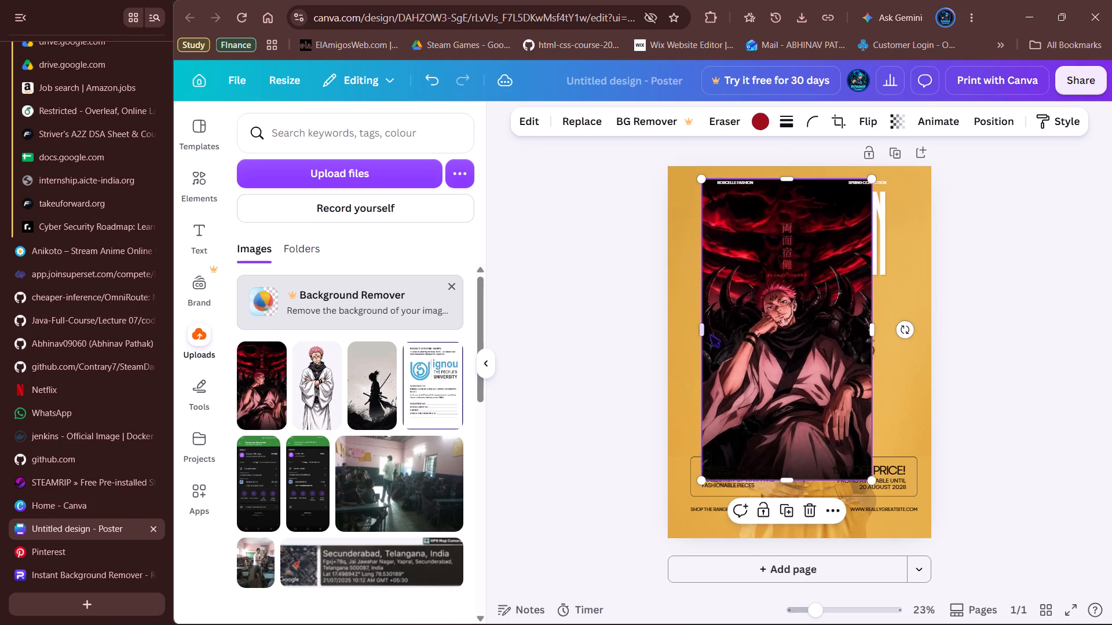
drag(705, 330, 669, 326)
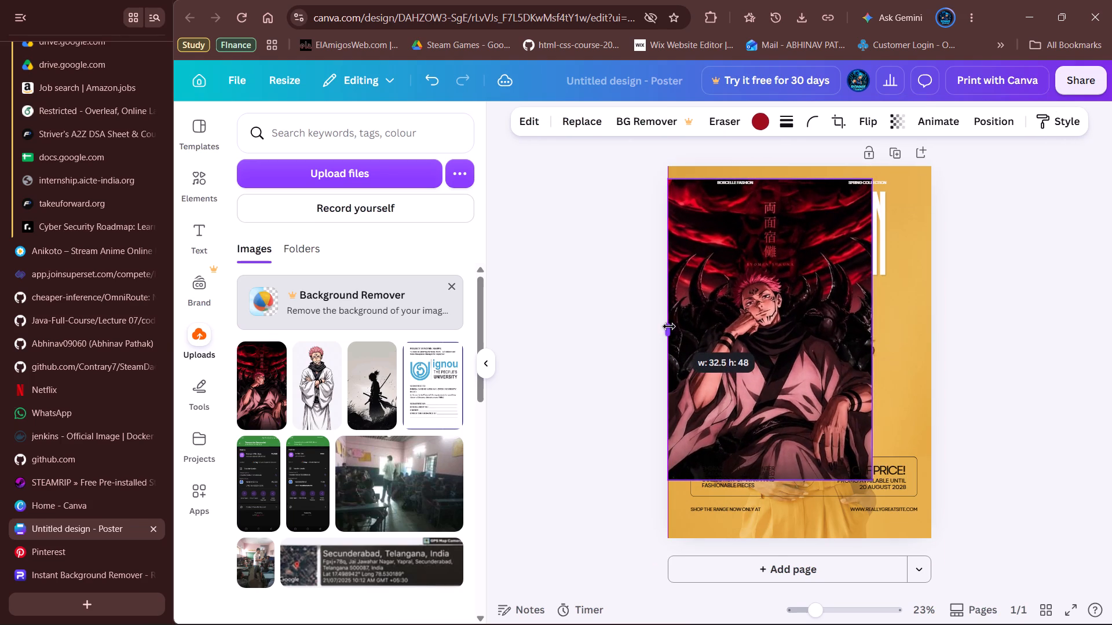
drag(669, 326, 685, 321)
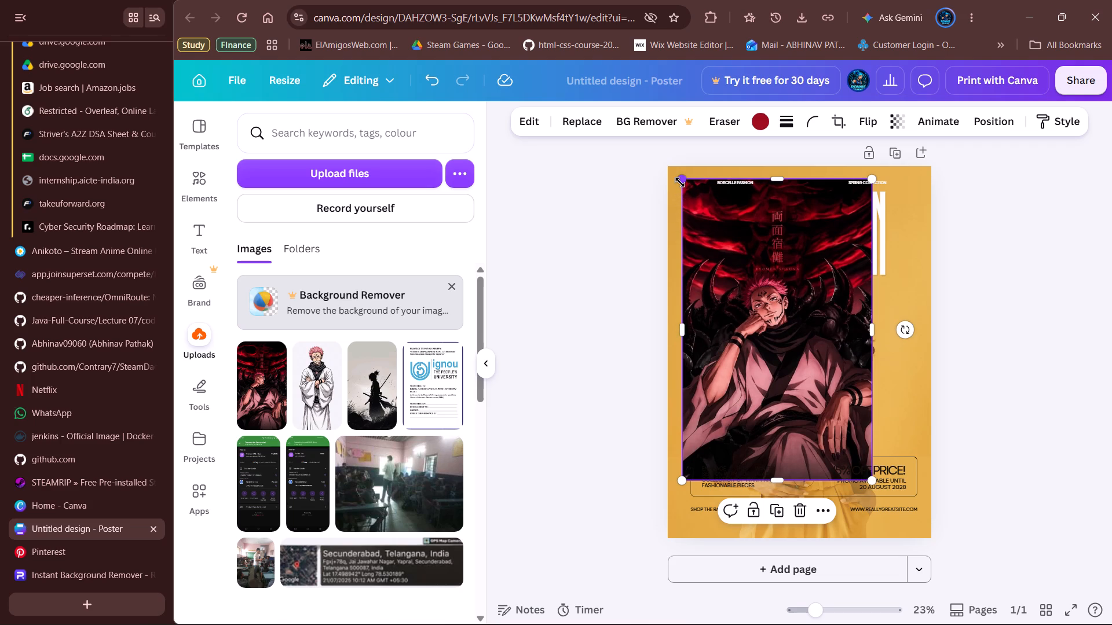
drag(680, 182, 659, 177)
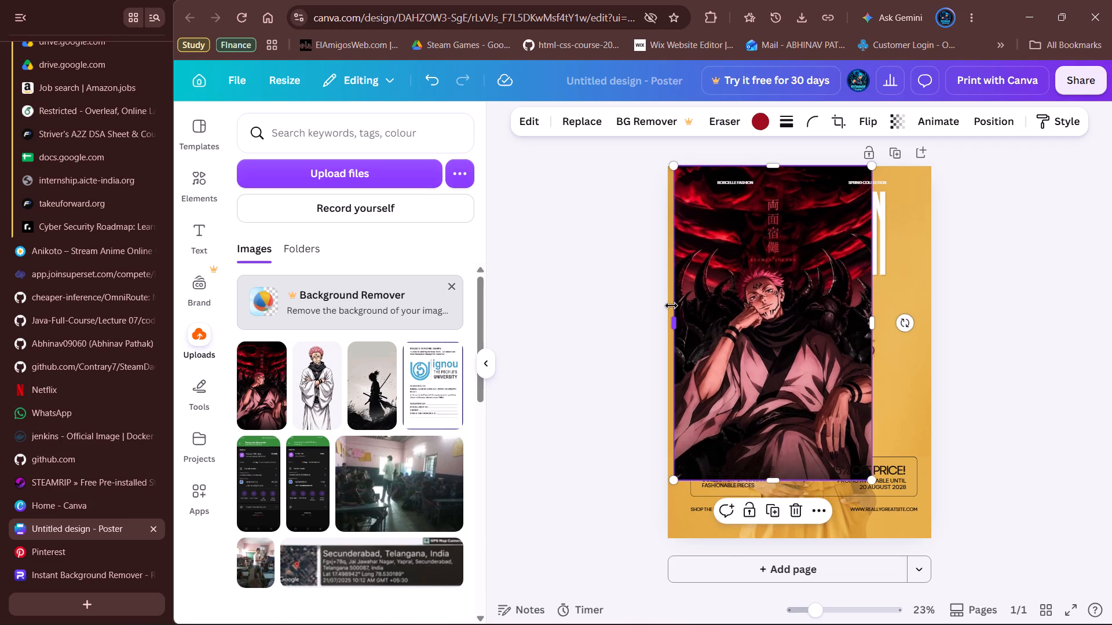
click(671, 319)
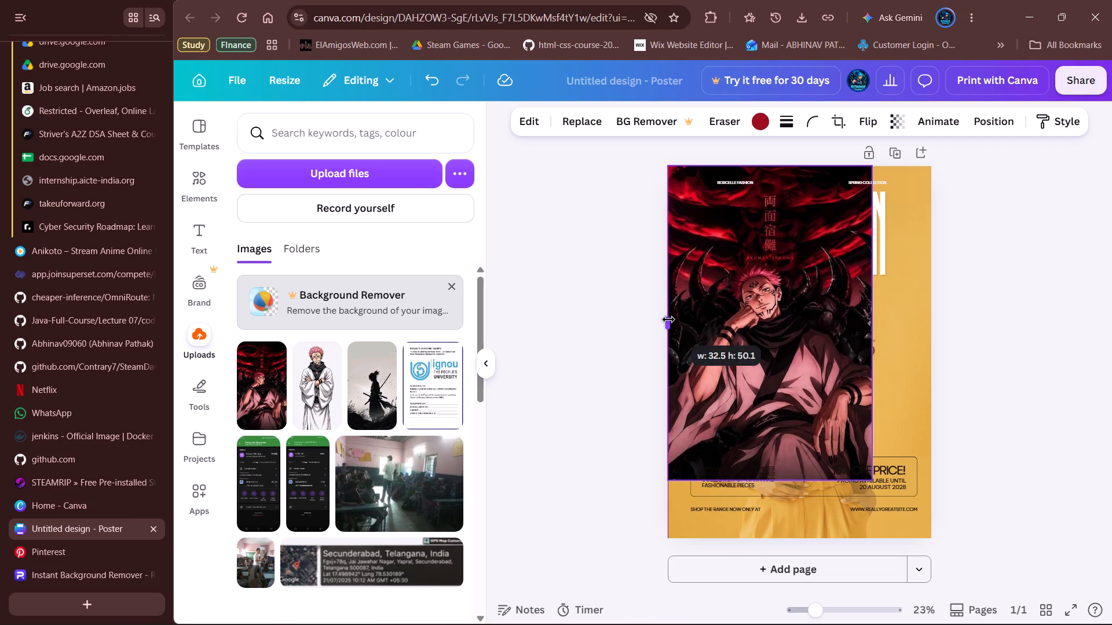
drag(873, 321, 937, 318)
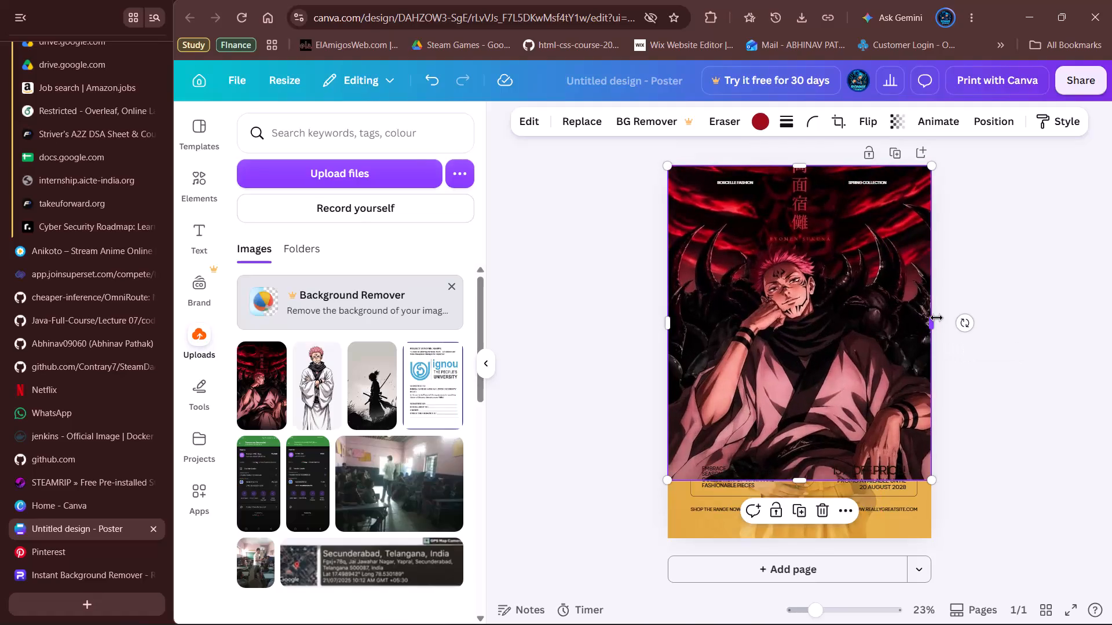
drag(798, 475, 798, 516)
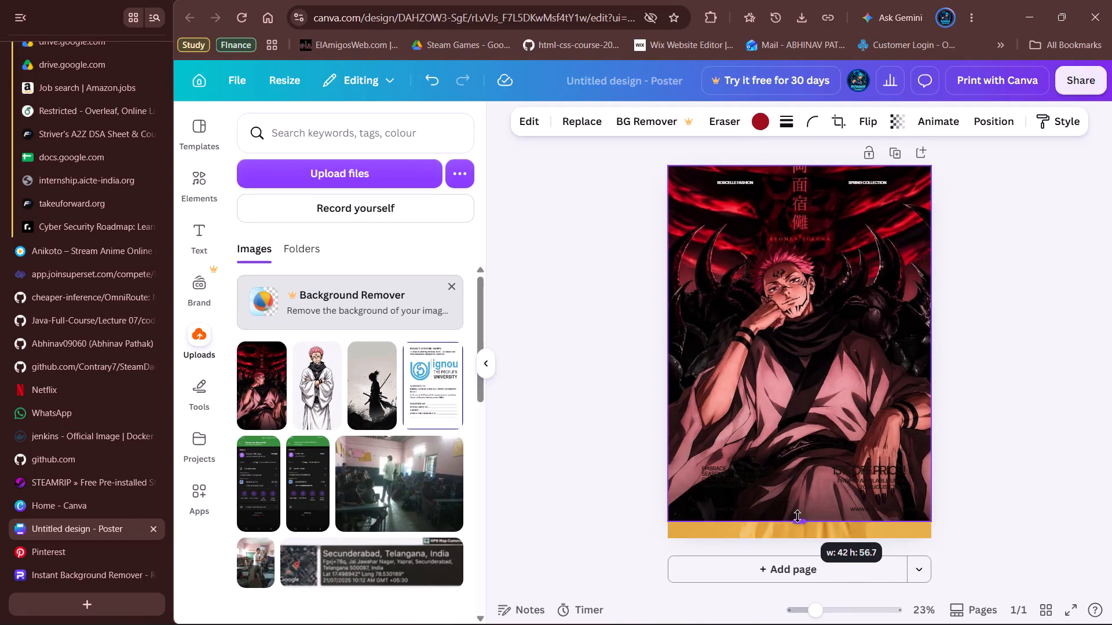
drag(798, 516, 793, 535)
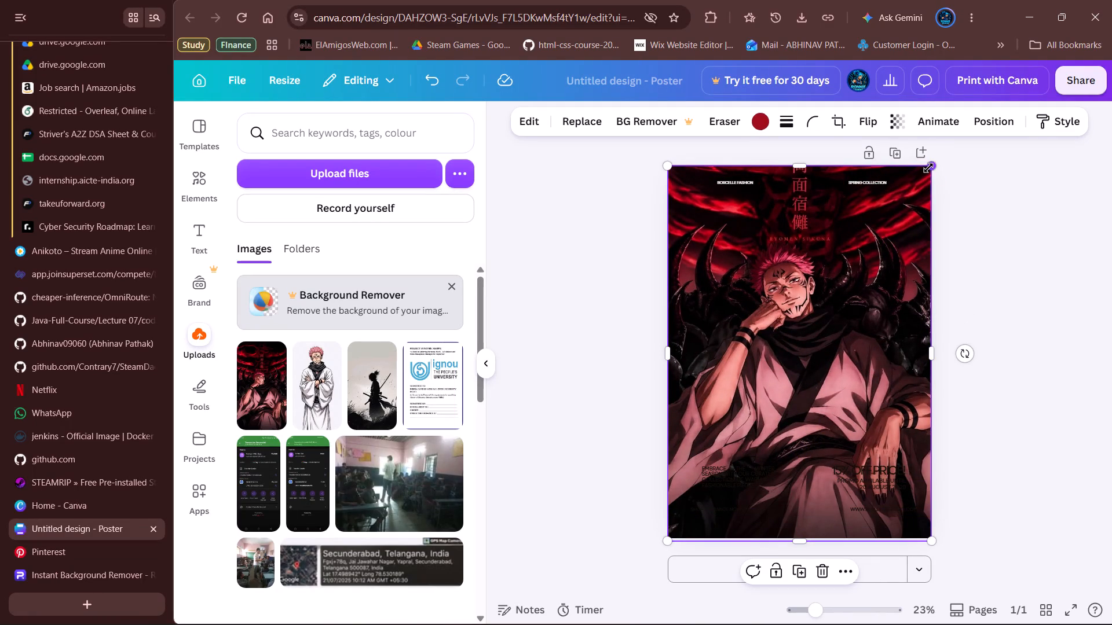
drag(928, 167, 938, 171)
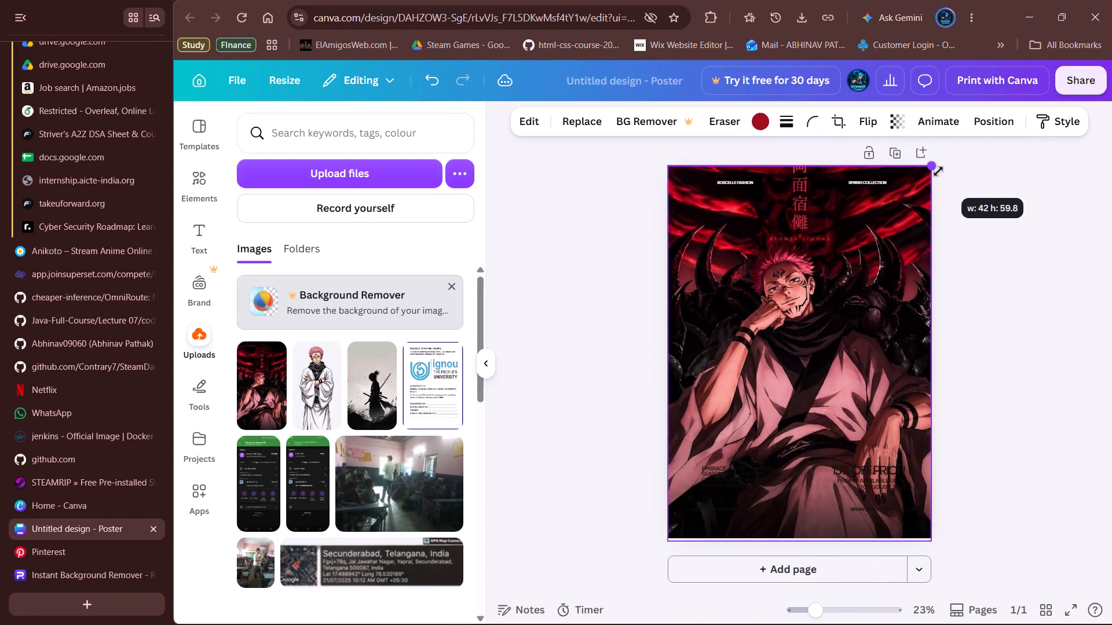
drag(938, 171, 939, 173)
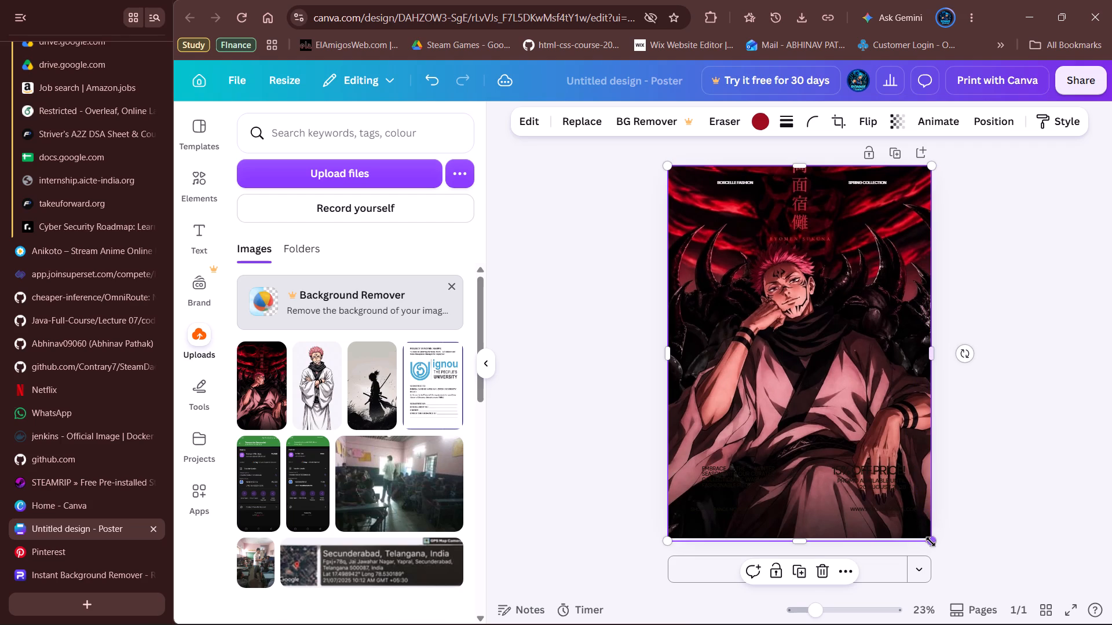
drag(933, 542, 922, 523)
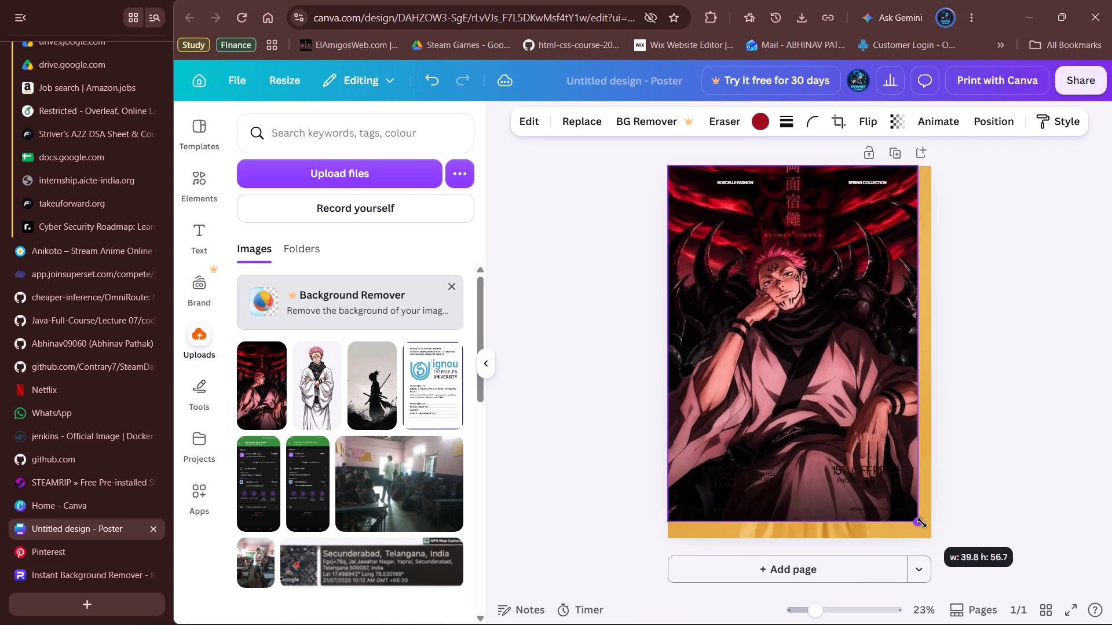
drag(922, 523, 934, 535)
click(930, 354)
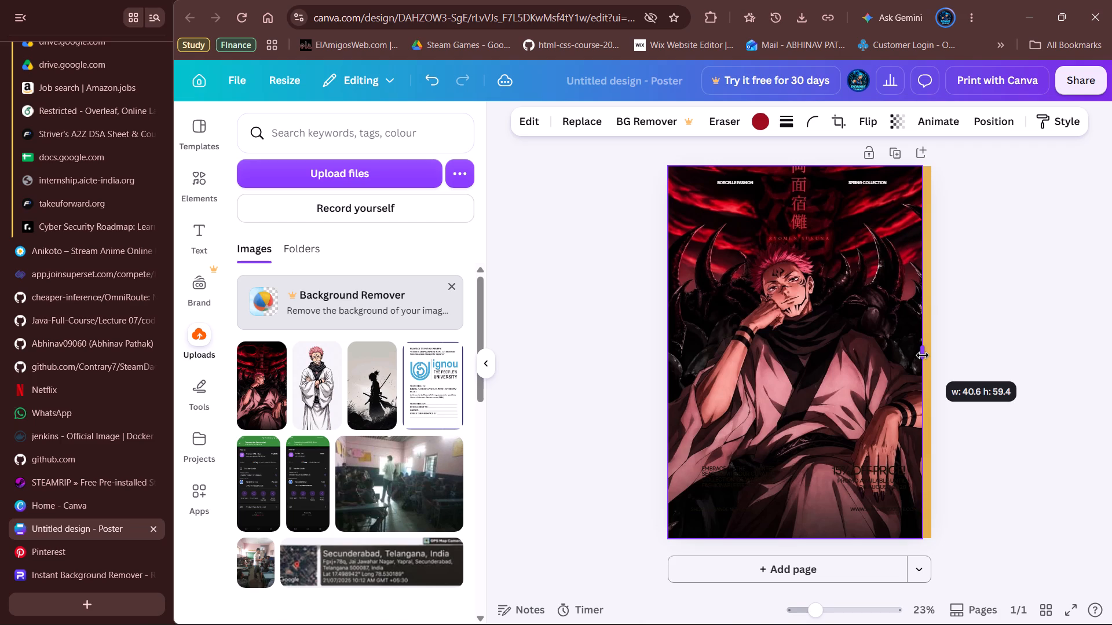
click(1028, 259)
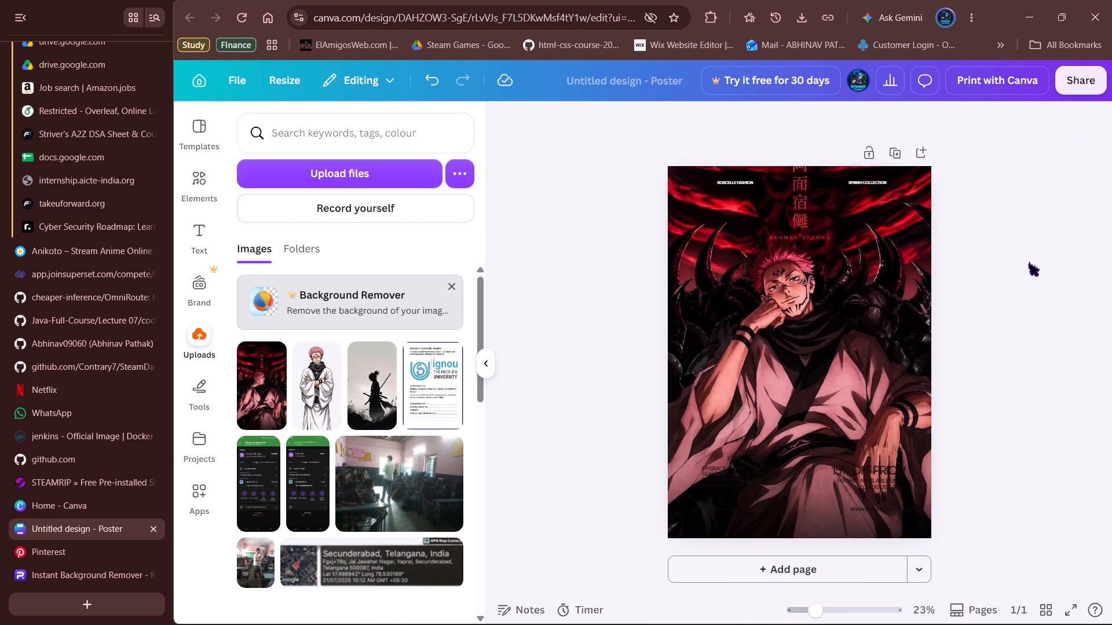
Show the layers and move the seated Sukuna image below the woman's yellow-background photo, directly above the page background.
right_click(804, 271)
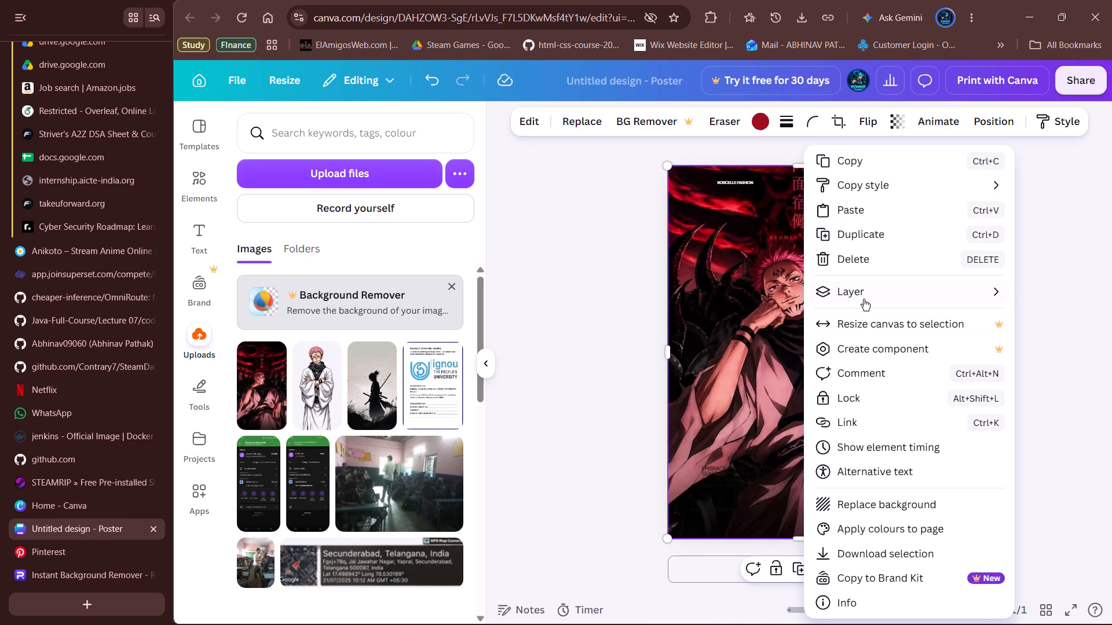
click(865, 296)
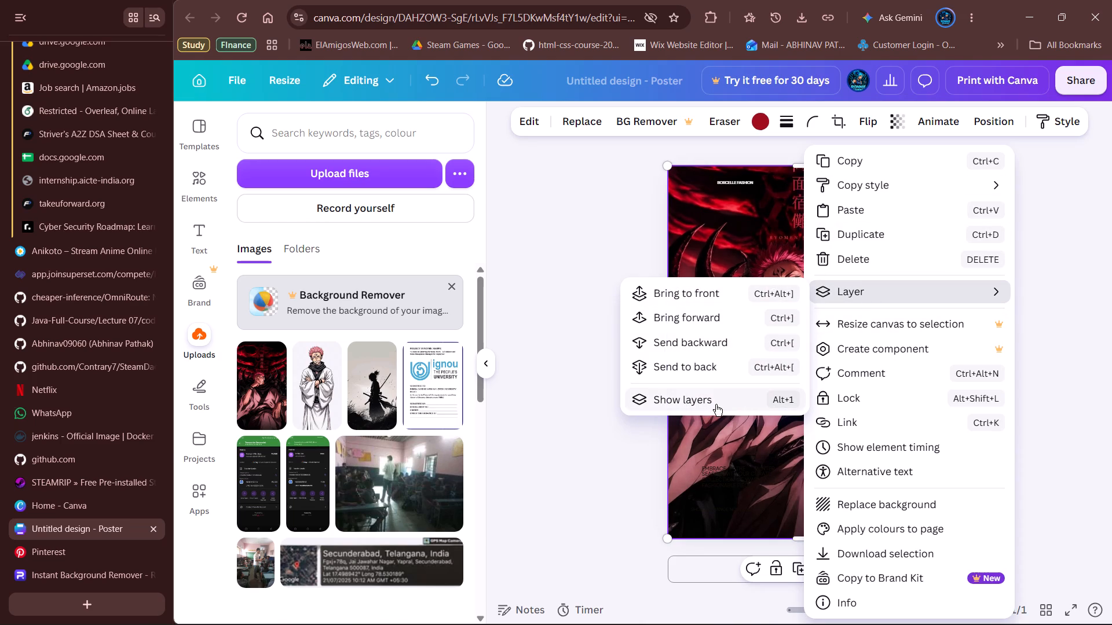
click(716, 404)
scroll(346, 446, down, 1)
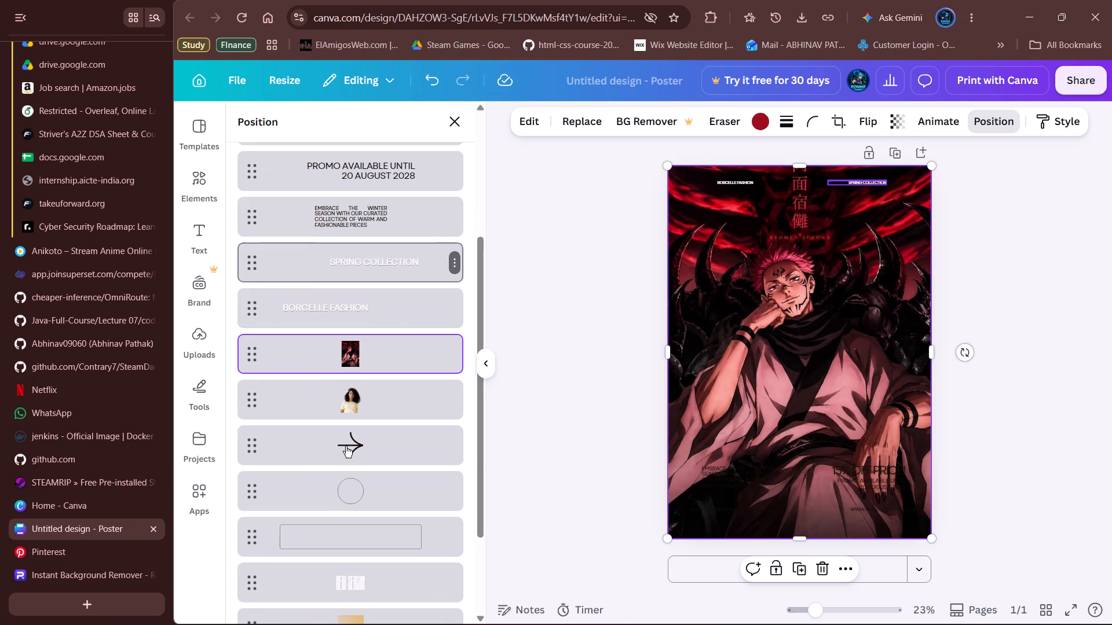
scroll(346, 446, down, 1)
drag(246, 351, 237, 306)
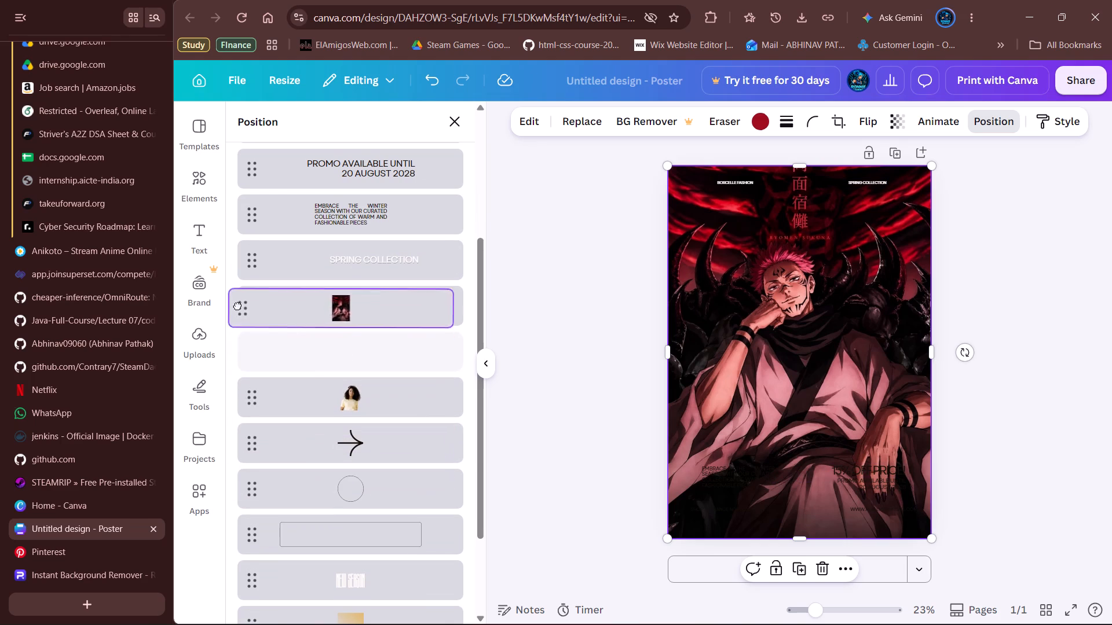
drag(237, 306, 239, 189)
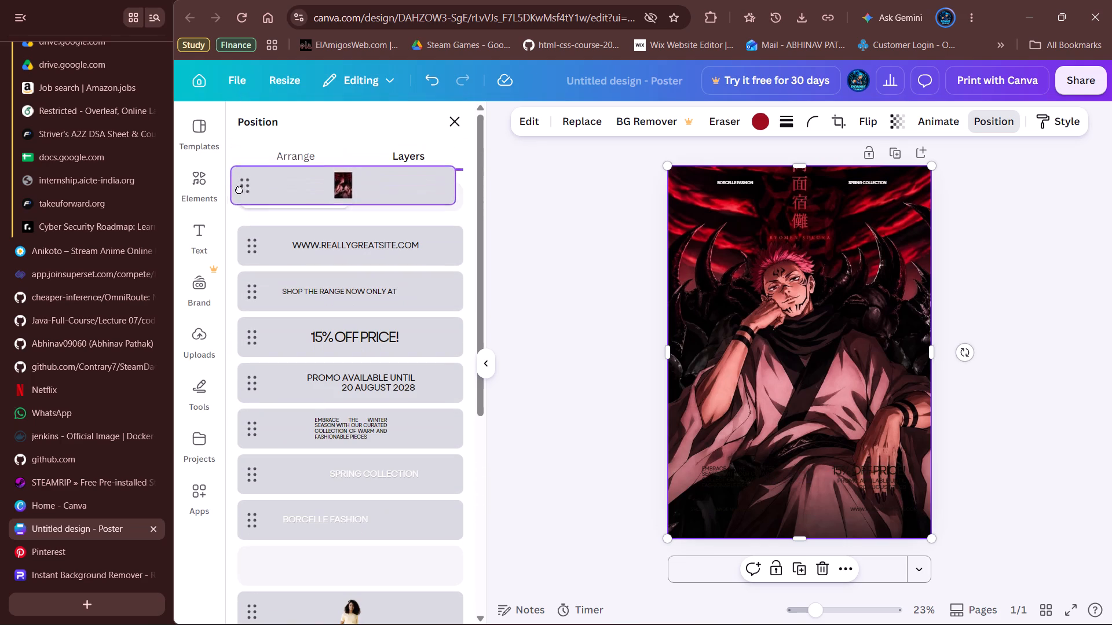
drag(239, 189, 237, 266)
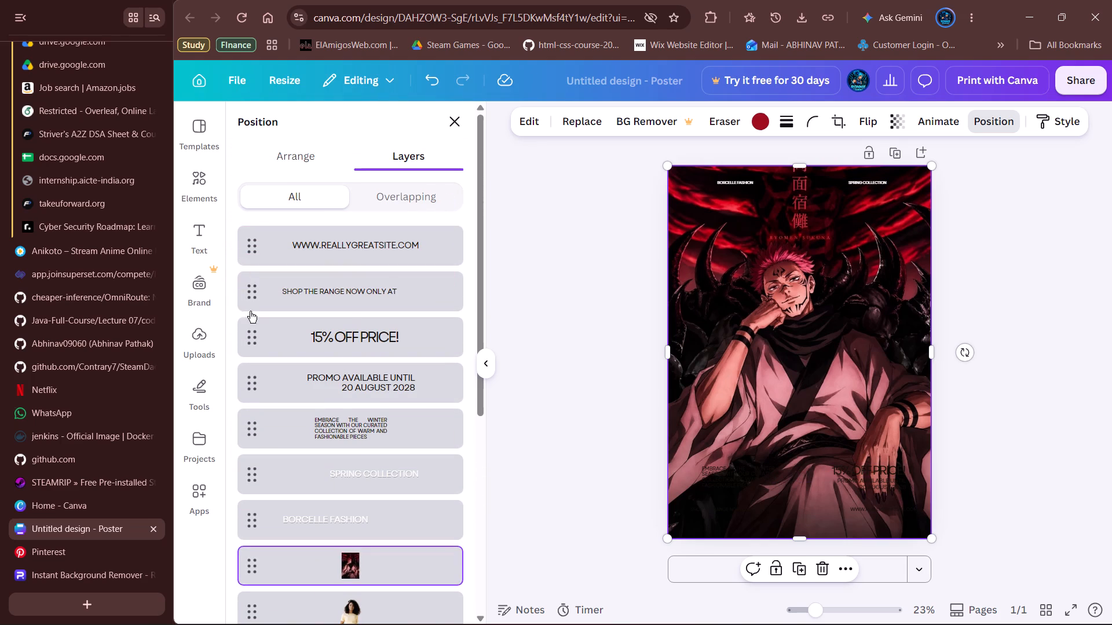
drag(249, 569, 247, 554)
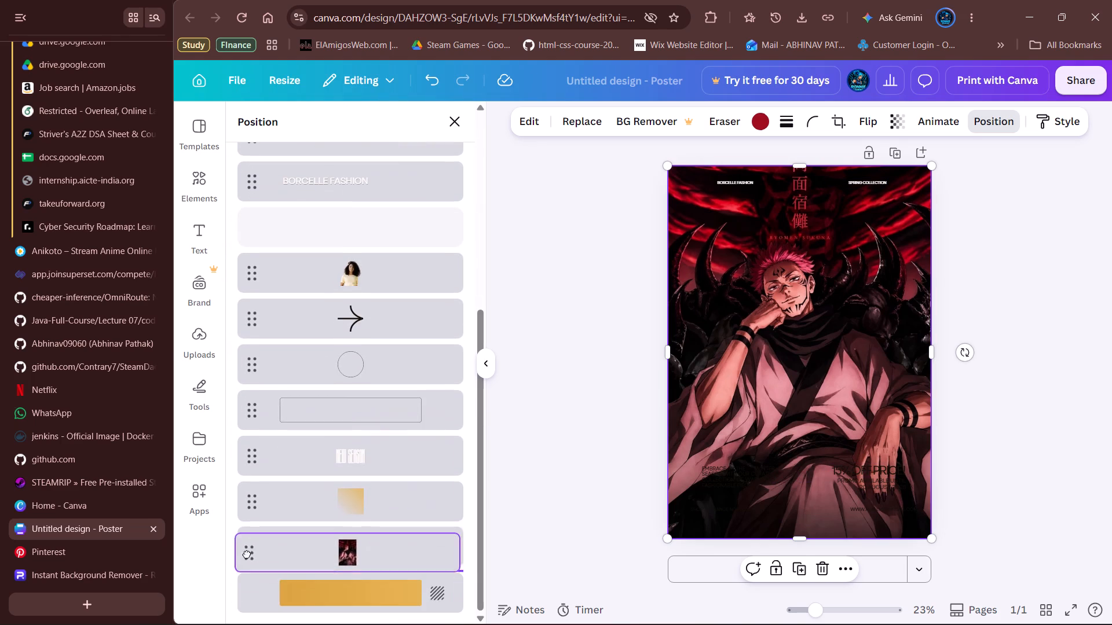
drag(247, 554, 244, 583)
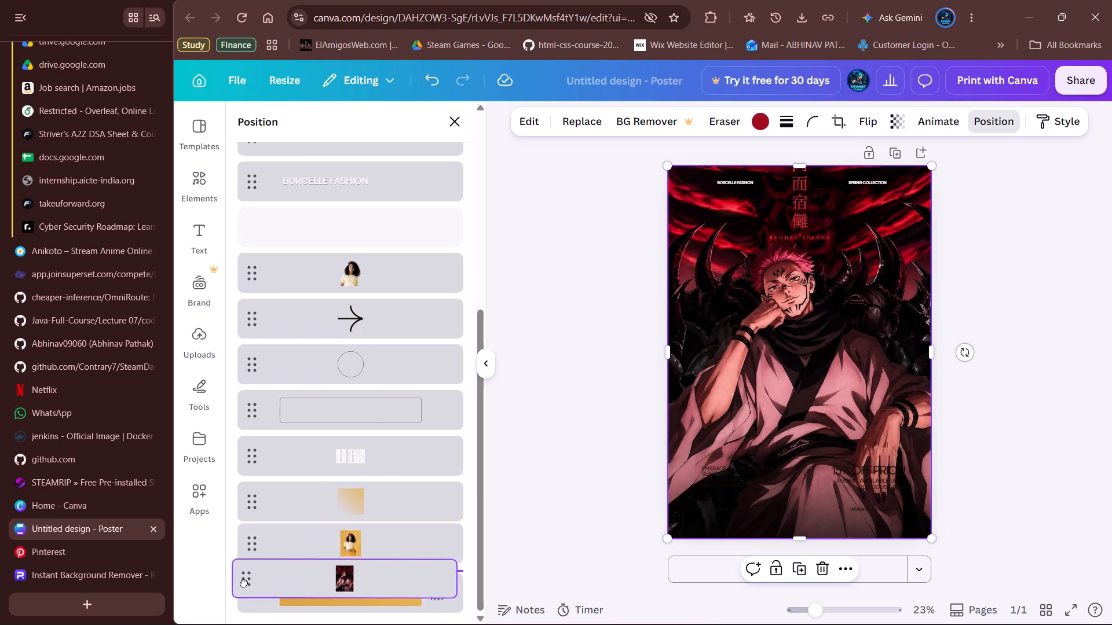
drag(244, 583, 247, 576)
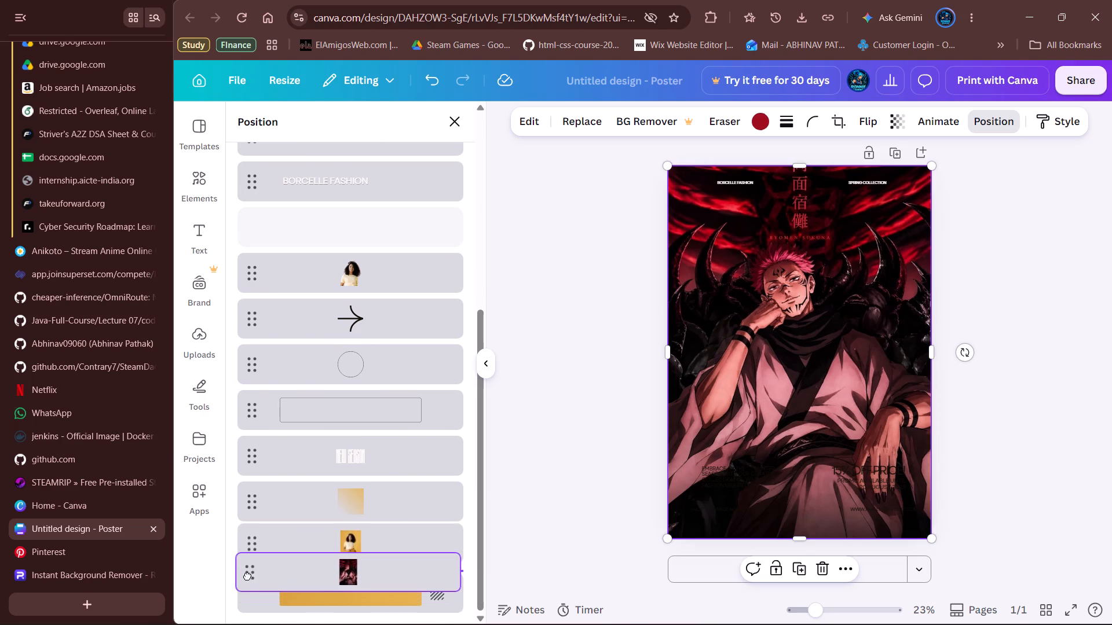
drag(247, 576, 247, 578)
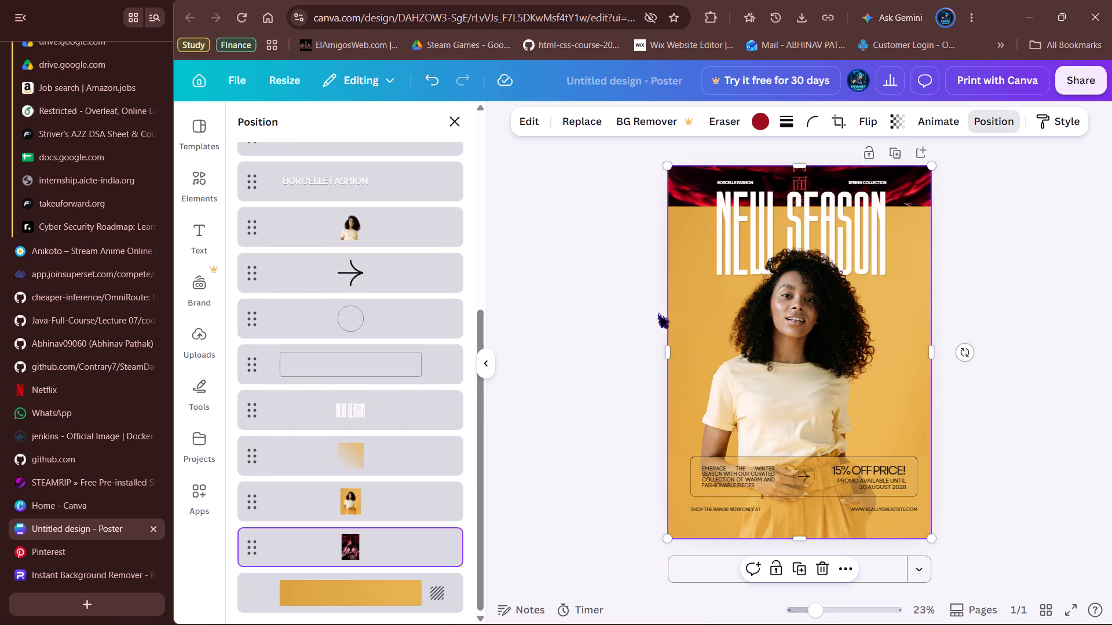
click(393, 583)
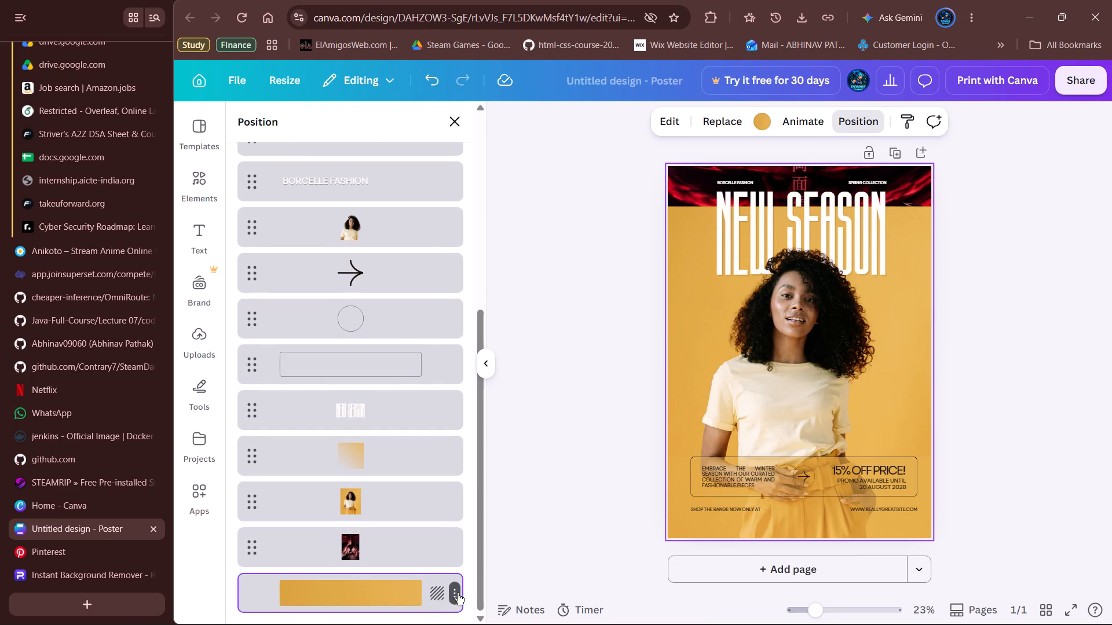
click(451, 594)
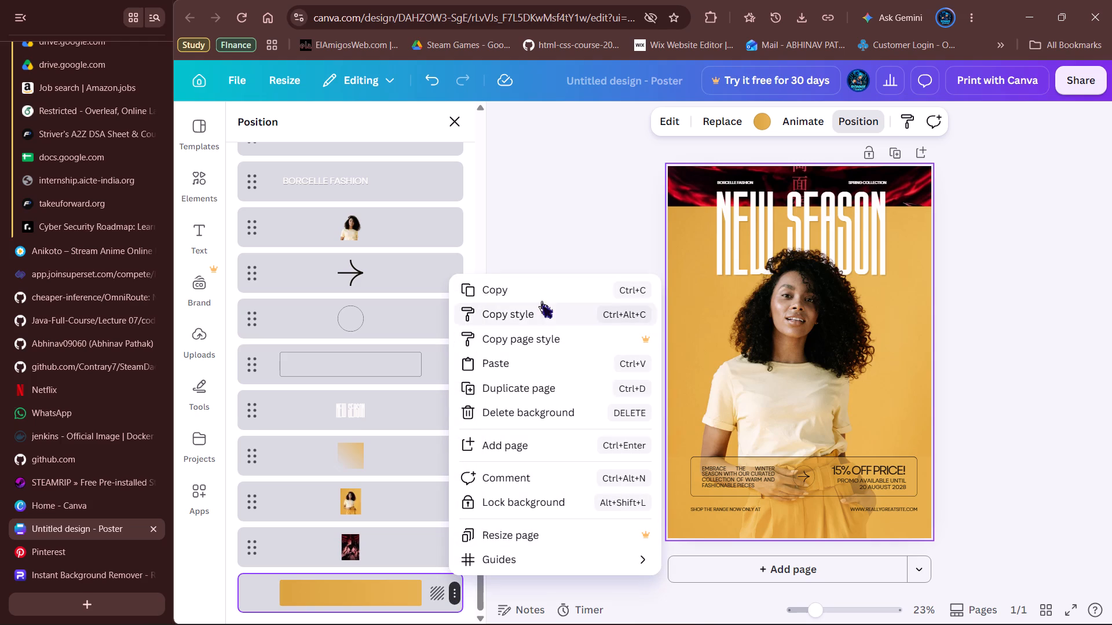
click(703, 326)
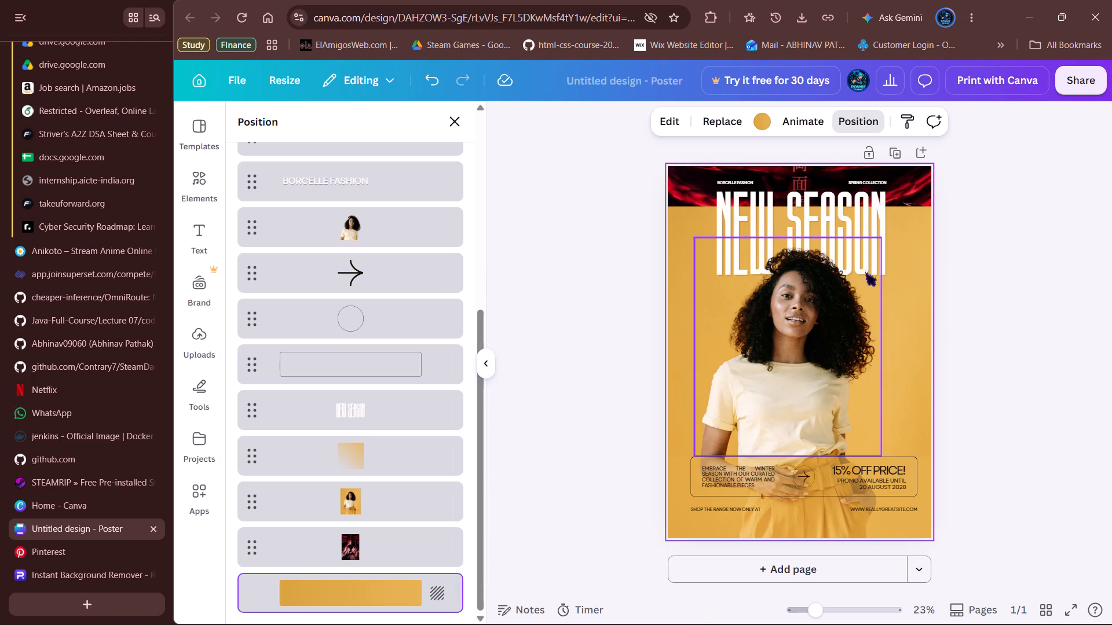
Apply the colours of the woman's yellow-background photo to the page.
click(910, 318)
right_click(910, 318)
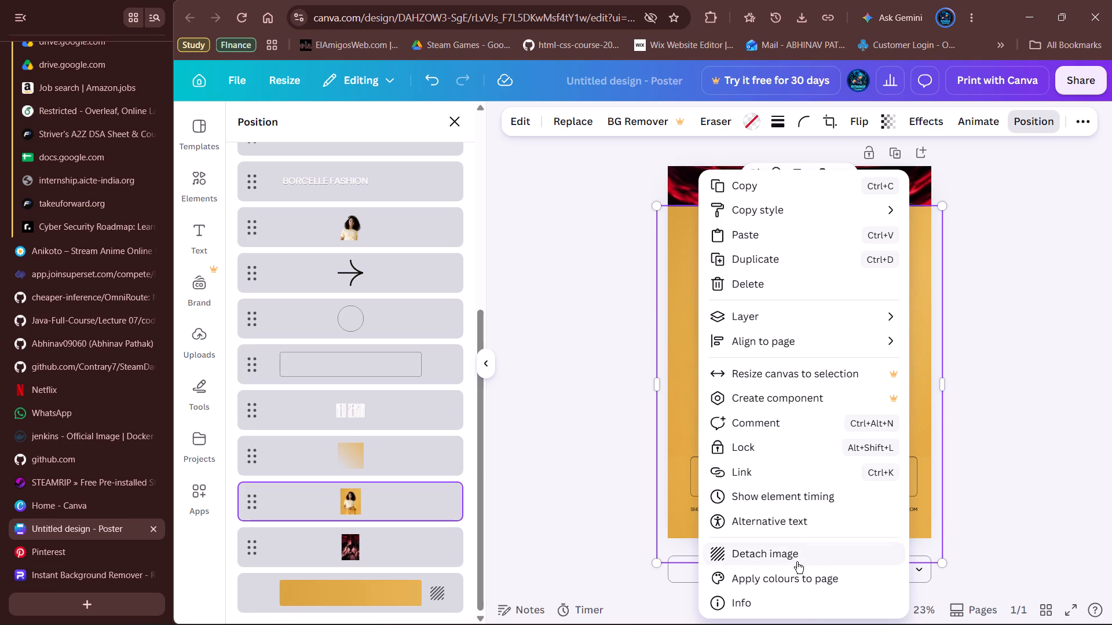
click(797, 579)
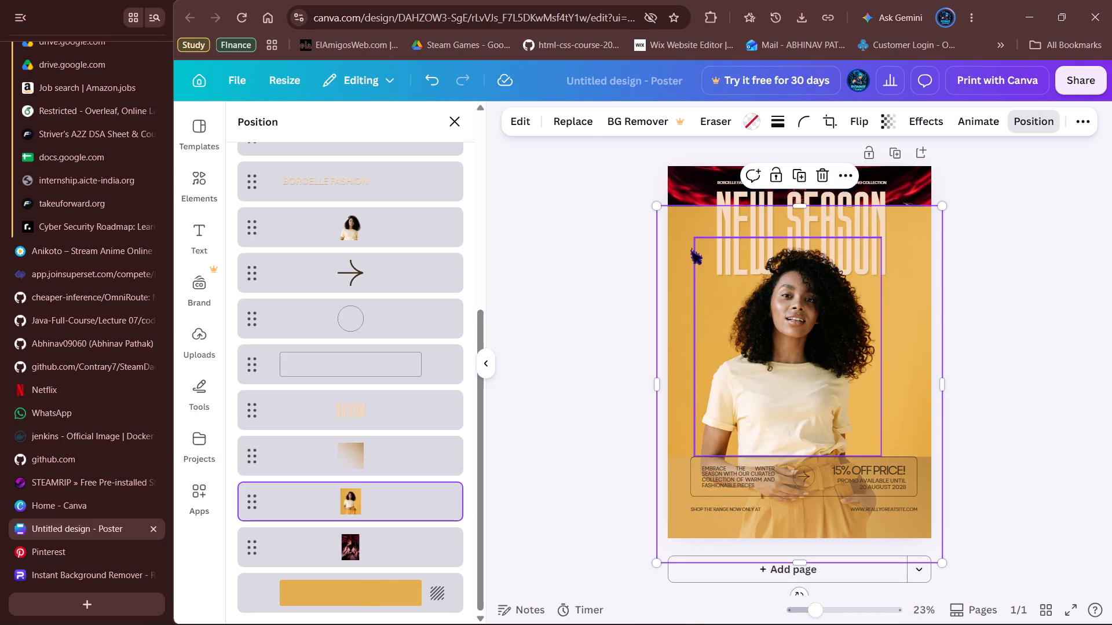
Search the replacement photos for "red background" and replace the yellow-background photo with a plain red image.
click(578, 122)
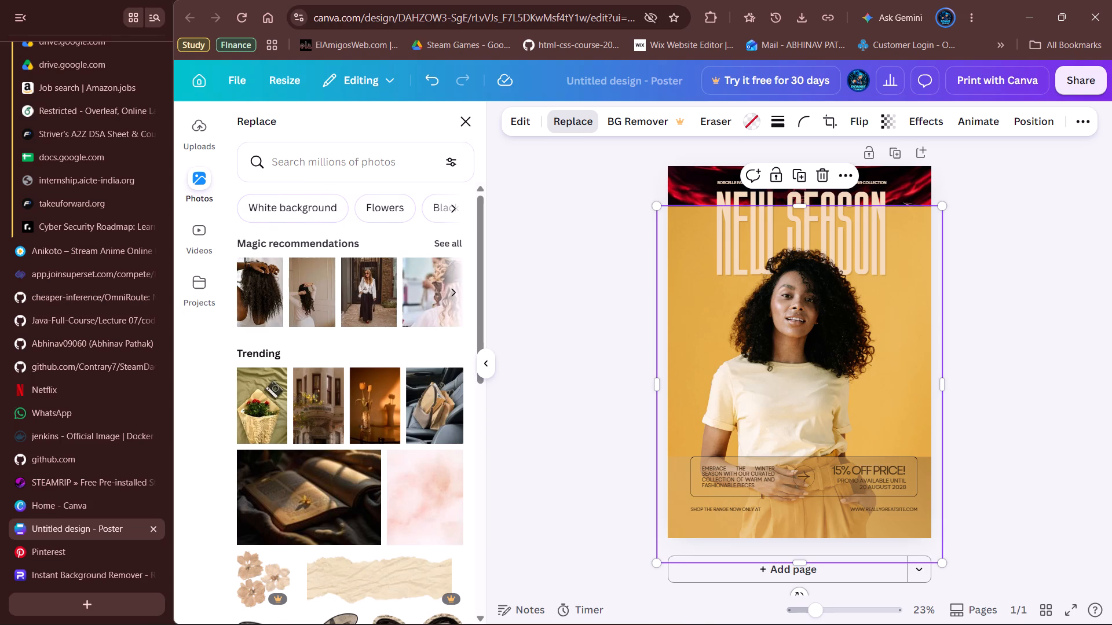
scroll(471, 475, down, 4)
scroll(348, 370, up, 6)
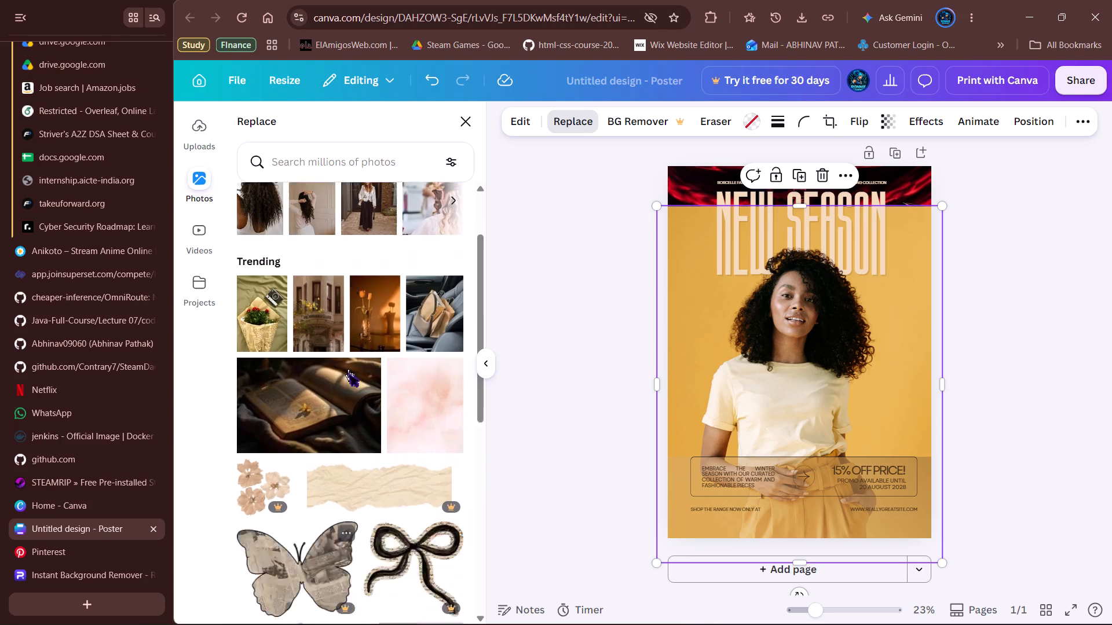
scroll(348, 370, up, 3)
click(323, 162)
text(RED)
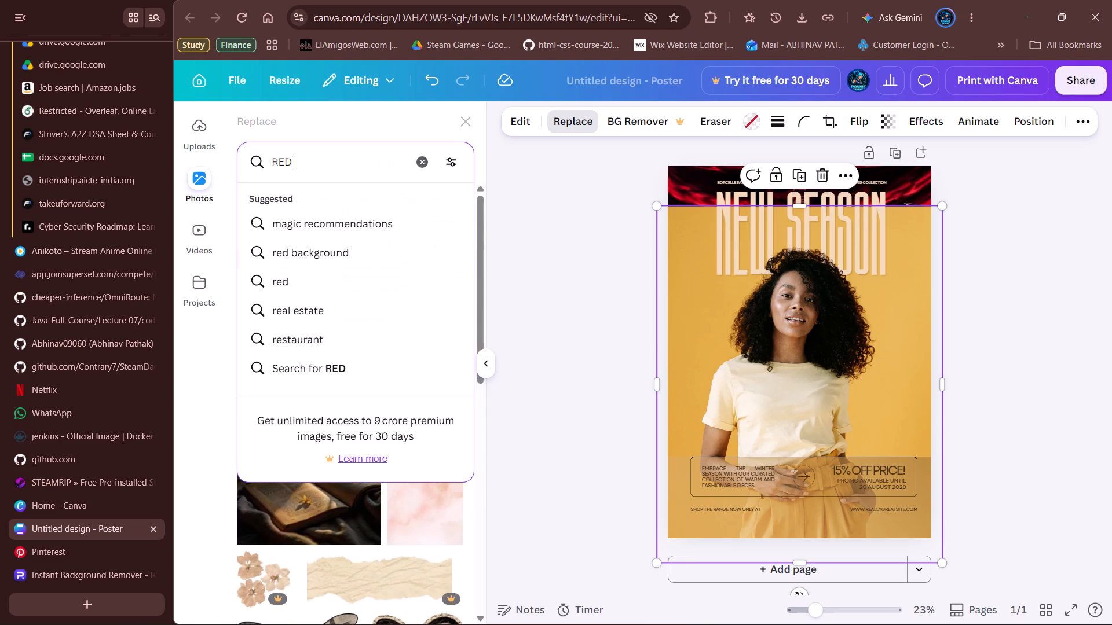
key(Down)
key(Return)
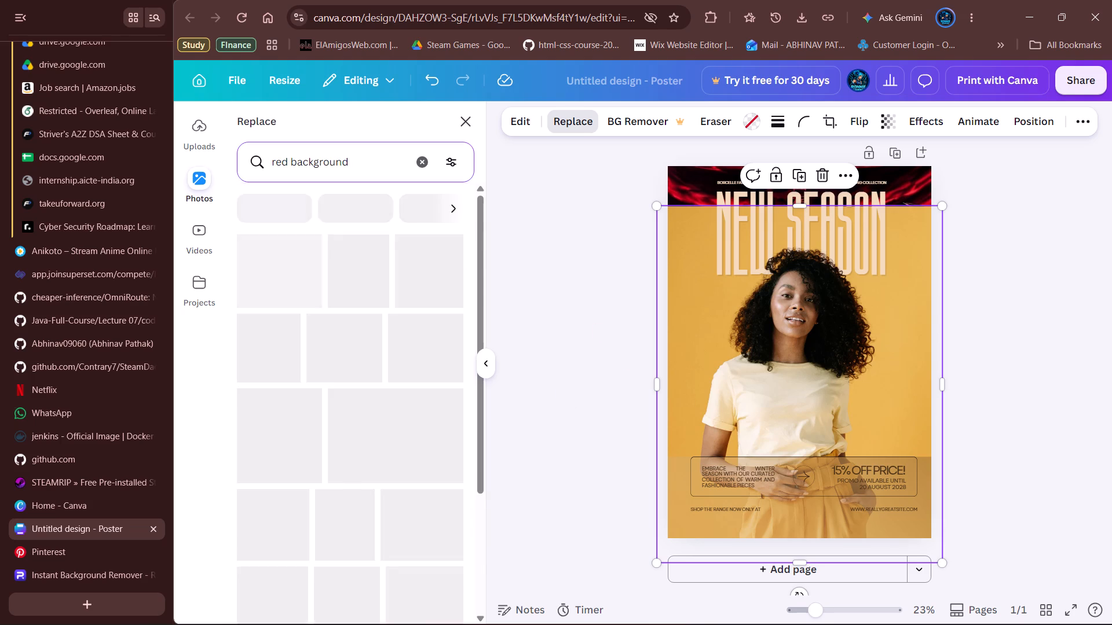
click(393, 266)
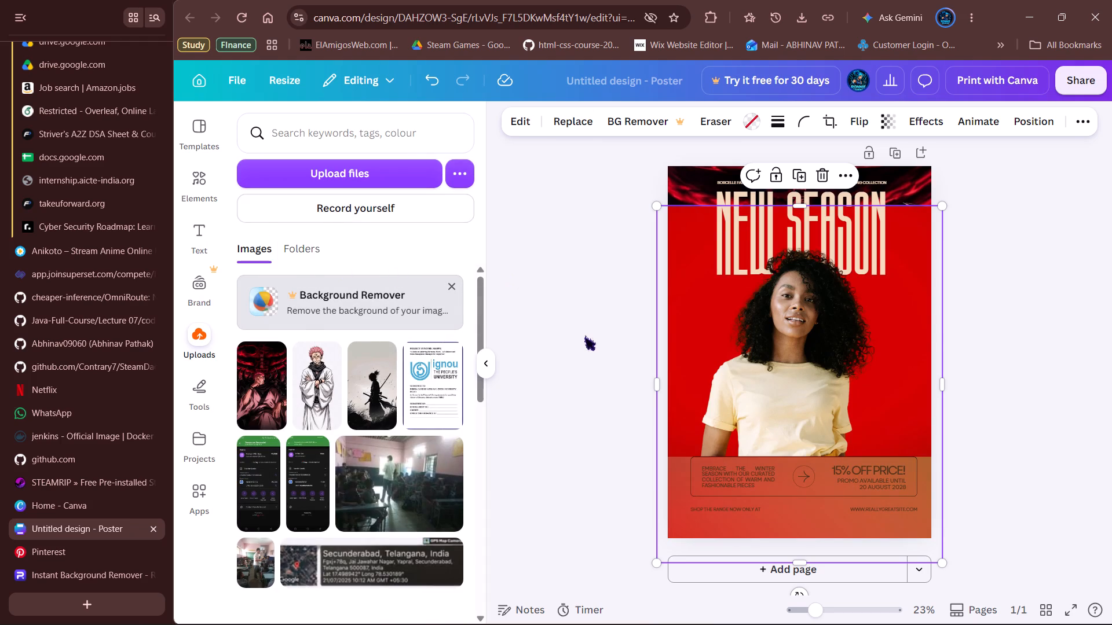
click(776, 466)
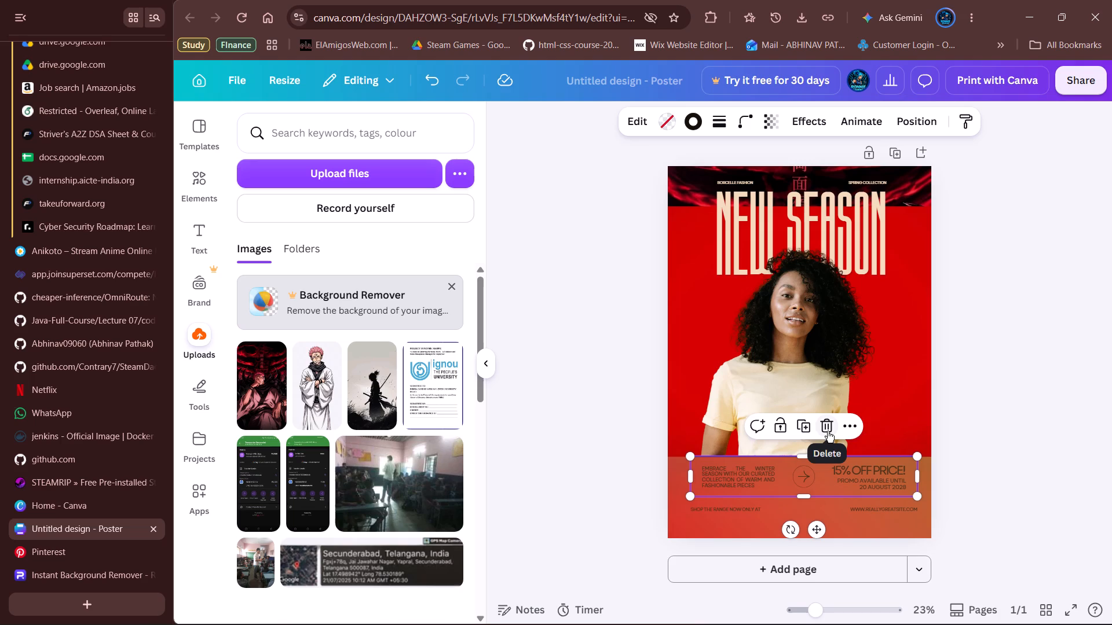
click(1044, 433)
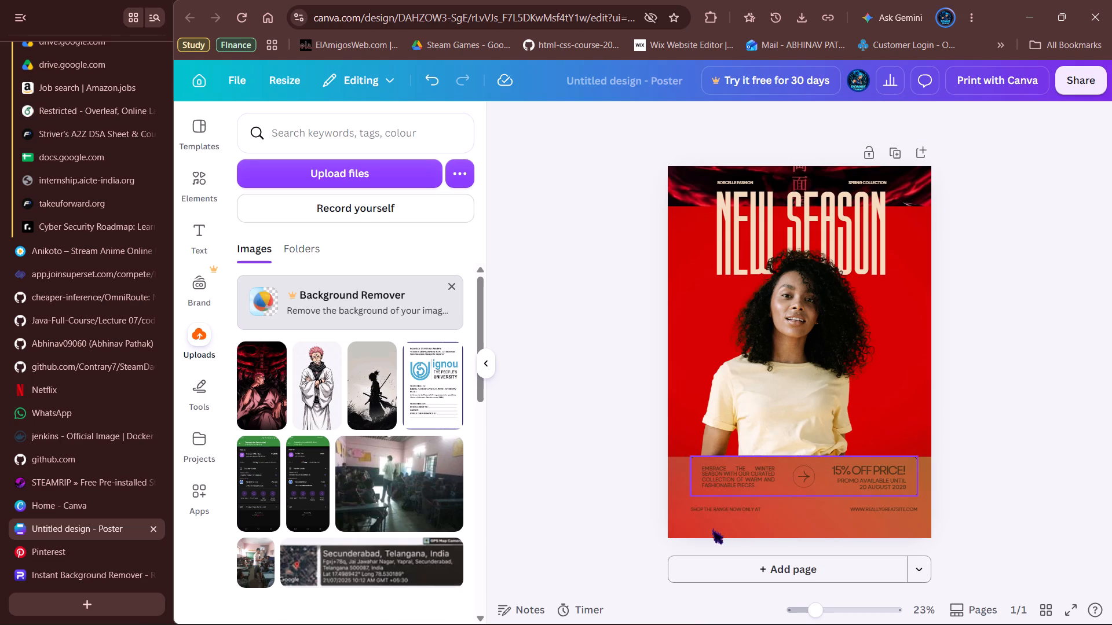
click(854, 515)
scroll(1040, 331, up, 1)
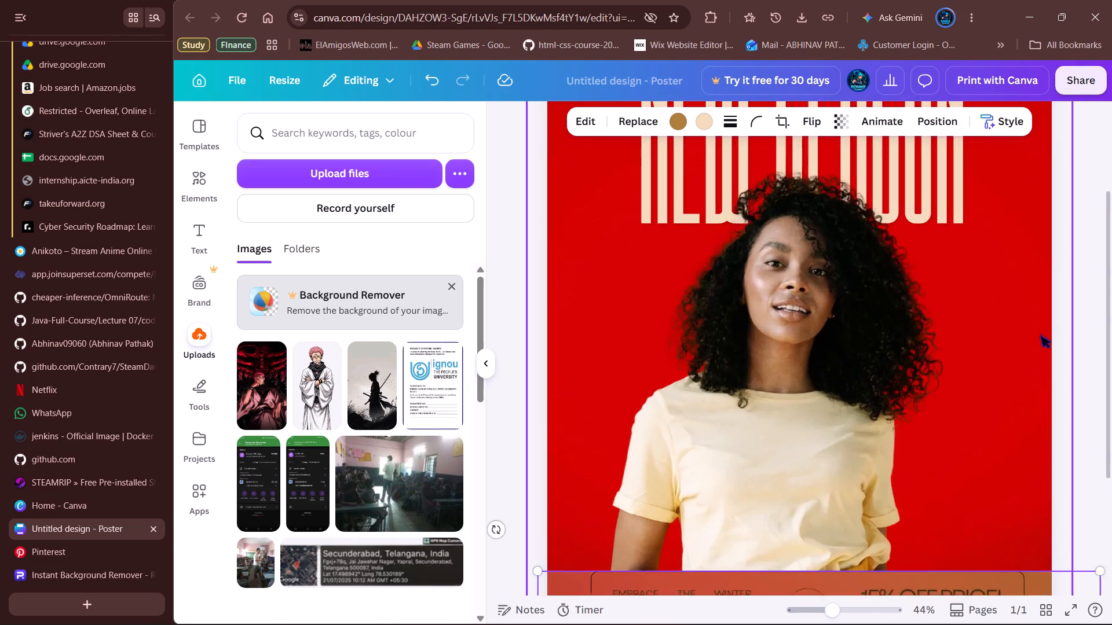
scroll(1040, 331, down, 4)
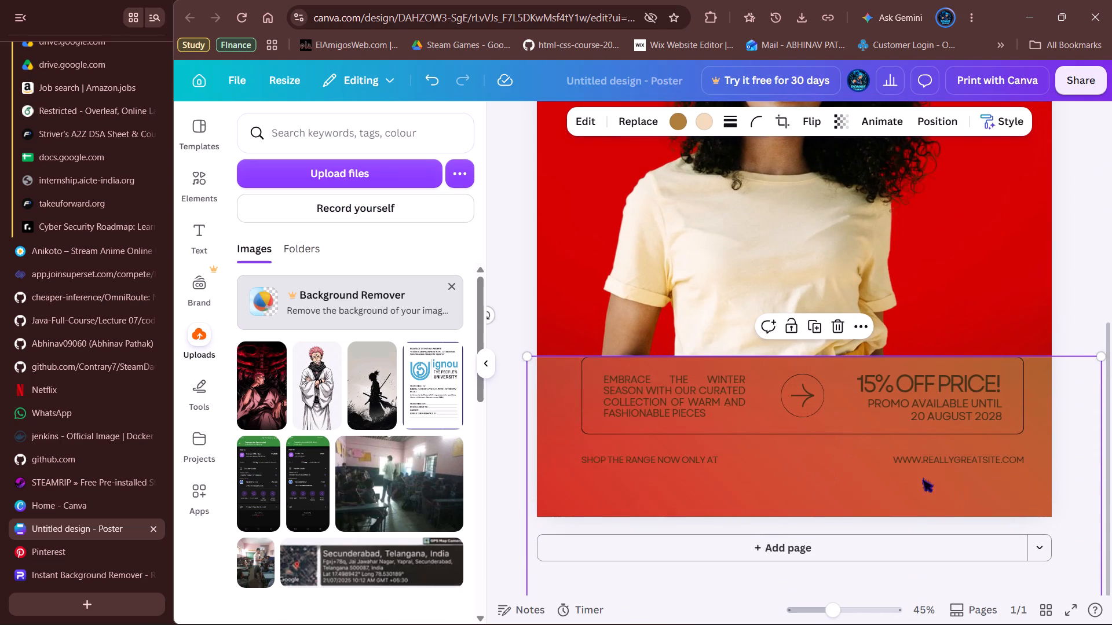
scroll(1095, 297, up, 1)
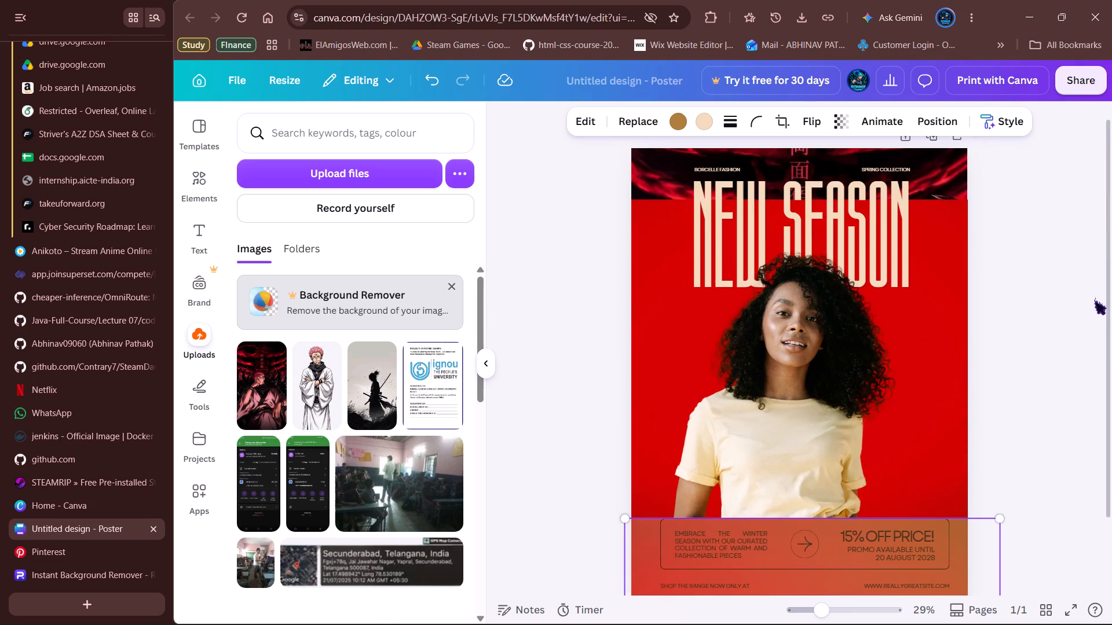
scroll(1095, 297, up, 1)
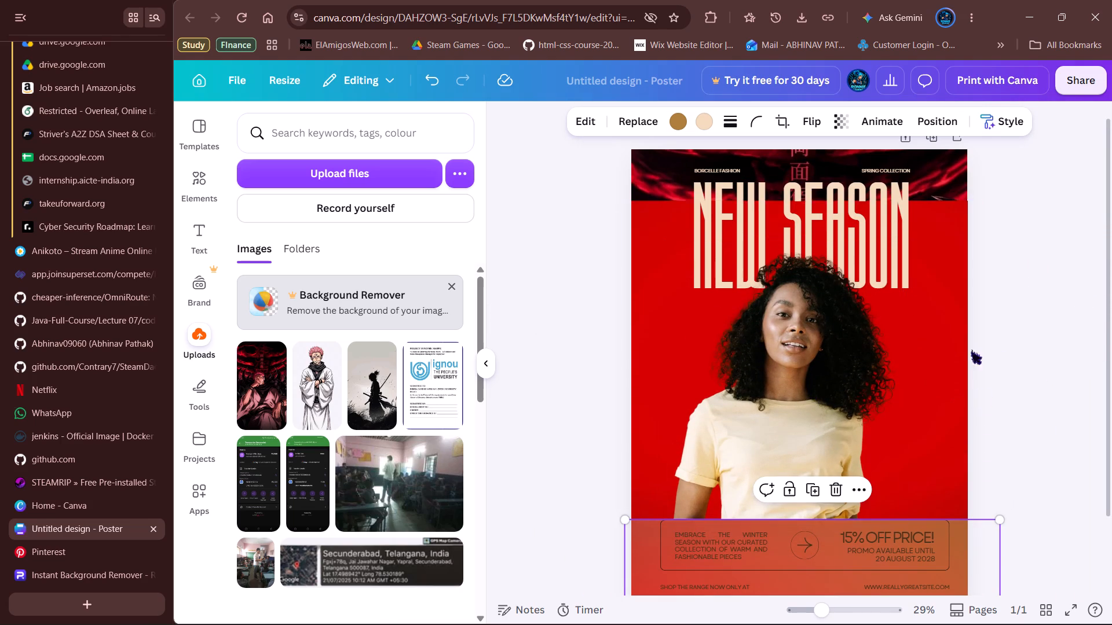
Reorder the seated Sukuna image in the layers so it sits directly above the red image and below the gradient.
right_click(649, 220)
scroll(727, 455, down, 4)
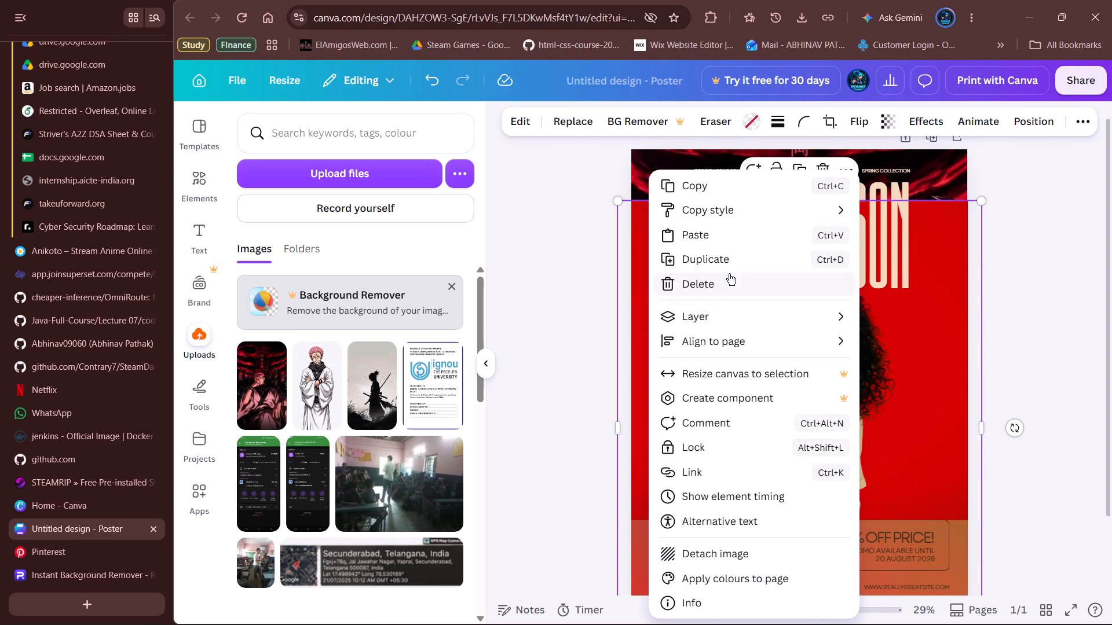
click(899, 433)
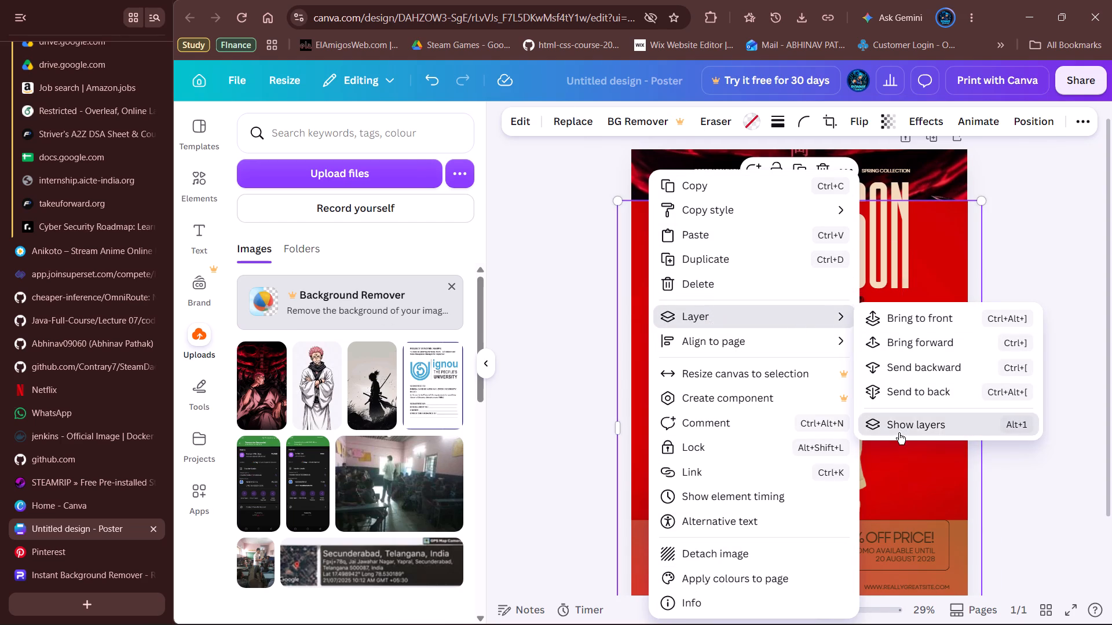
scroll(358, 453, down, 5)
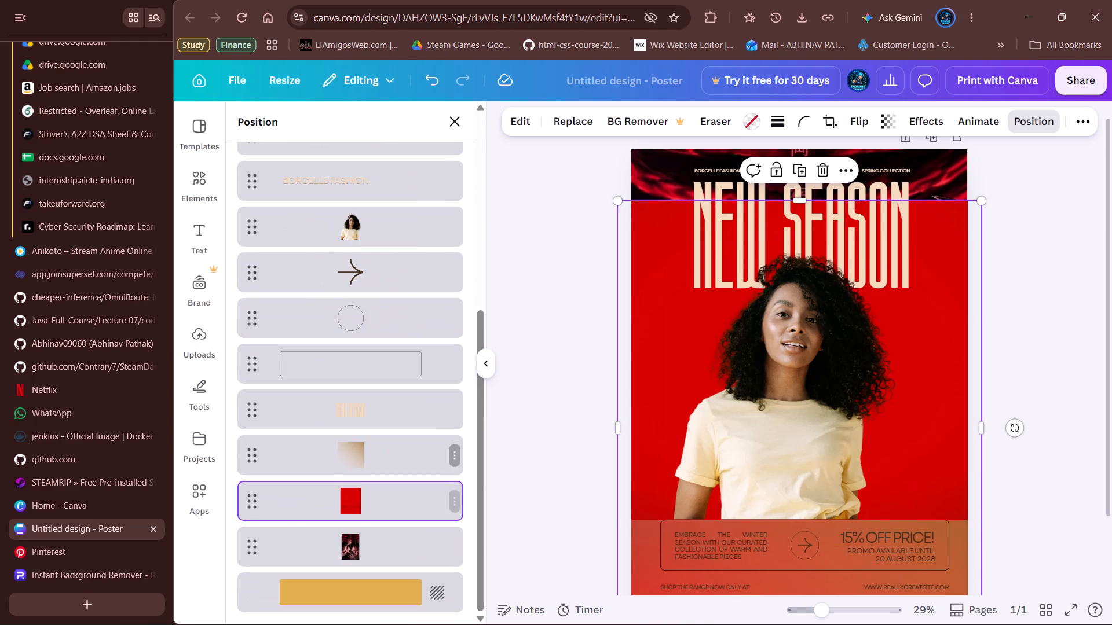
drag(245, 541, 243, 411)
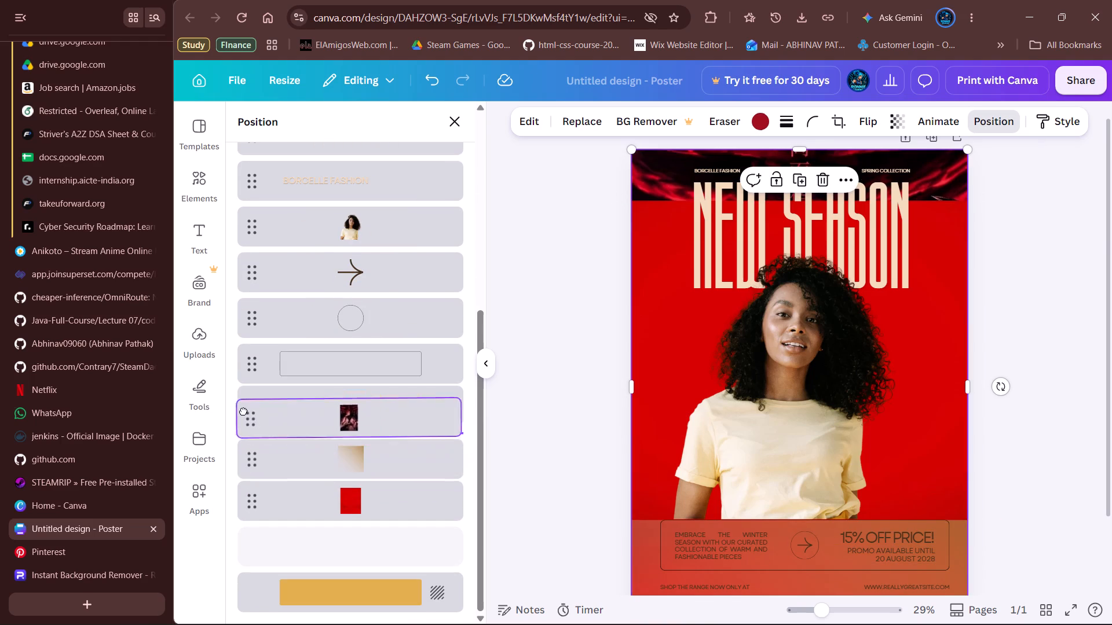
drag(243, 411, 240, 221)
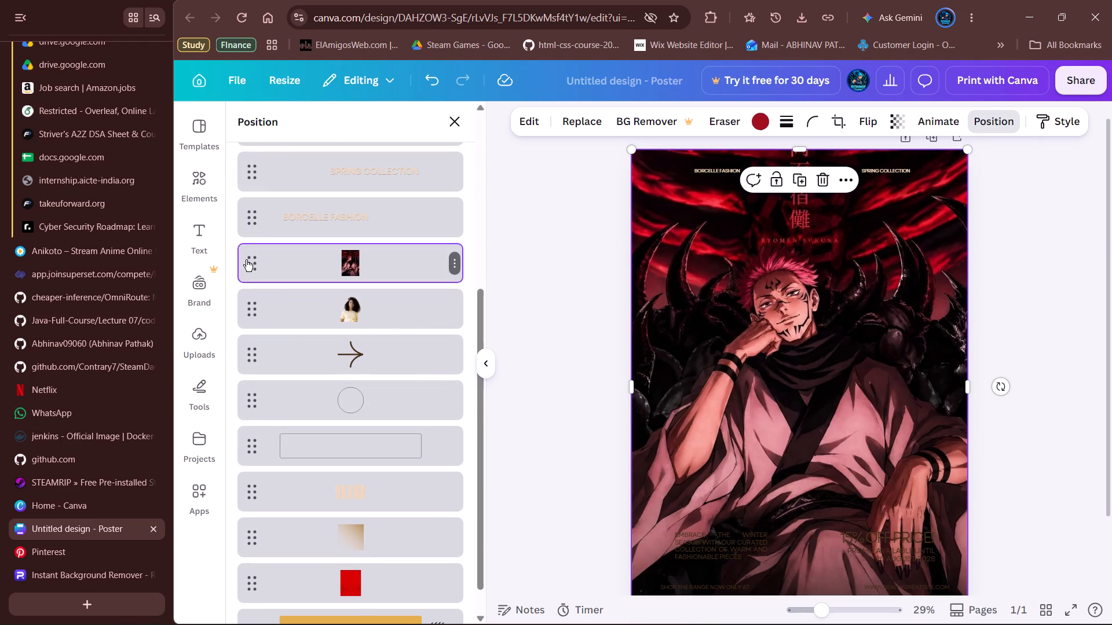
scroll(261, 275, up, 1)
scroll(286, 325, up, 5)
scroll(286, 325, down, 4)
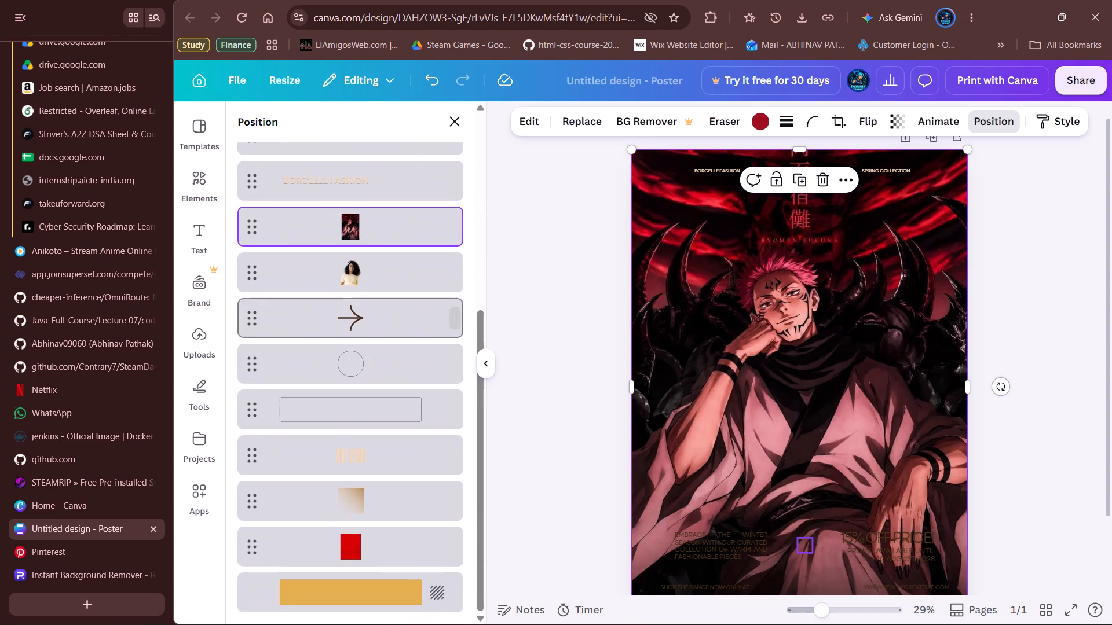
drag(248, 229, 243, 337)
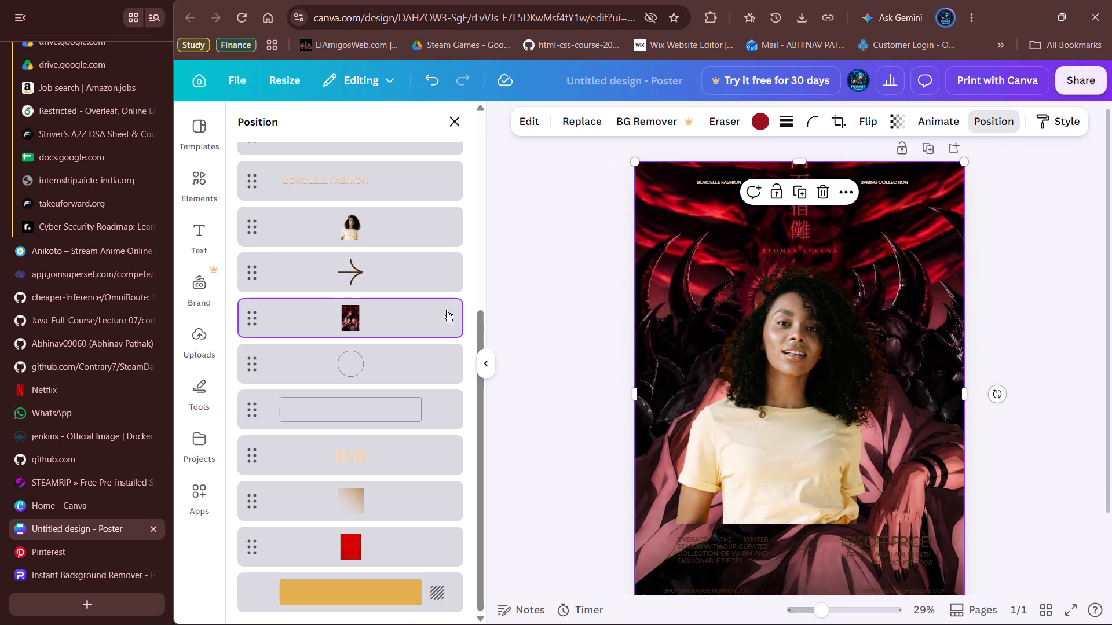
drag(248, 318, 246, 540)
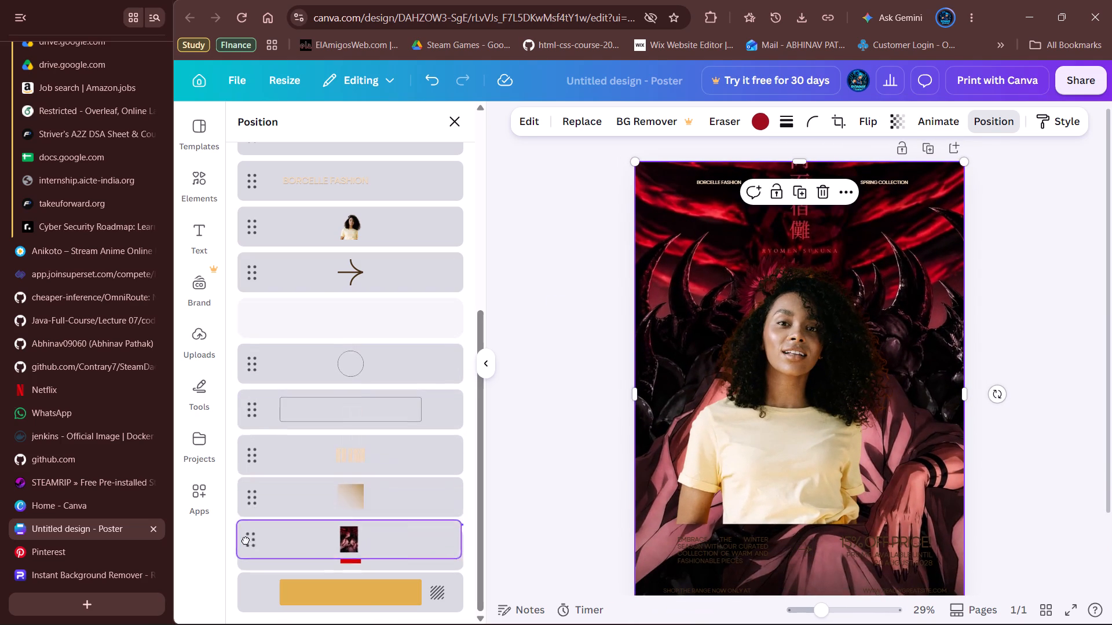
drag(246, 540, 245, 539)
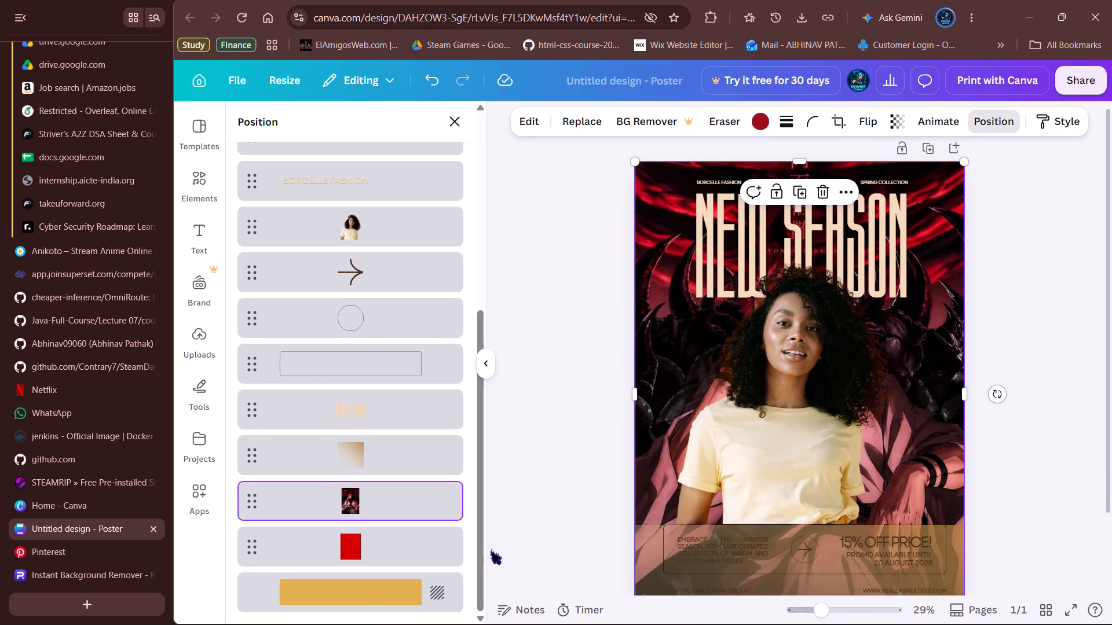
Move the seated Sukuna image below the red image in the layer order, directly above the page background.
drag(254, 499, 251, 562)
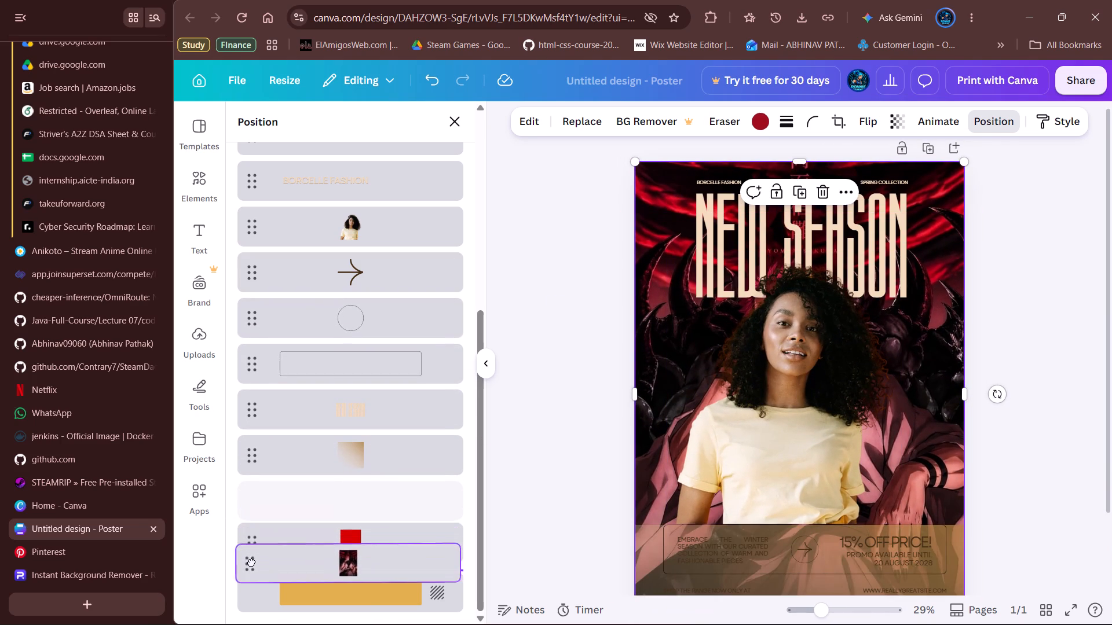
drag(251, 562, 241, 560)
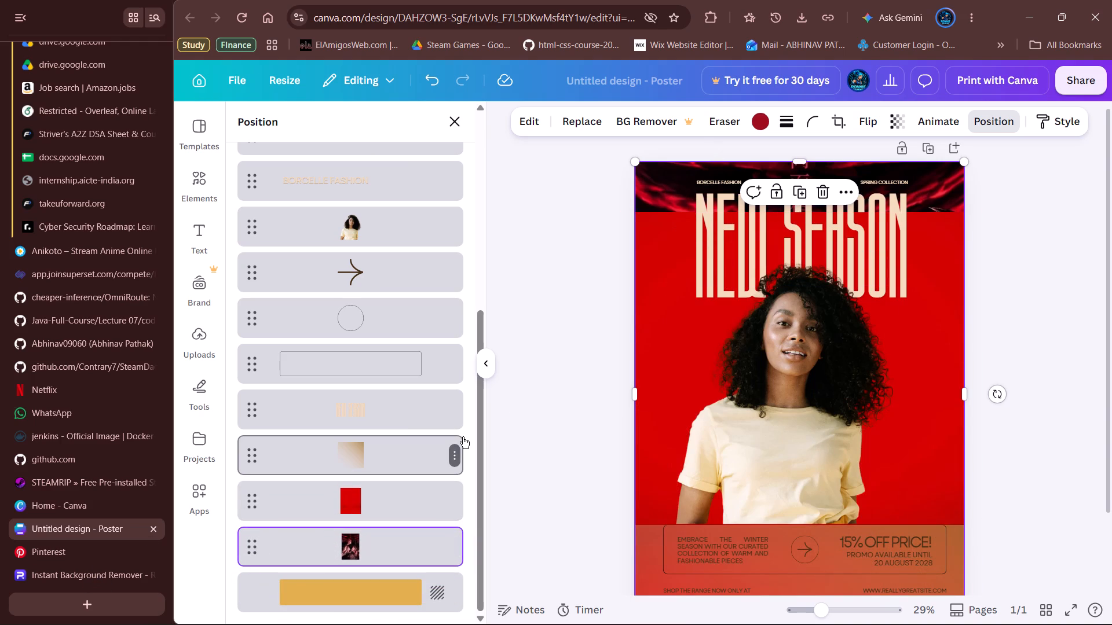
Shorten the red image from its top edge so that it starts about halfway down the NEW SEASON title.
click(945, 276)
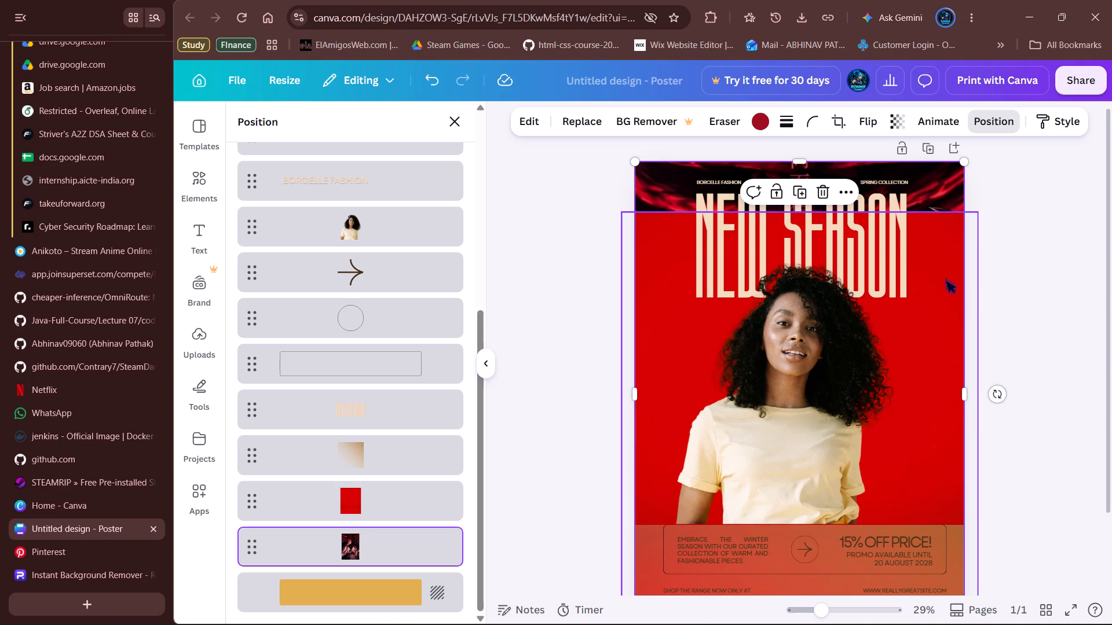
drag(797, 211, 807, 282)
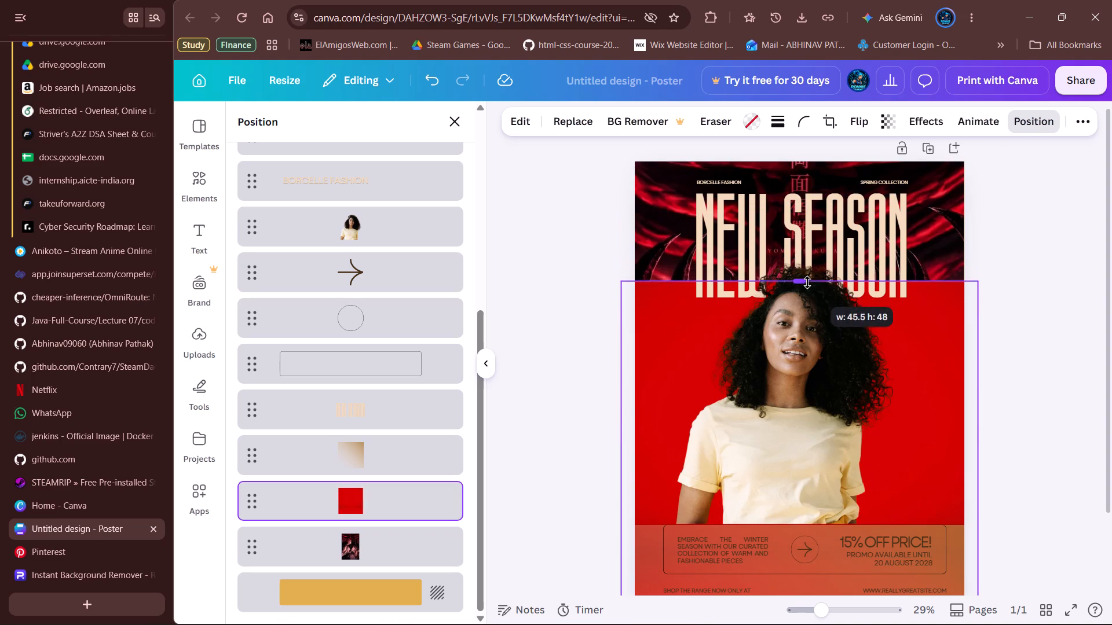
drag(807, 282, 811, 534)
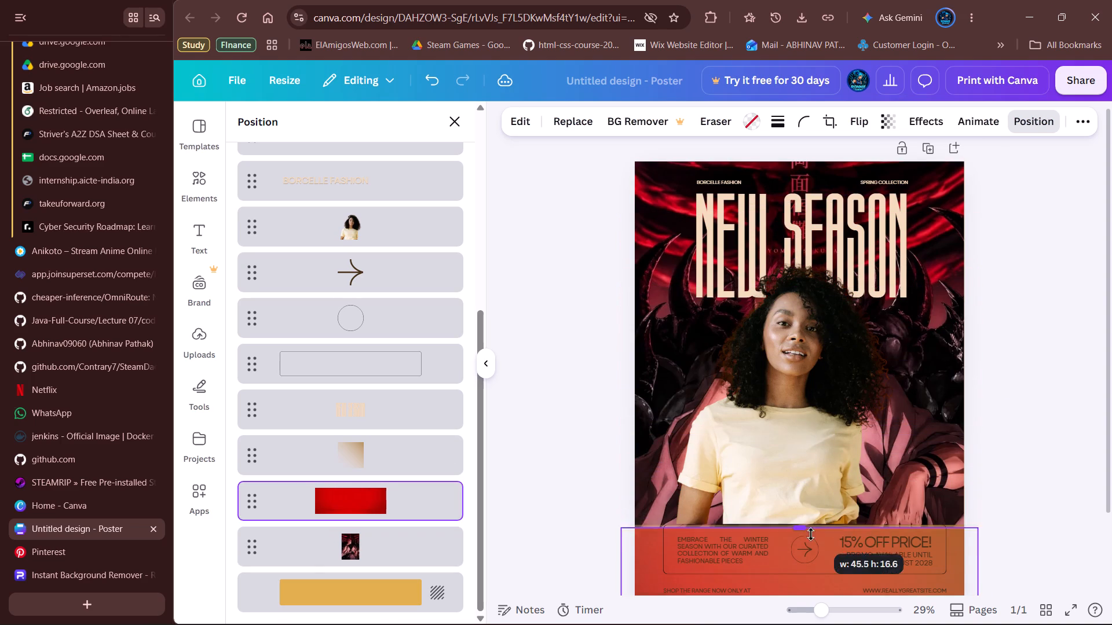
drag(811, 534, 832, 278)
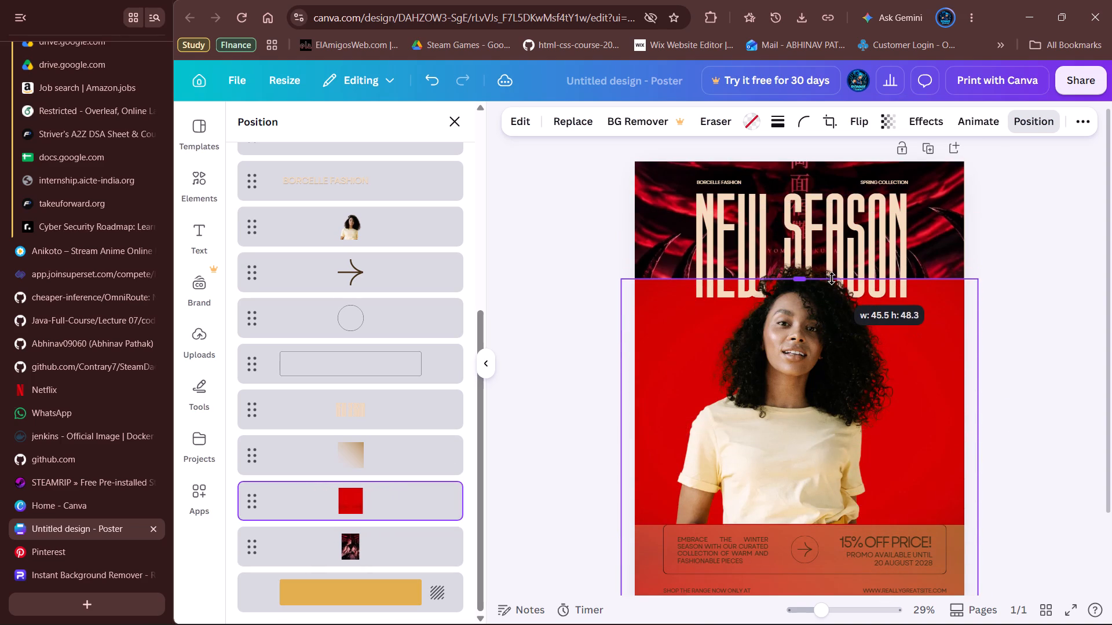
drag(832, 278, 842, 234)
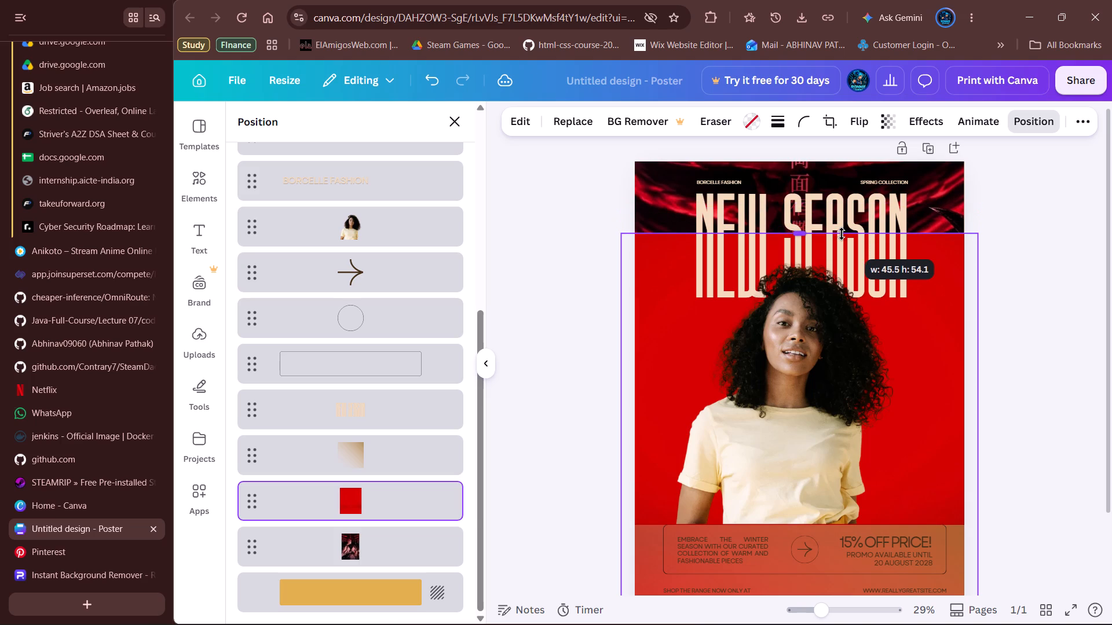
drag(842, 234, 846, 238)
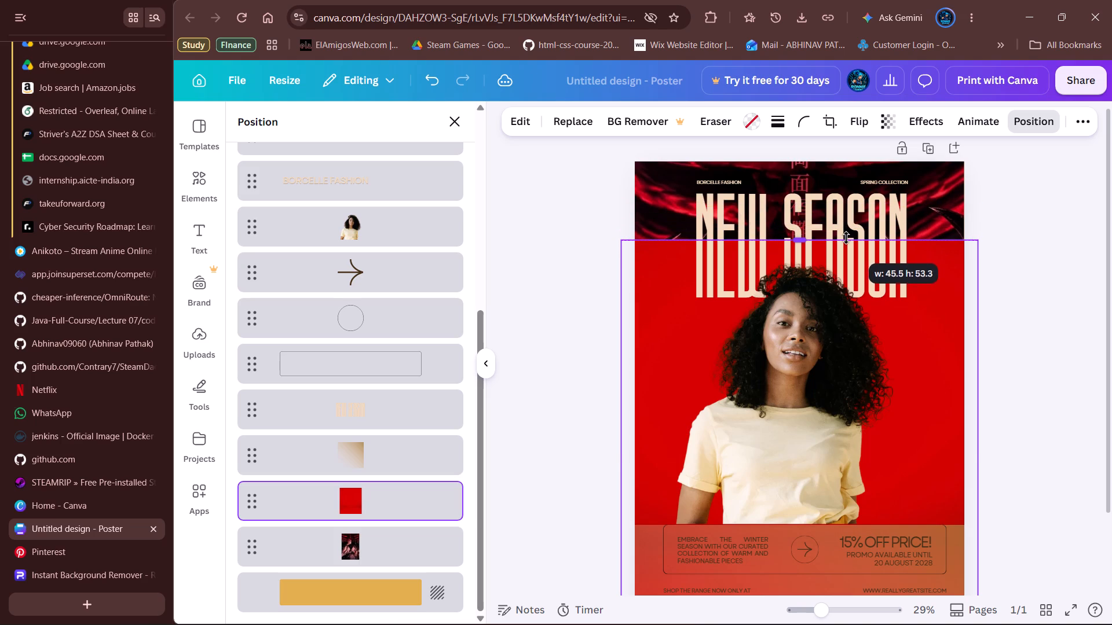
Switch to the Pinterest sukuna results, find the Sukuna Domain pin and download its image to Downloads as Sukuna Domain_.jpg.
click(82, 557)
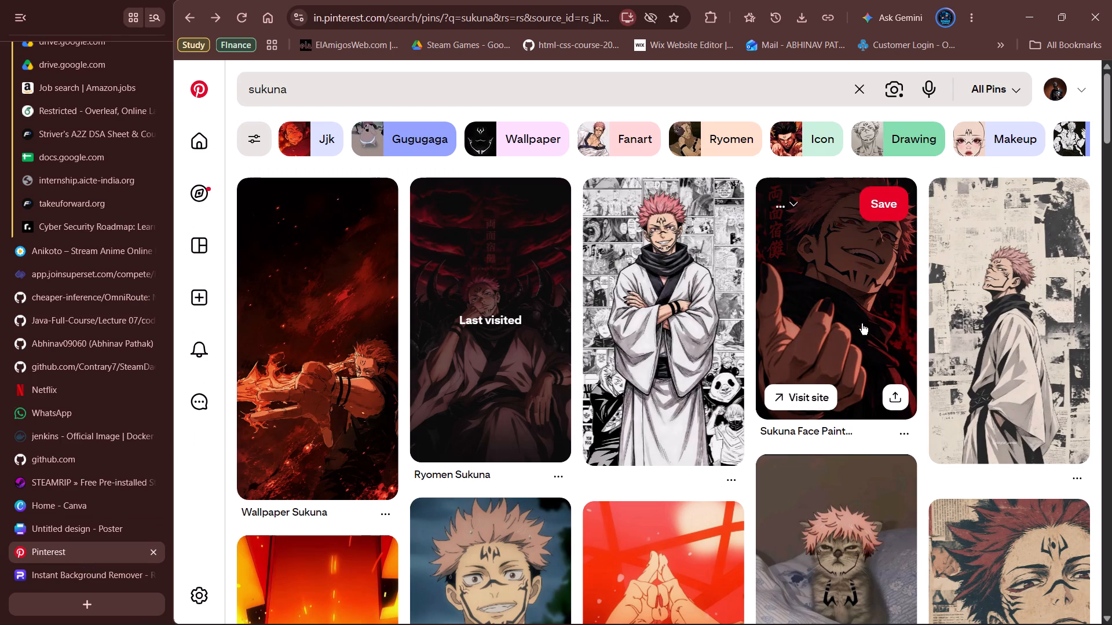
scroll(450, 490, down, 3)
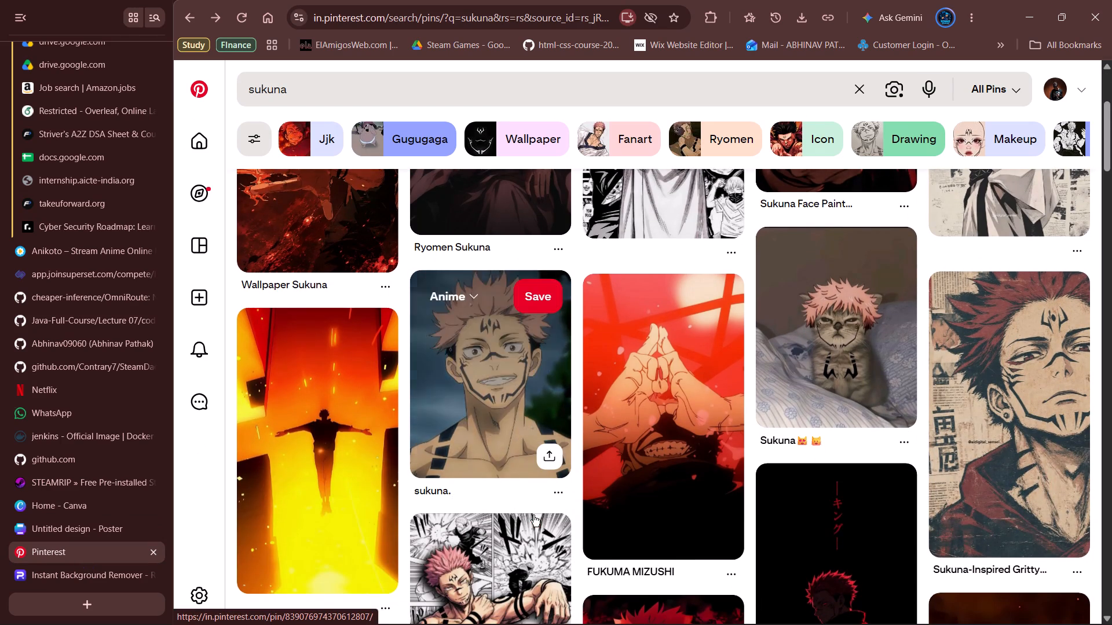
scroll(533, 515, down, 3)
scroll(630, 578, down, 2)
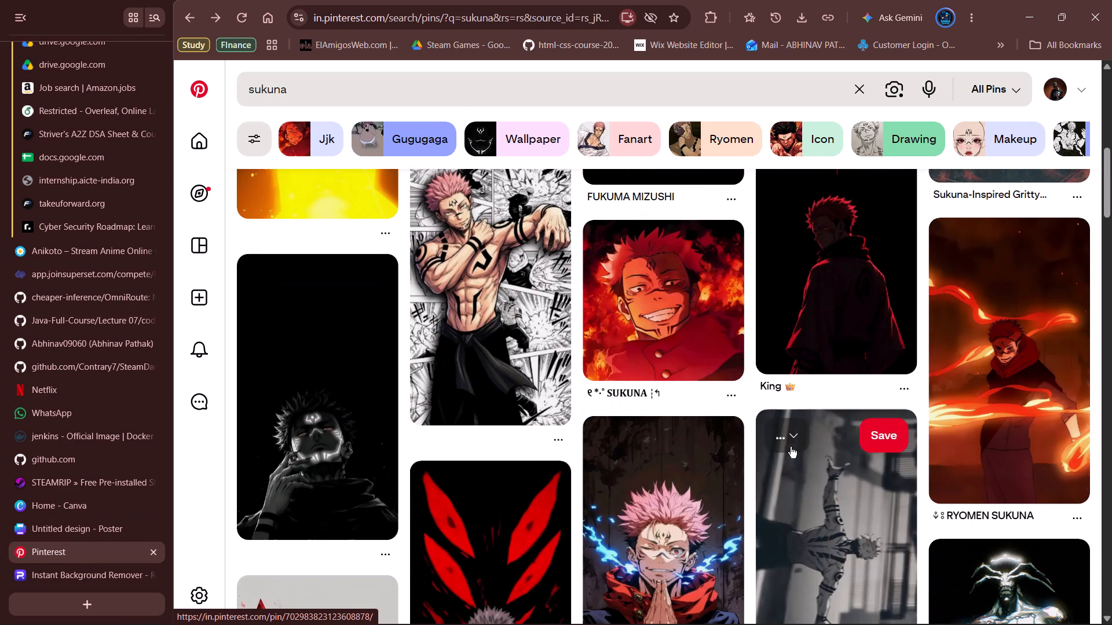
scroll(791, 447, down, 3)
scroll(676, 433, down, 2)
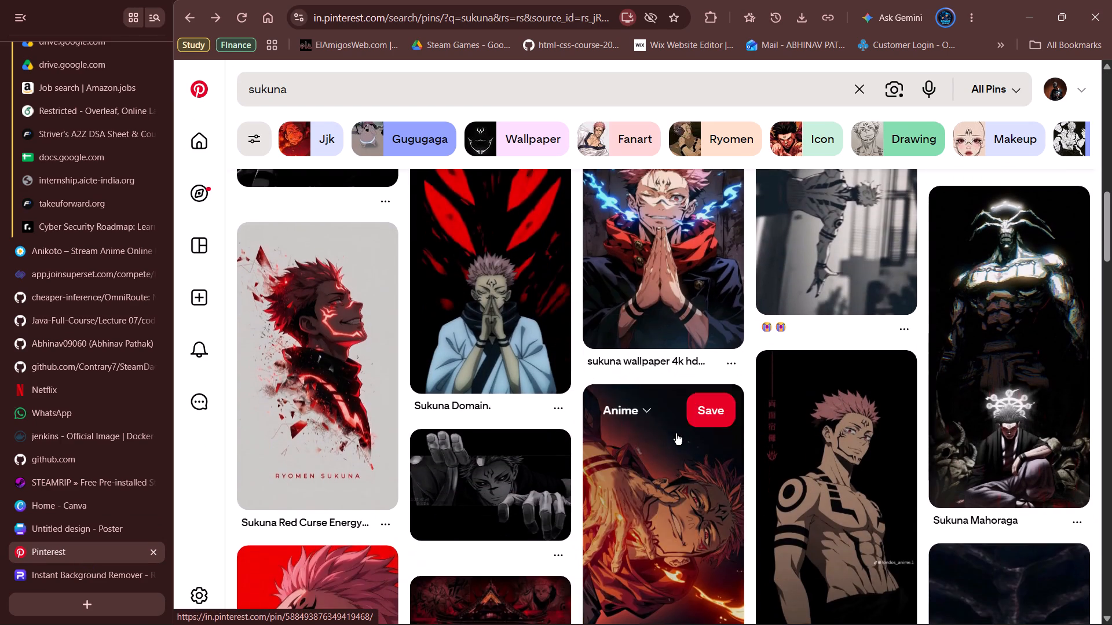
scroll(539, 403, up, 1)
click(510, 373)
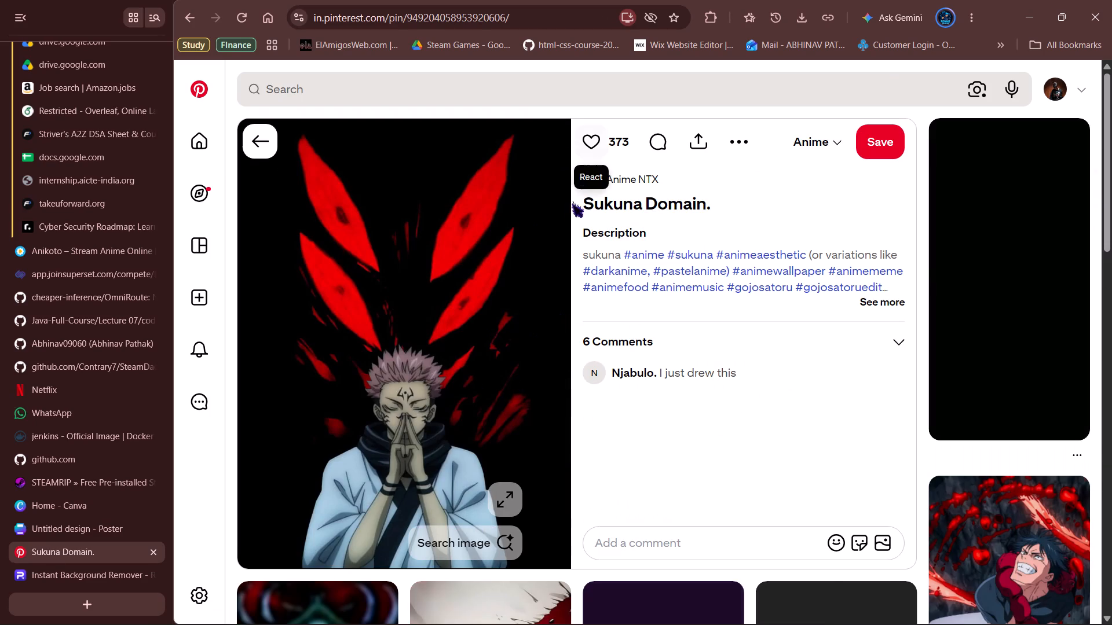
click(754, 141)
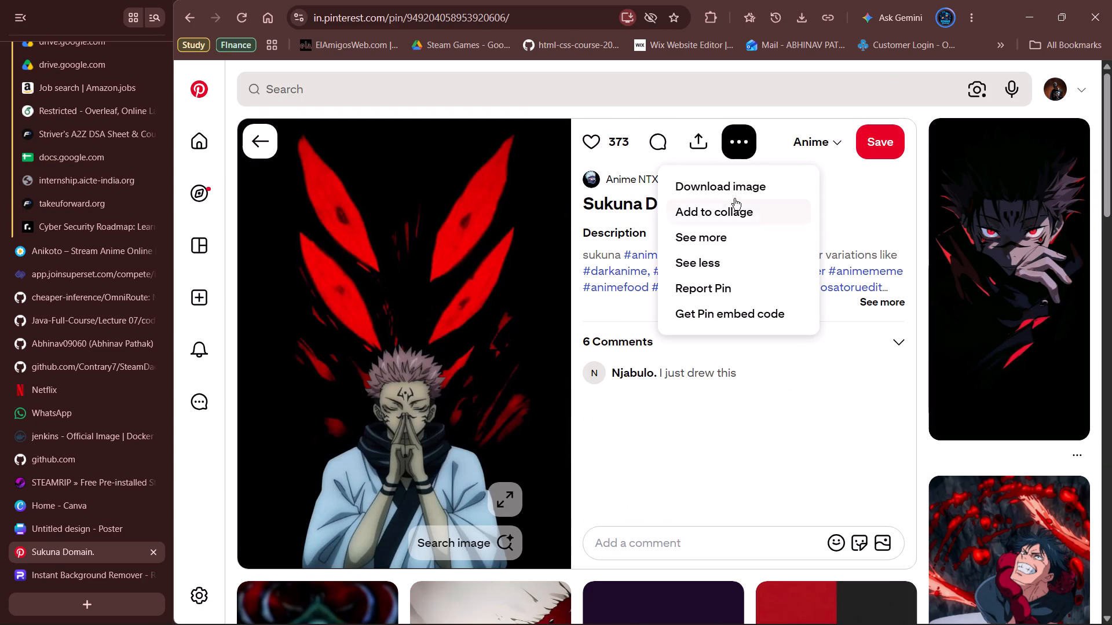
click(748, 189)
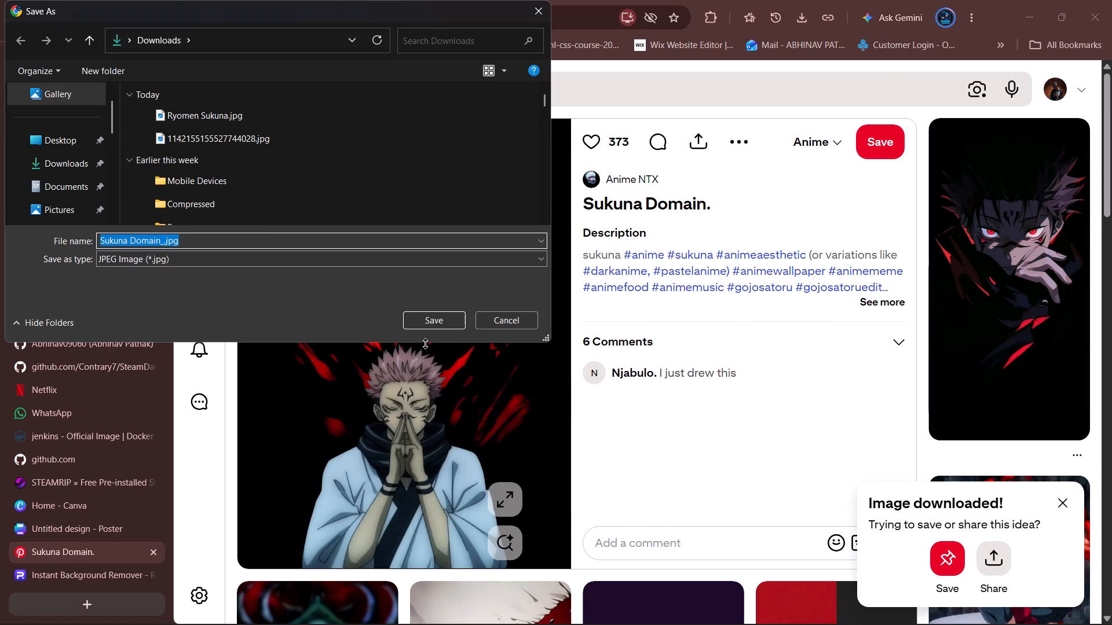
click(430, 315)
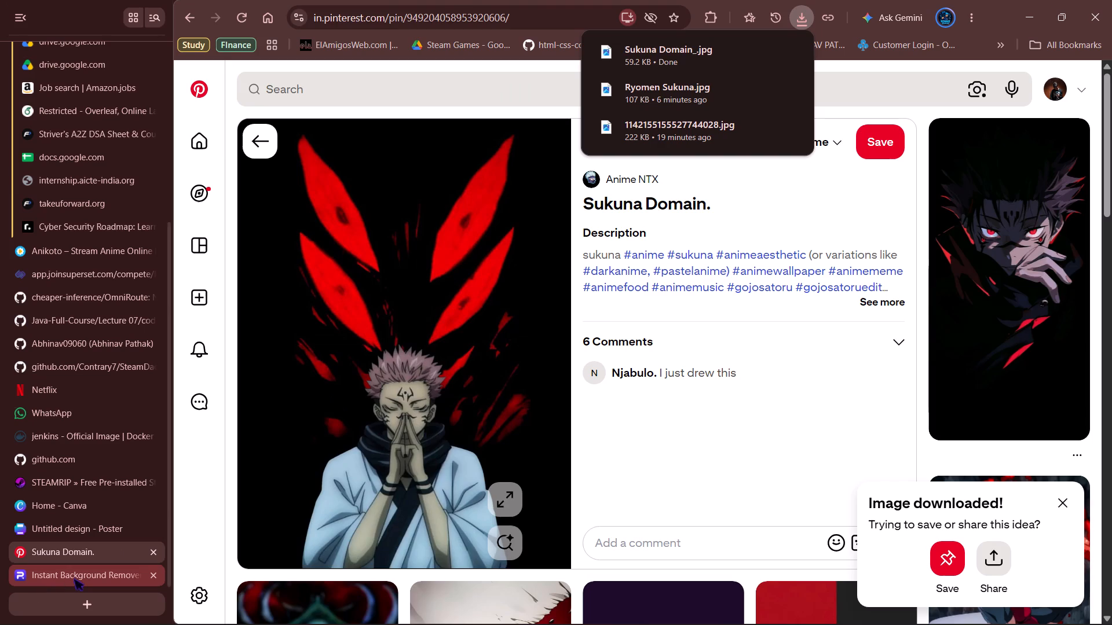
Leave Photoroom for the remove.bg site from the search results and upload Sukuna Domain_.jpg for background removal.
click(73, 574)
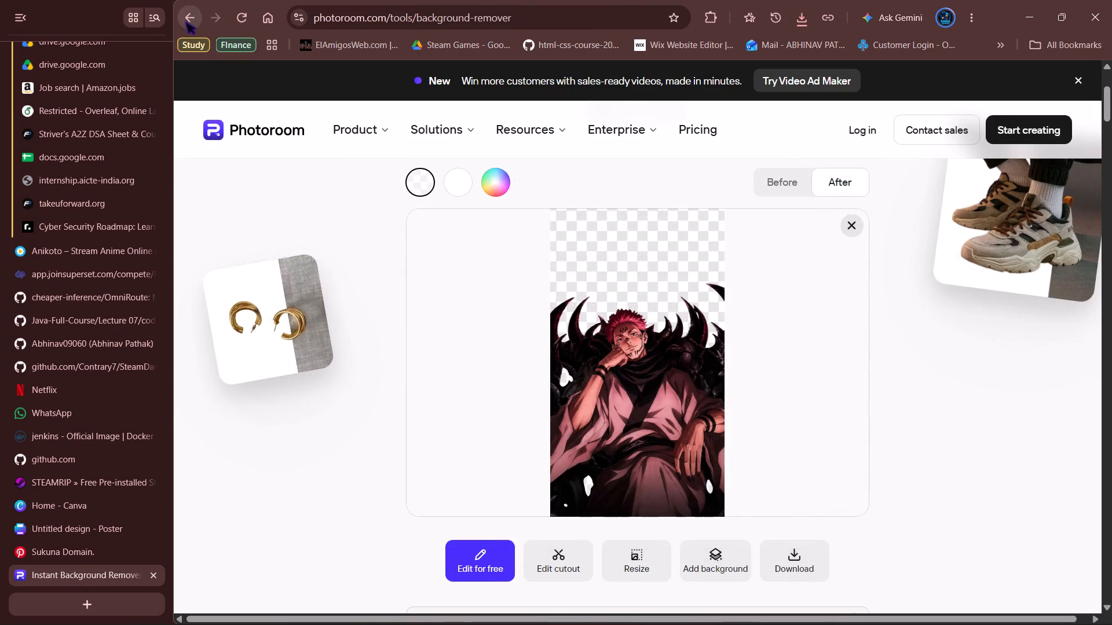
click(185, 17)
click(365, 209)
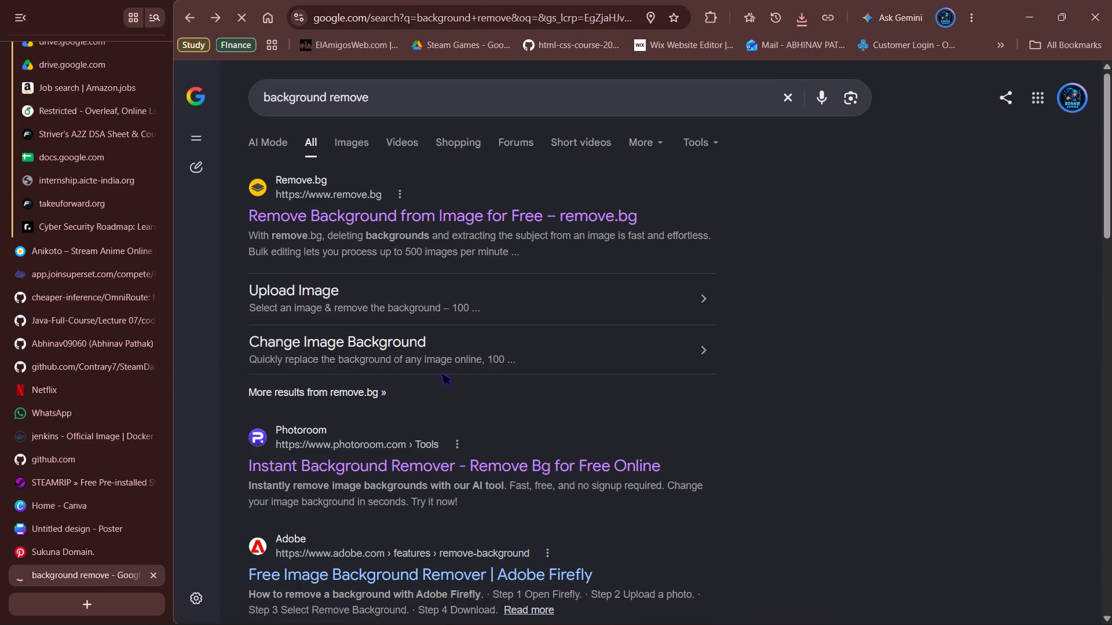
click(788, 422)
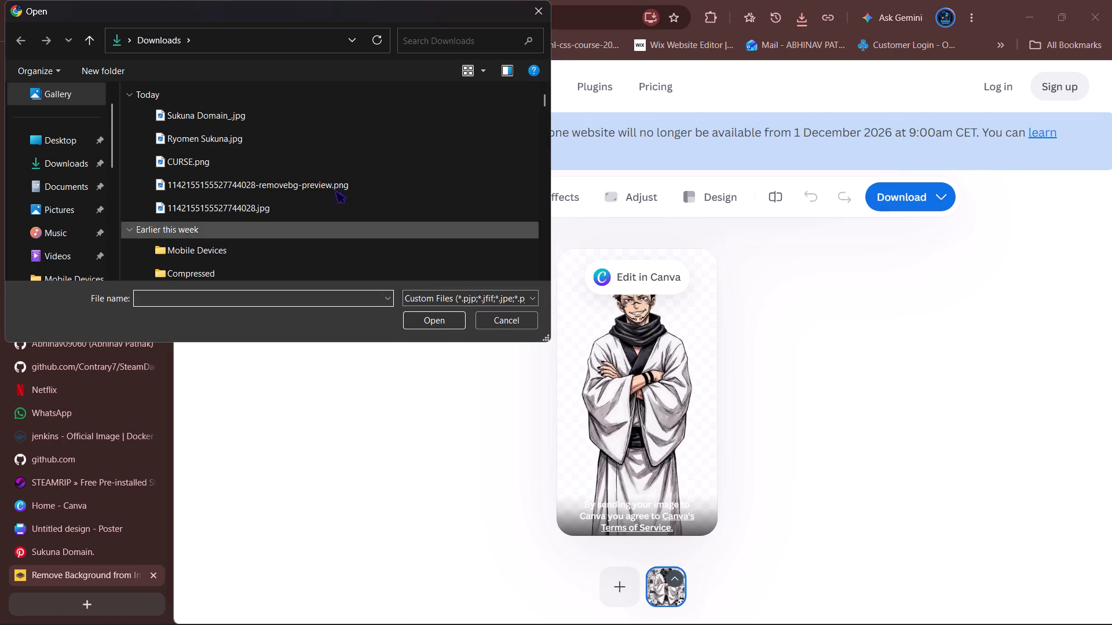
click(292, 113)
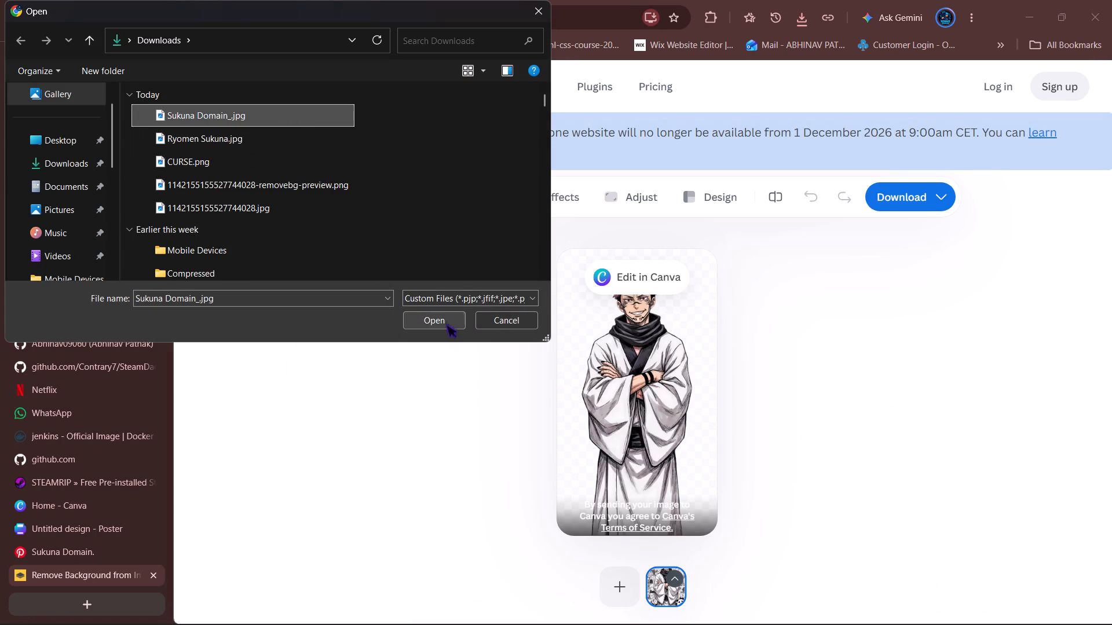
click(446, 321)
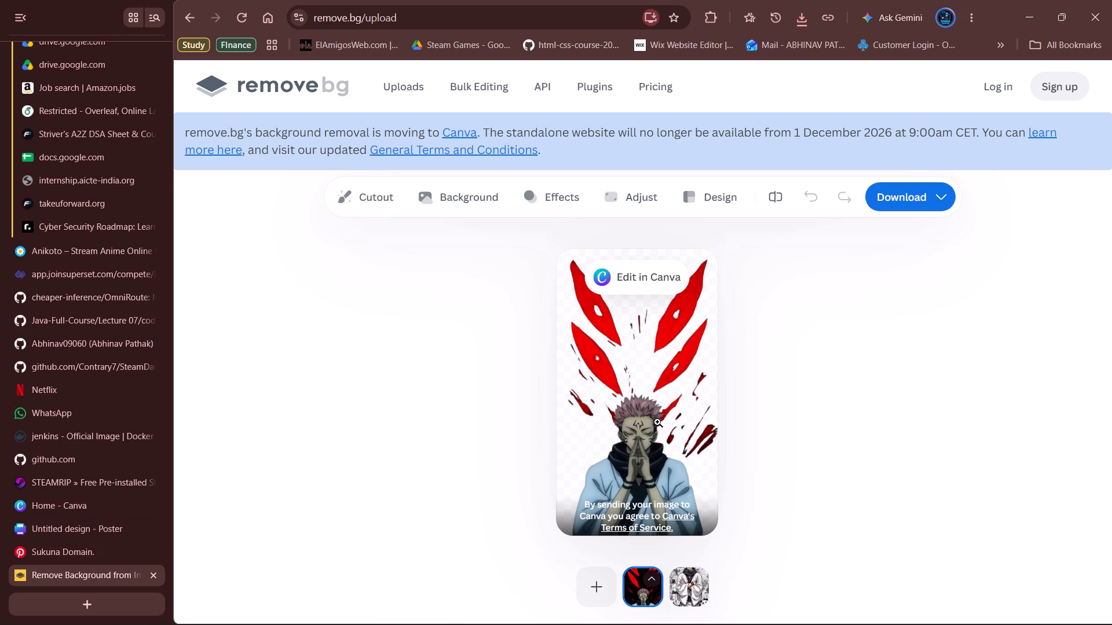
Use the cutout's Magic Brush in Erase mode to brush away the large red eye shapes above Sukuna's head.
click(380, 200)
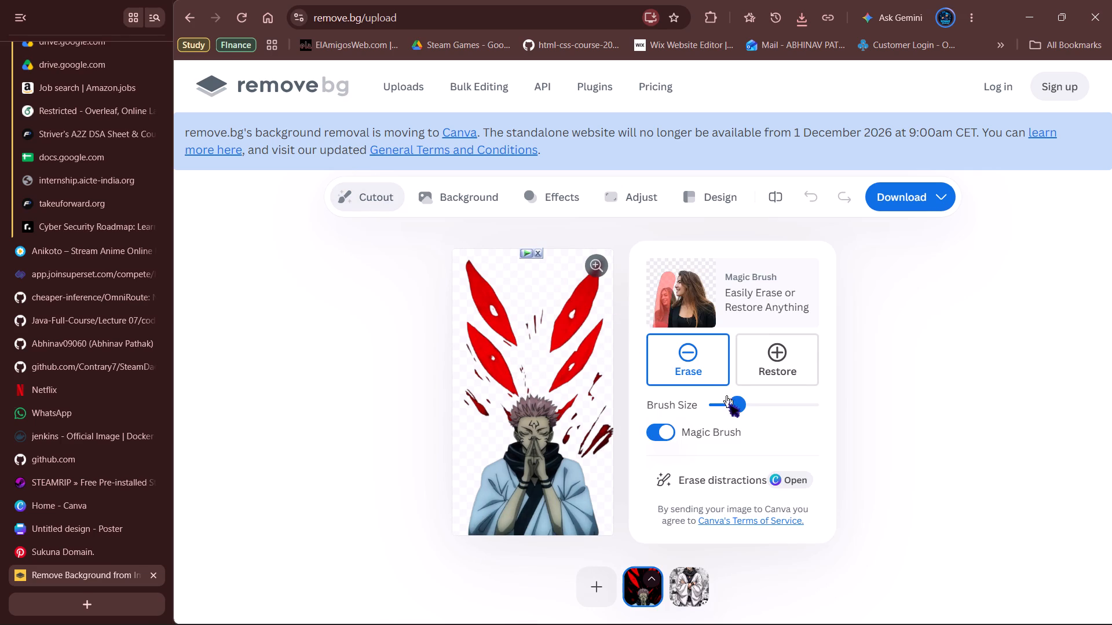
drag(742, 404, 738, 412)
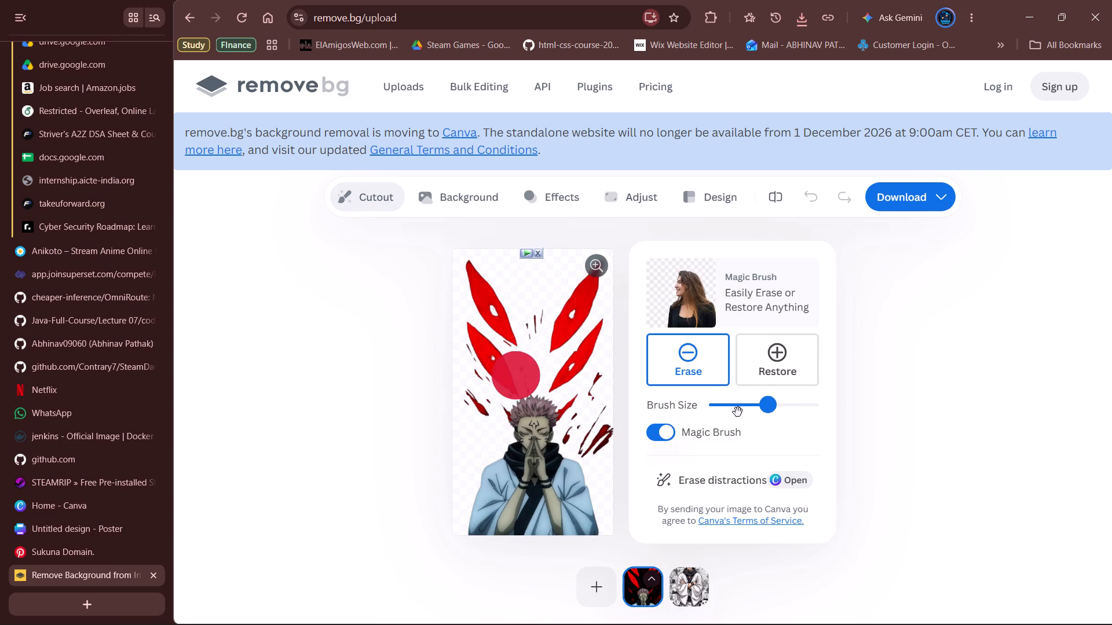
drag(738, 412, 736, 412)
drag(547, 299, 504, 293)
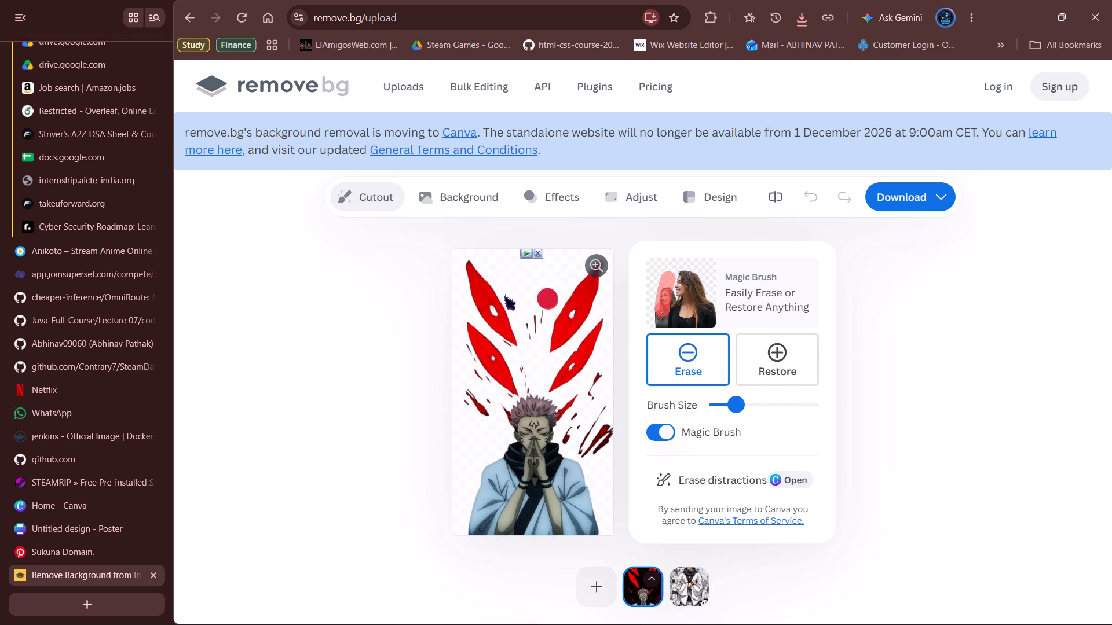
drag(504, 293, 458, 318)
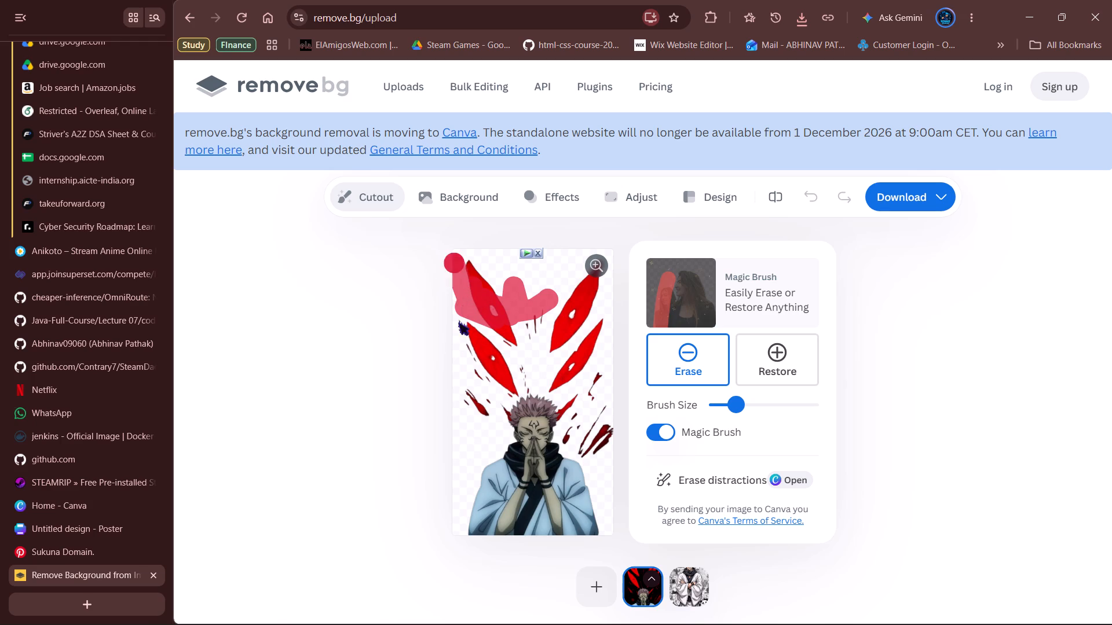
drag(458, 318, 598, 378)
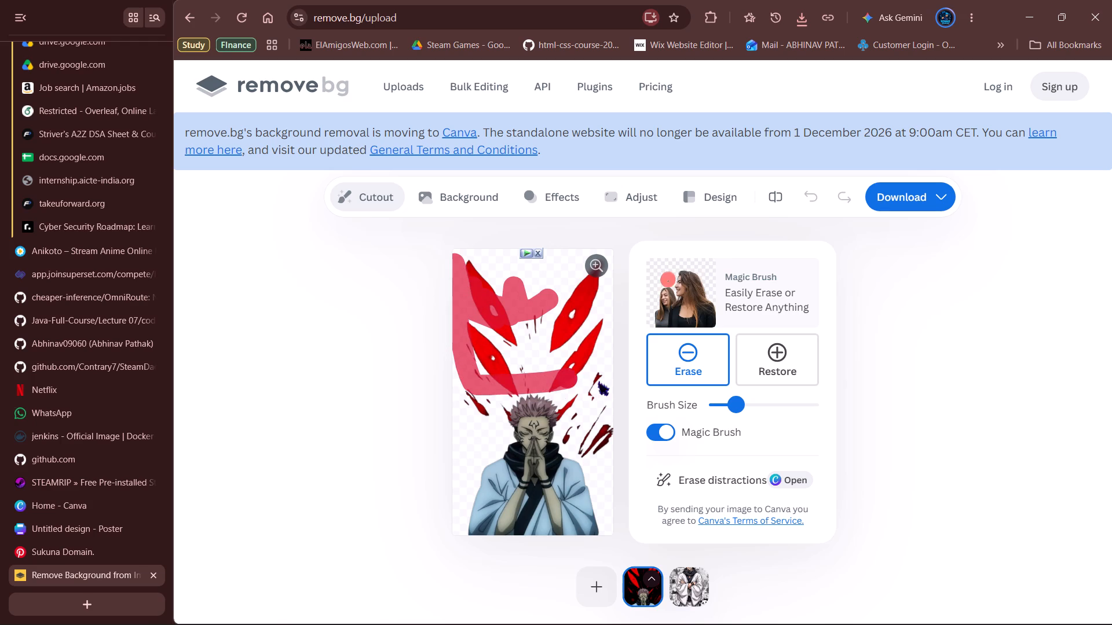
drag(598, 378, 606, 246)
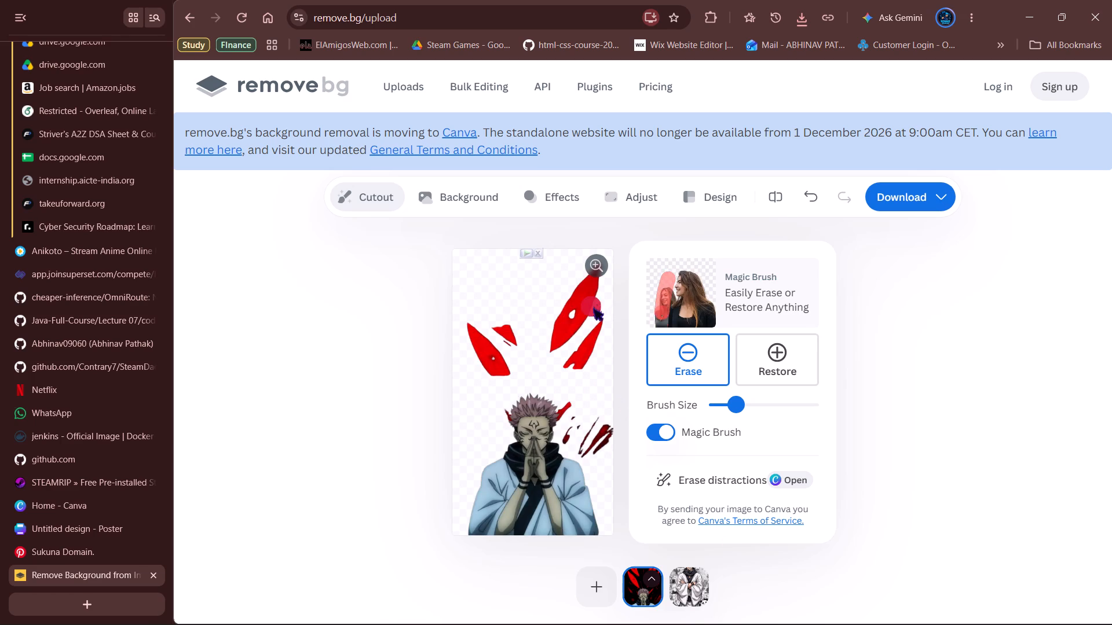
drag(592, 304, 487, 306)
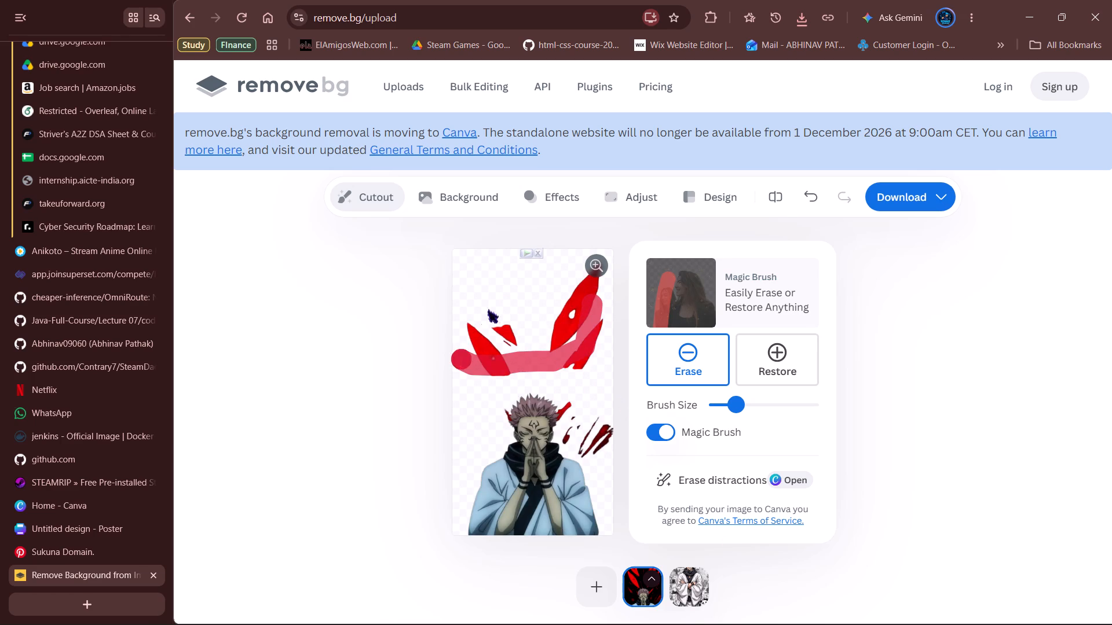
drag(487, 306, 588, 317)
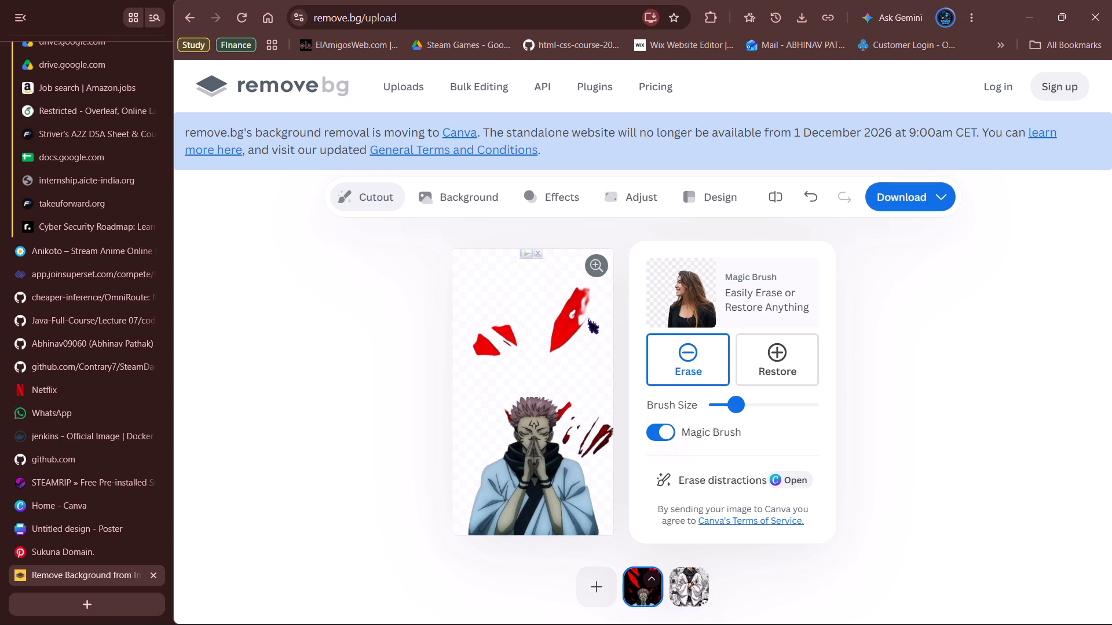
Erase the dark red streaks beside Sukuna's head and shoulder with the Magic Brush.
drag(587, 417, 609, 439)
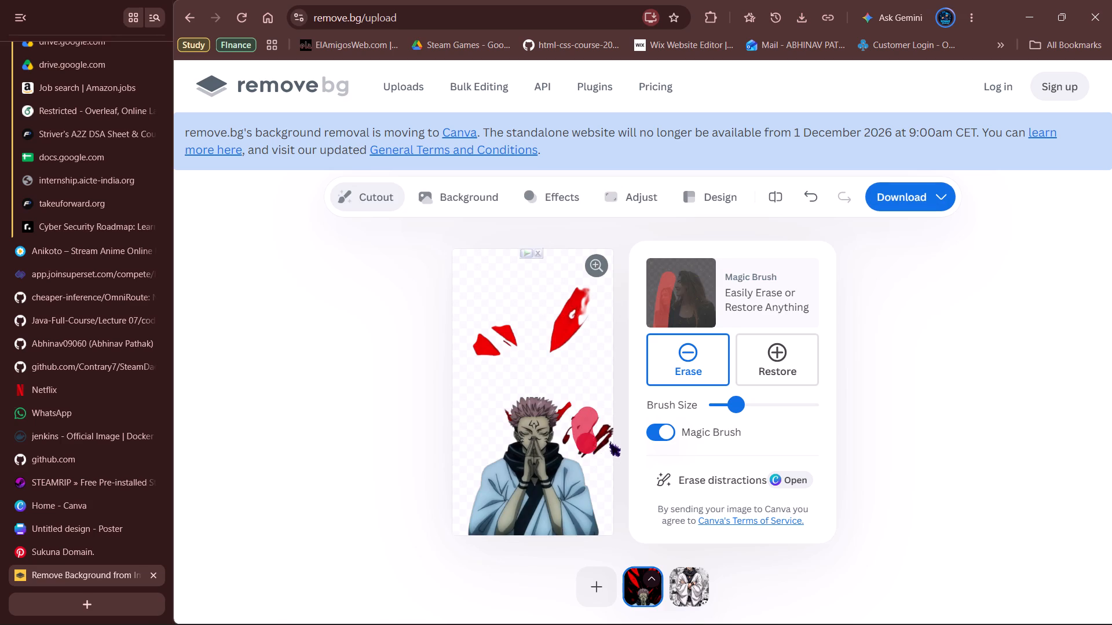
drag(609, 439, 576, 426)
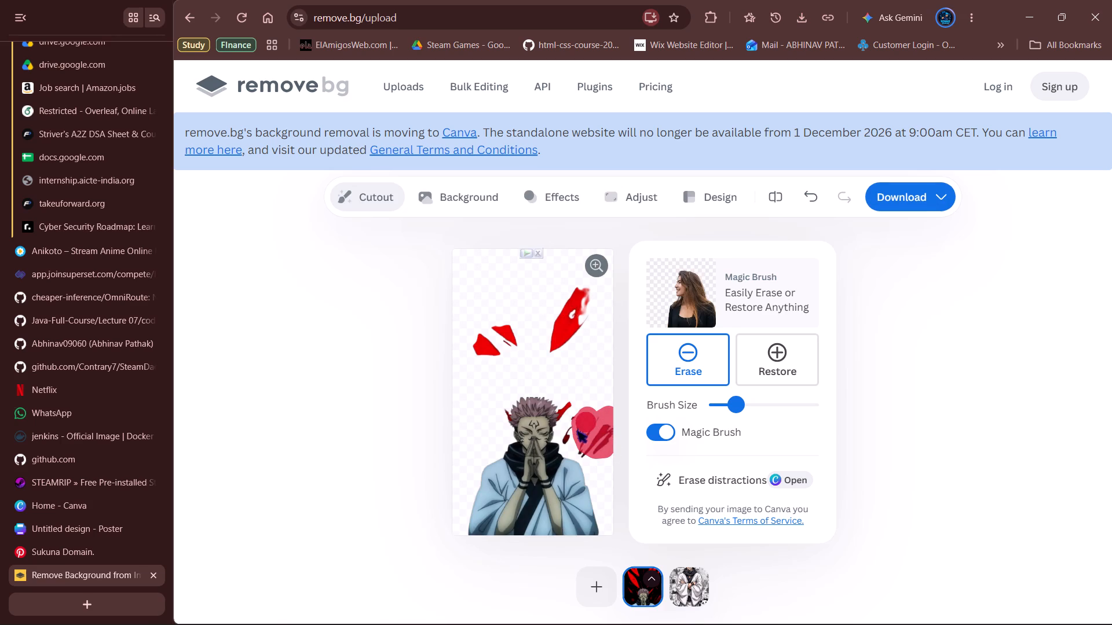
drag(576, 426, 571, 433)
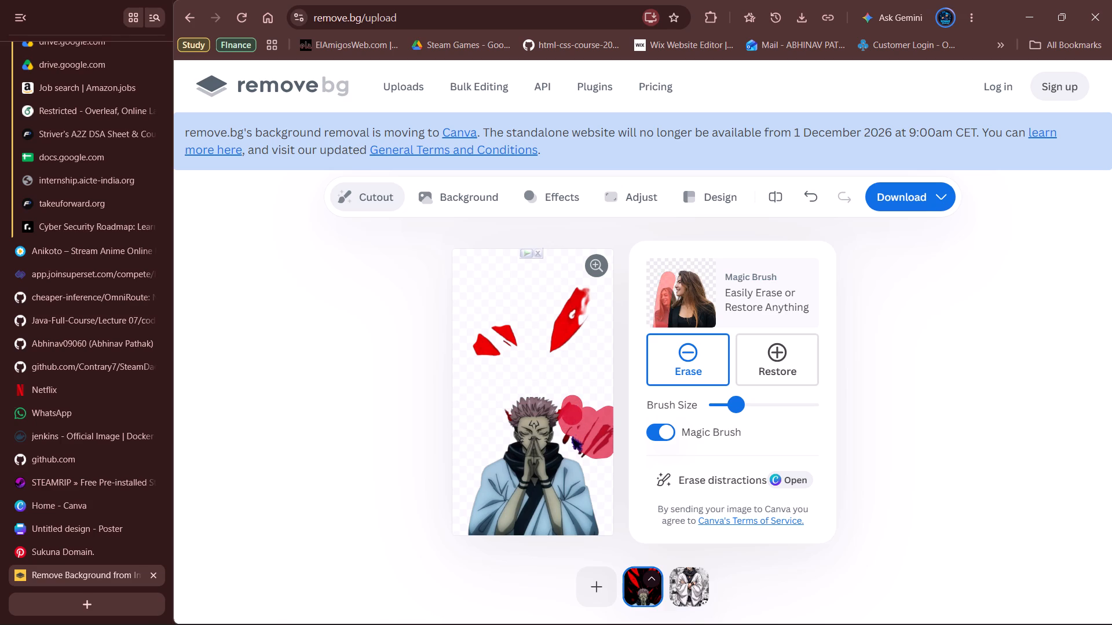
drag(571, 433, 568, 434)
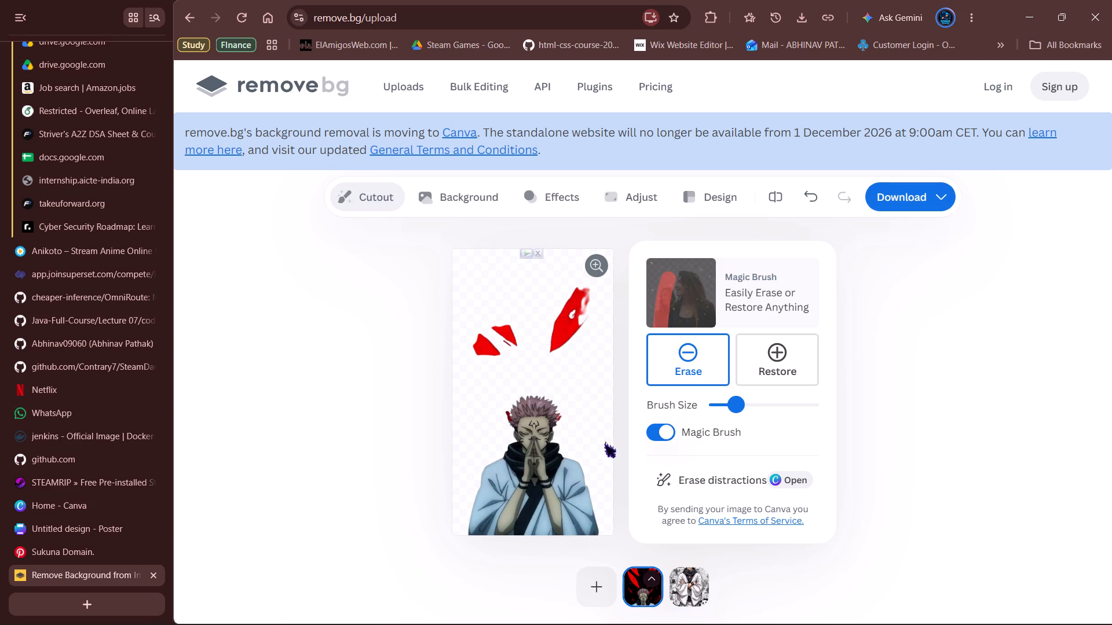
Erase the remaining red eye shapes above Sukuna's head with the Magic Brush and dismiss the small ad overlay.
click(578, 297)
drag(578, 297, 568, 321)
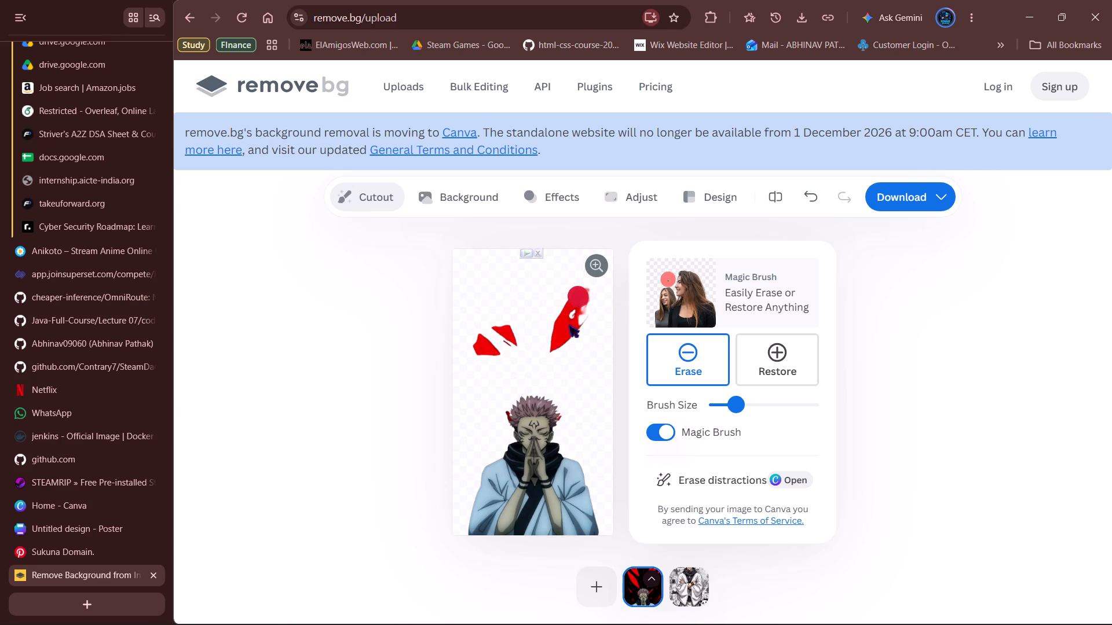
drag(568, 321, 497, 334)
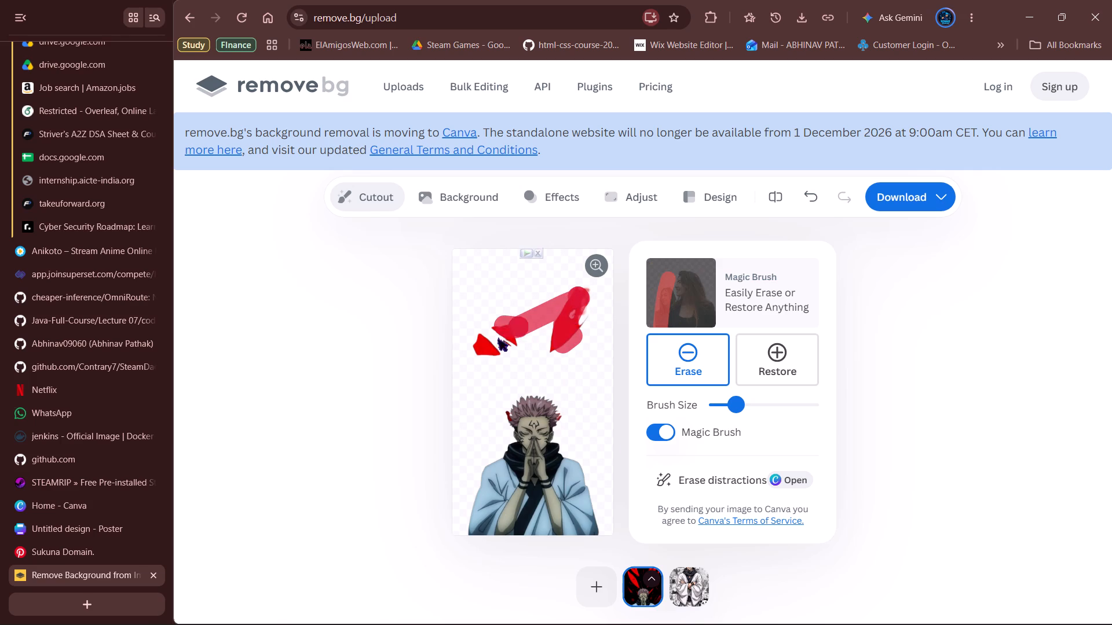
drag(497, 334, 478, 345)
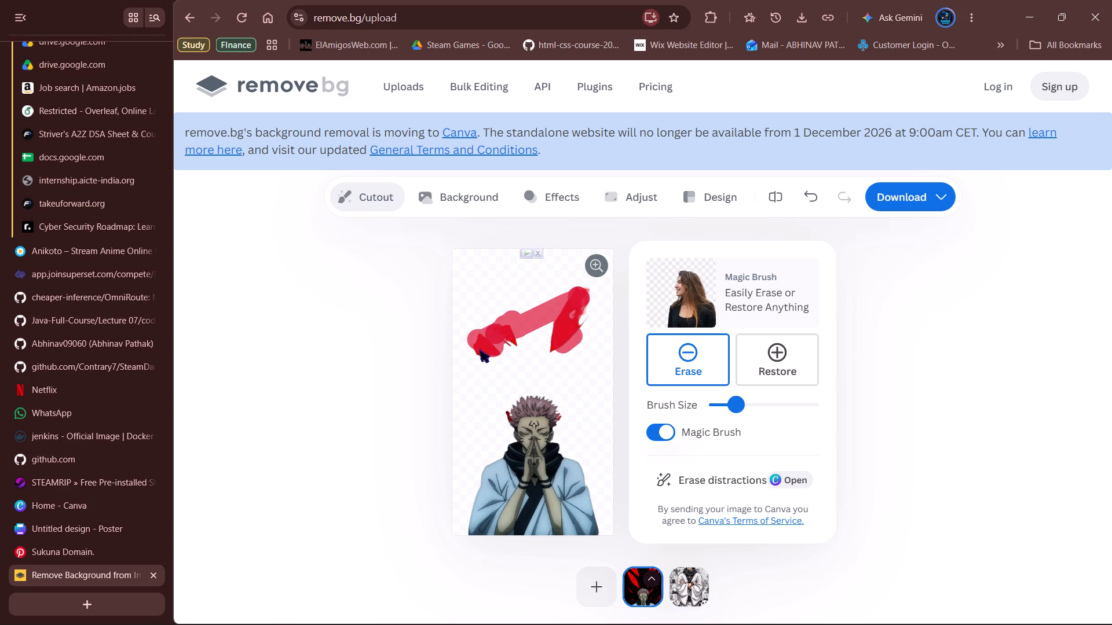
drag(478, 345, 583, 293)
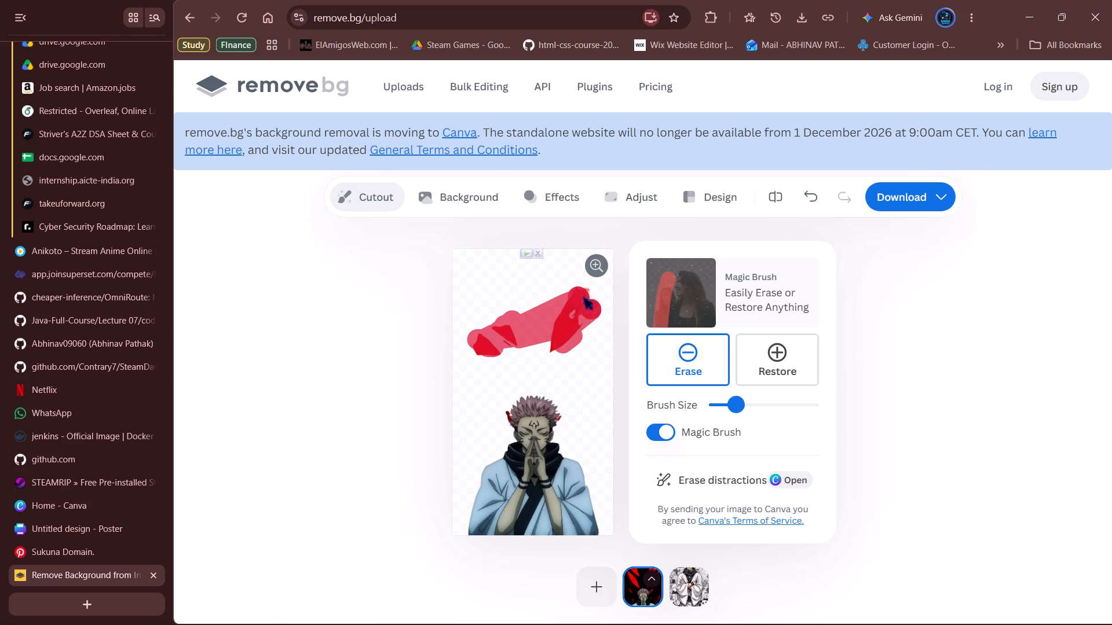
drag(583, 293, 574, 315)
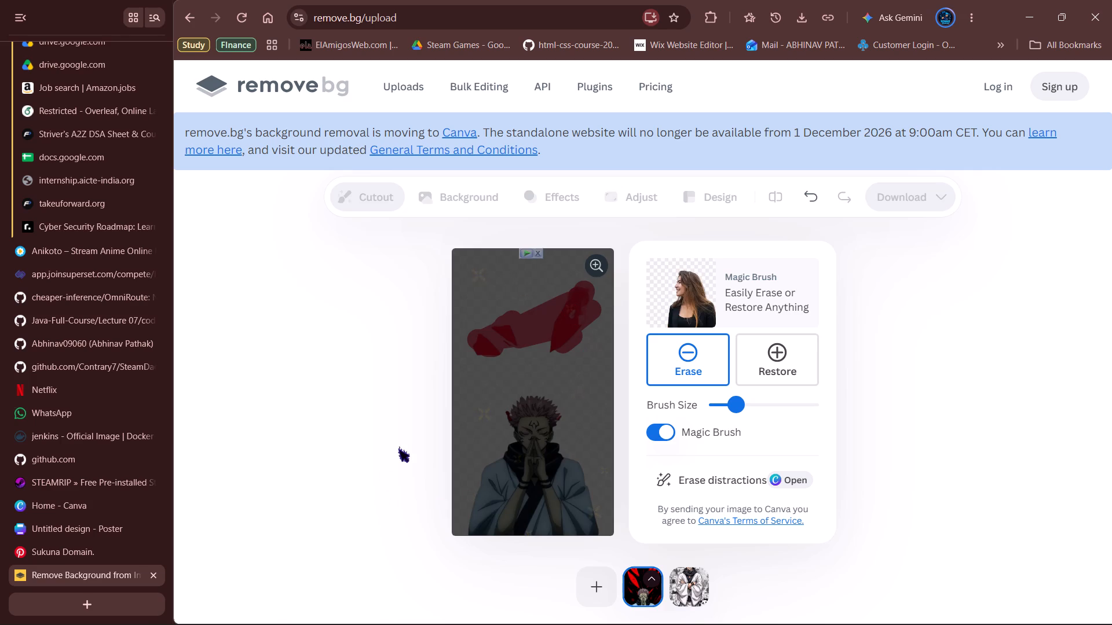
scroll(398, 445, up, 1)
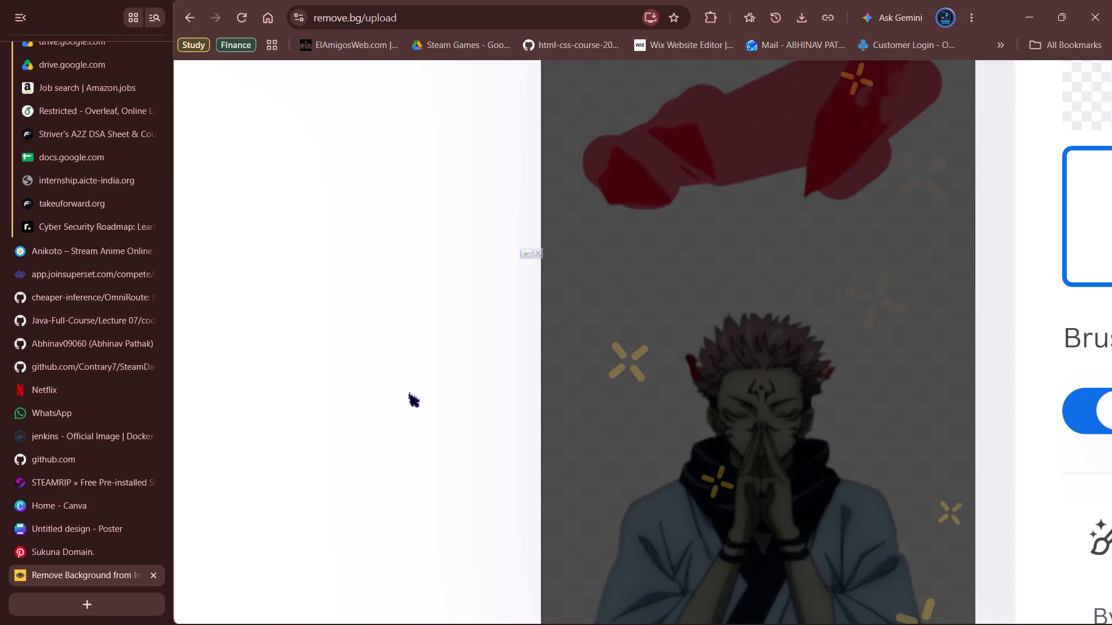
scroll(408, 390, left, 1)
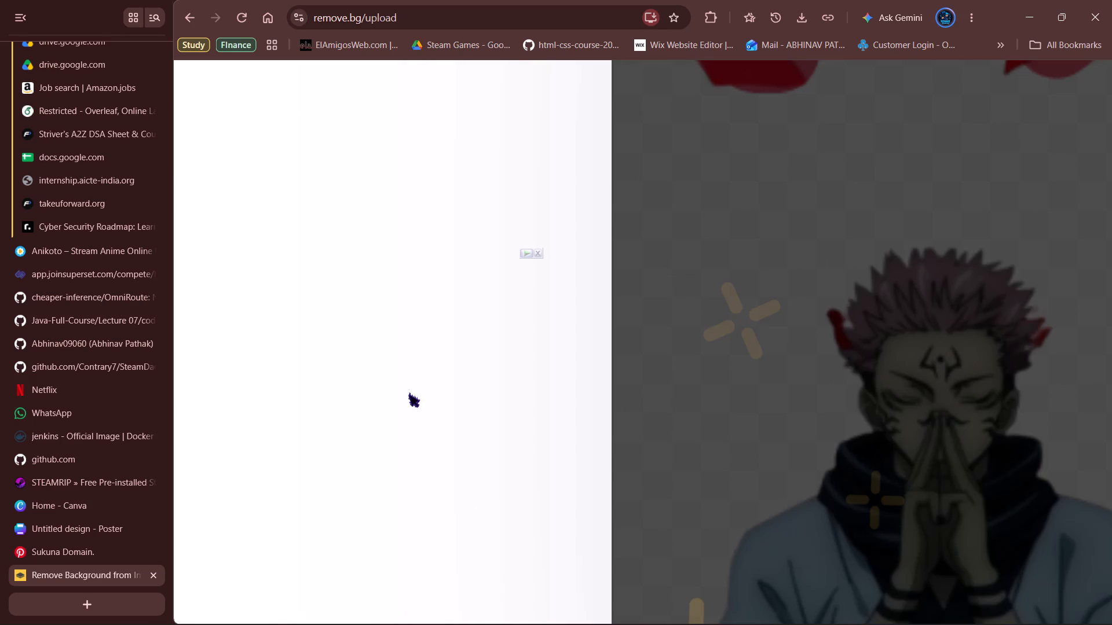
scroll(408, 390, left, 2)
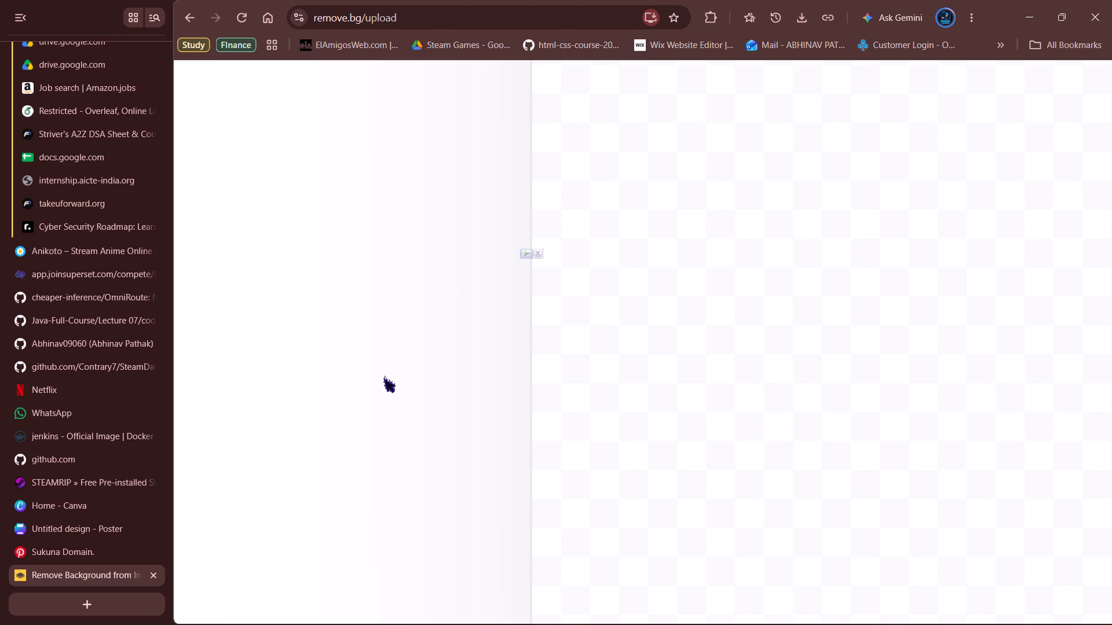
click(536, 250)
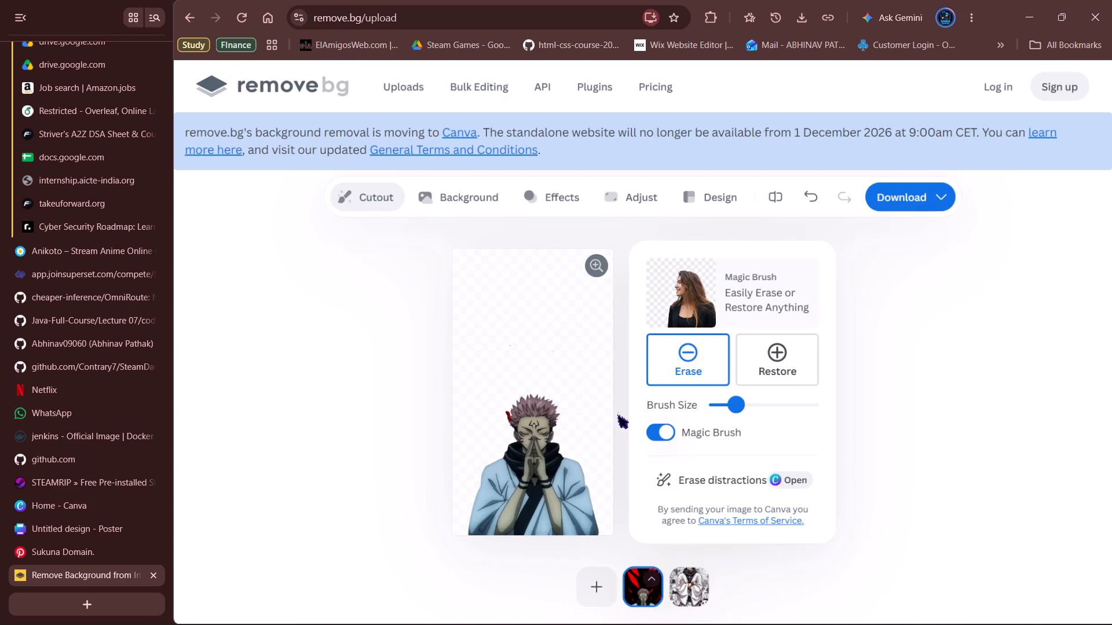
Download the free 375 x 666 preview of the cutout to Downloads as Sukuna_Domain_-removebg-preview.png.
click(910, 190)
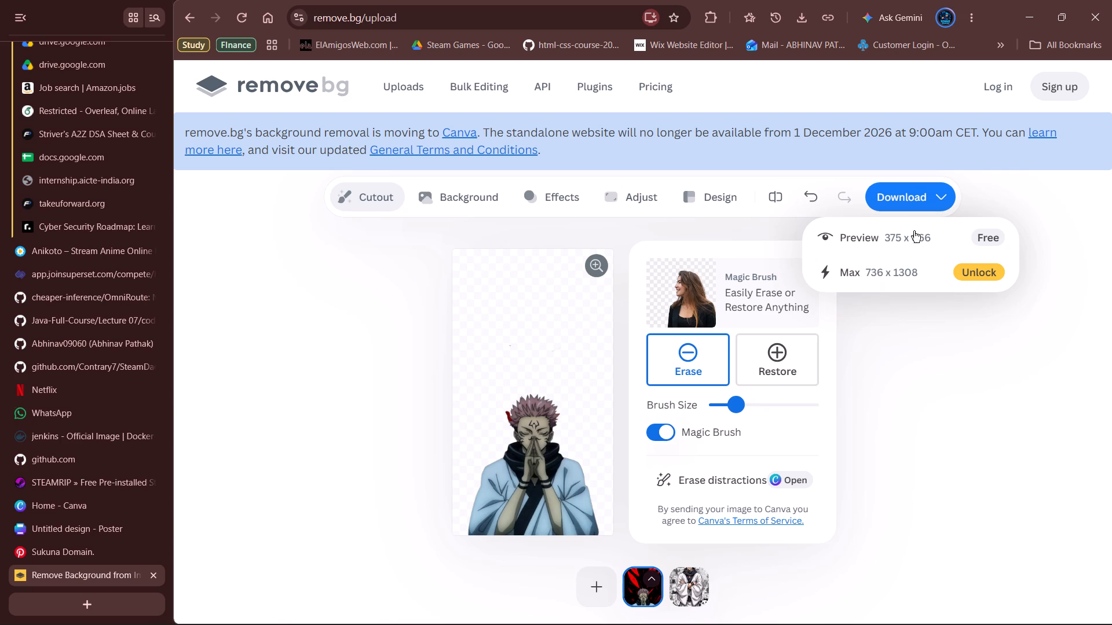
click(919, 227)
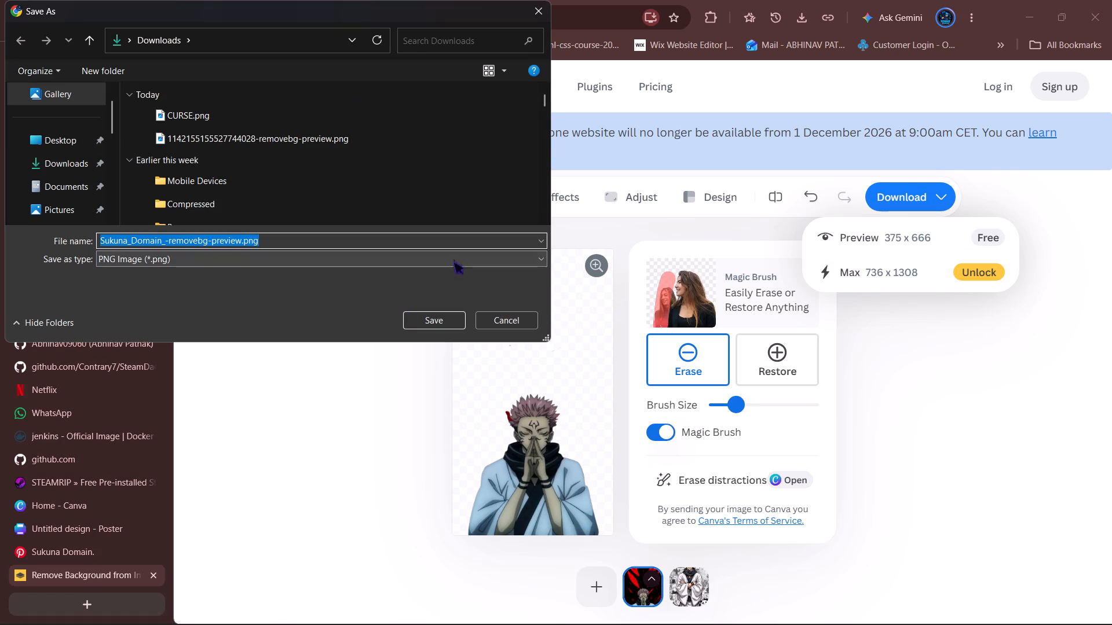
click(423, 320)
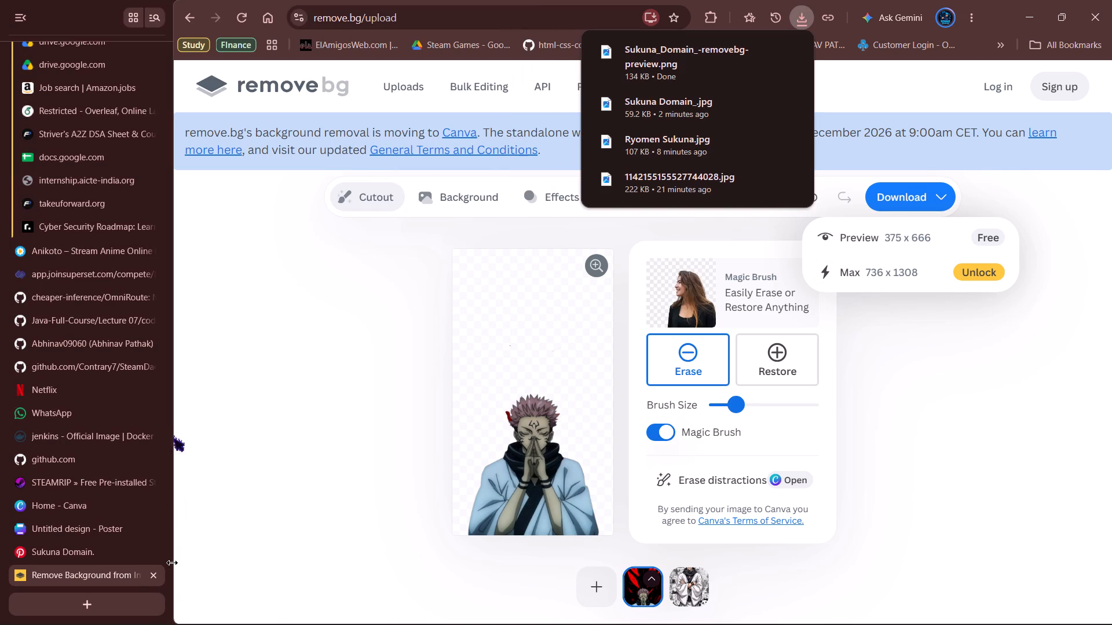
Switch to the Canva poster design and upload Sukuna_Domain_-removebg-preview.png from Downloads.
click(89, 551)
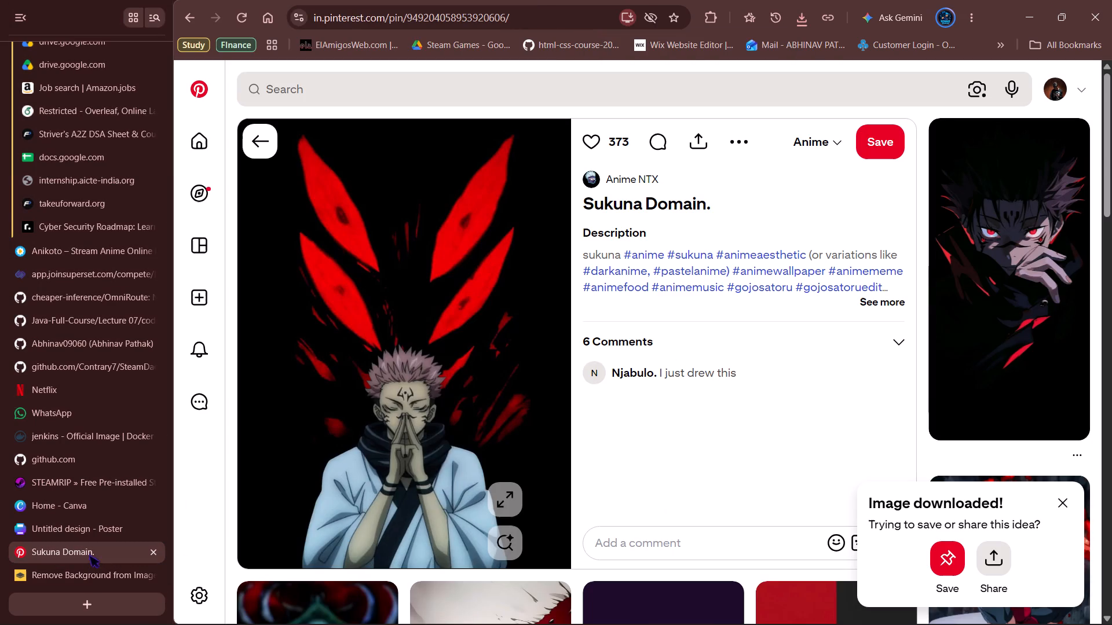
click(106, 529)
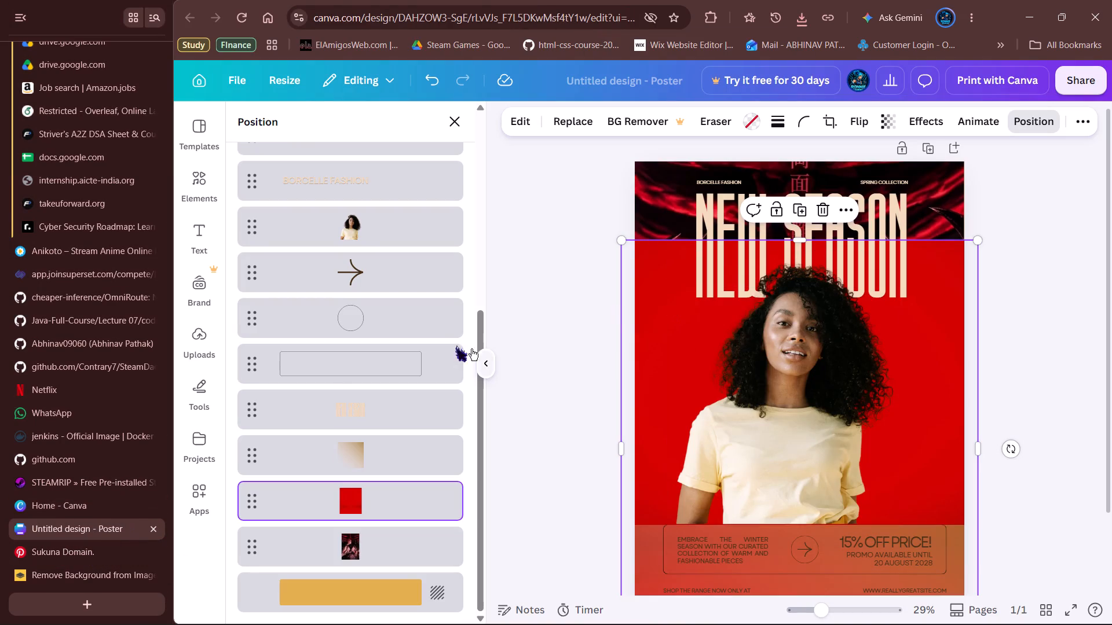
click(202, 339)
click(335, 177)
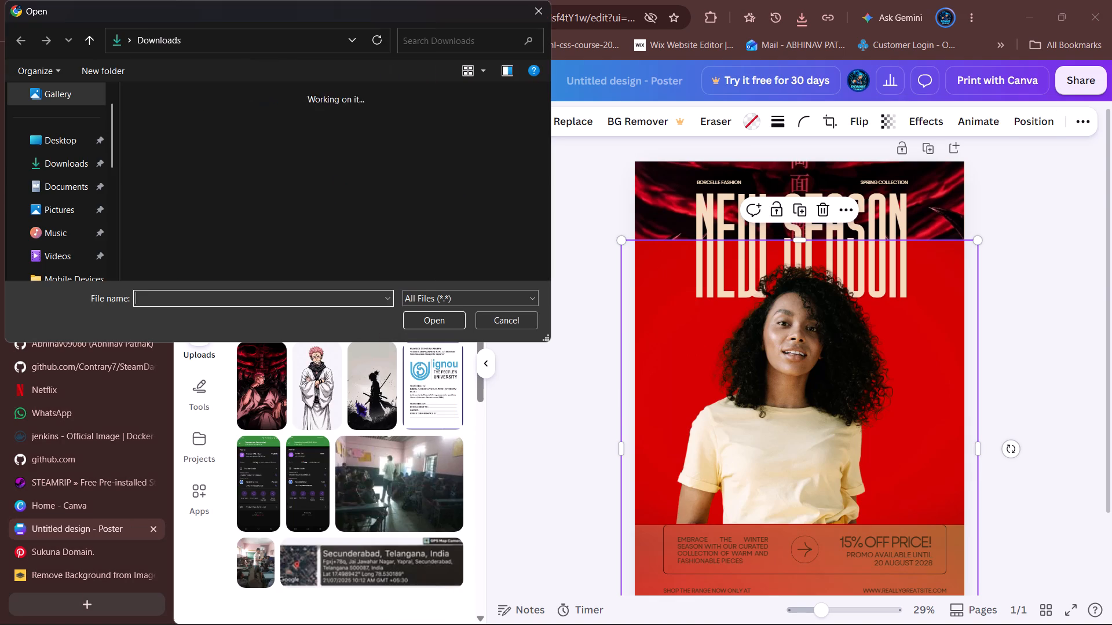
click(236, 116)
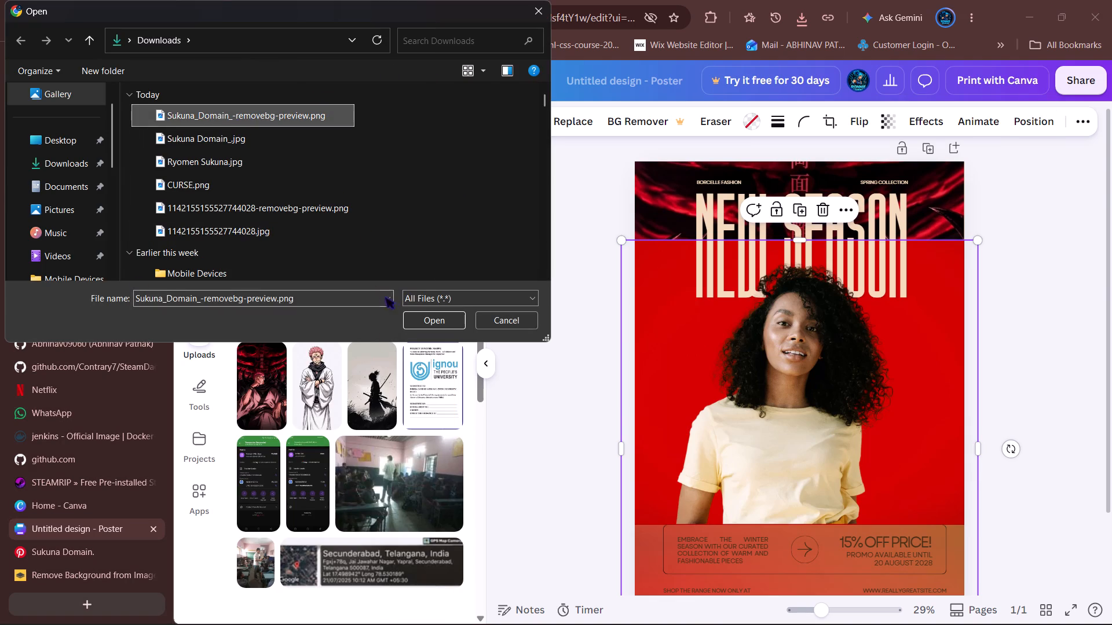
click(419, 315)
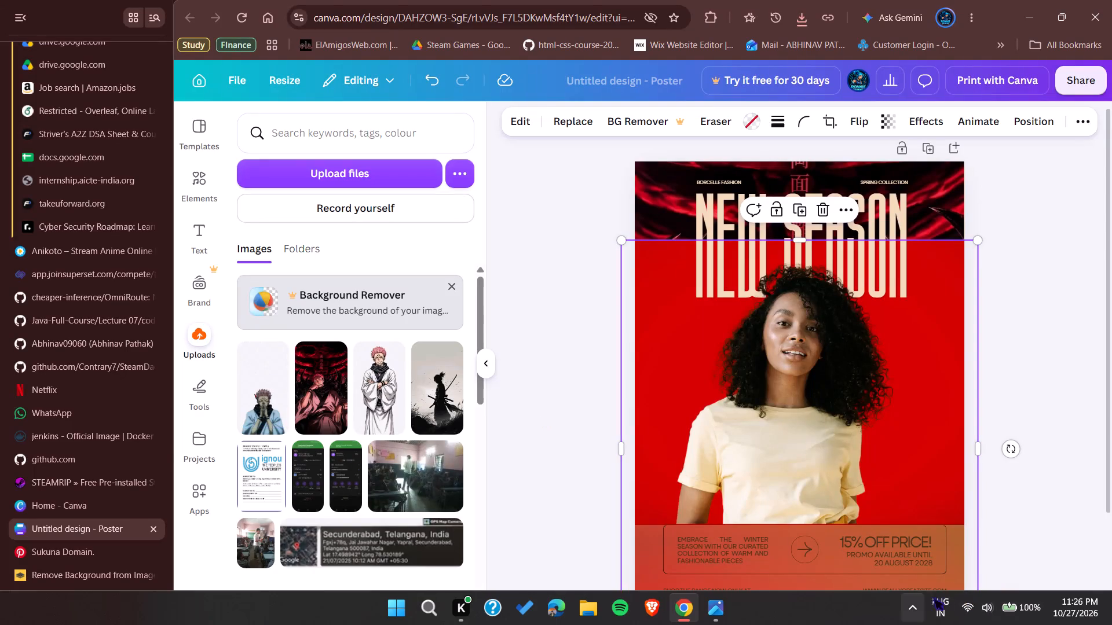
click(912, 619)
click(912, 619)
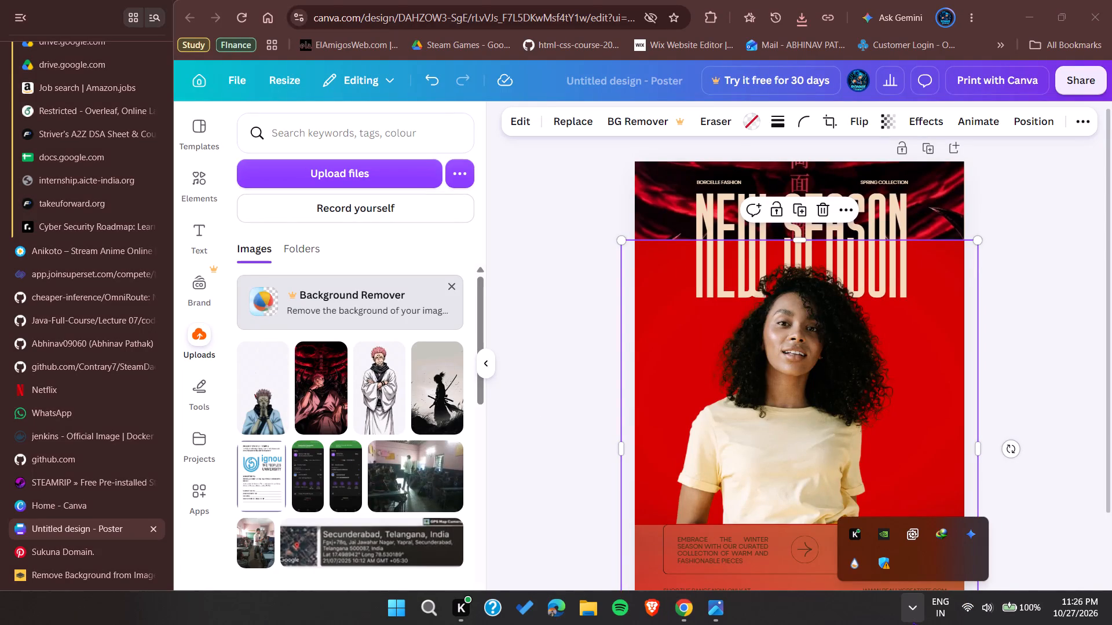
Add the uploaded Sukuna Domain cutout to the poster and drop it into the large red rectangle's frame behind the woman.
click(272, 384)
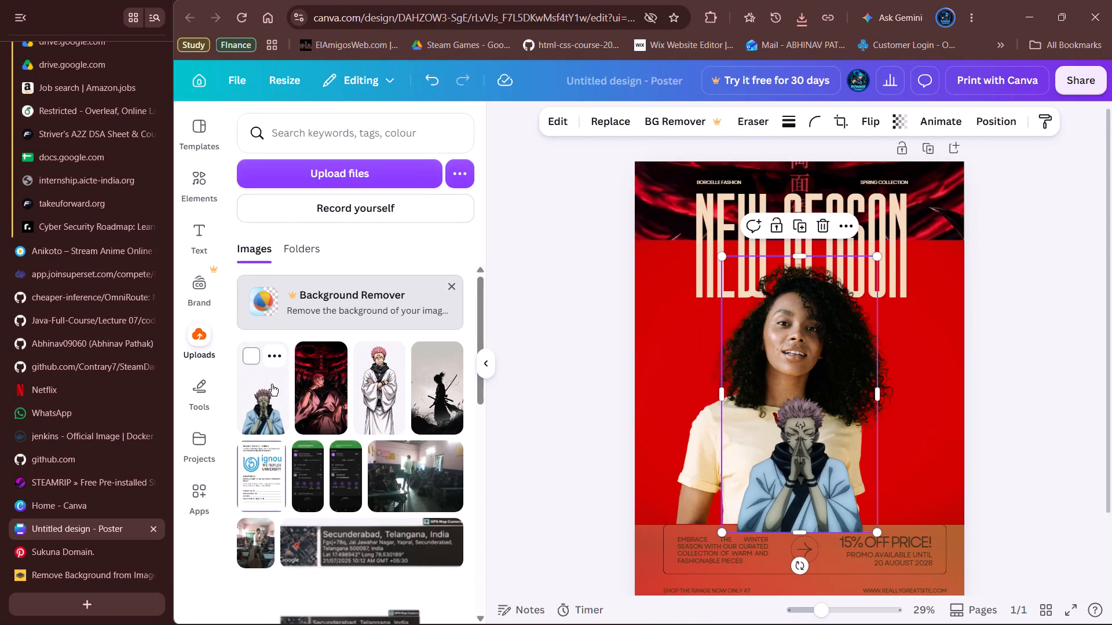
drag(786, 469, 771, 377)
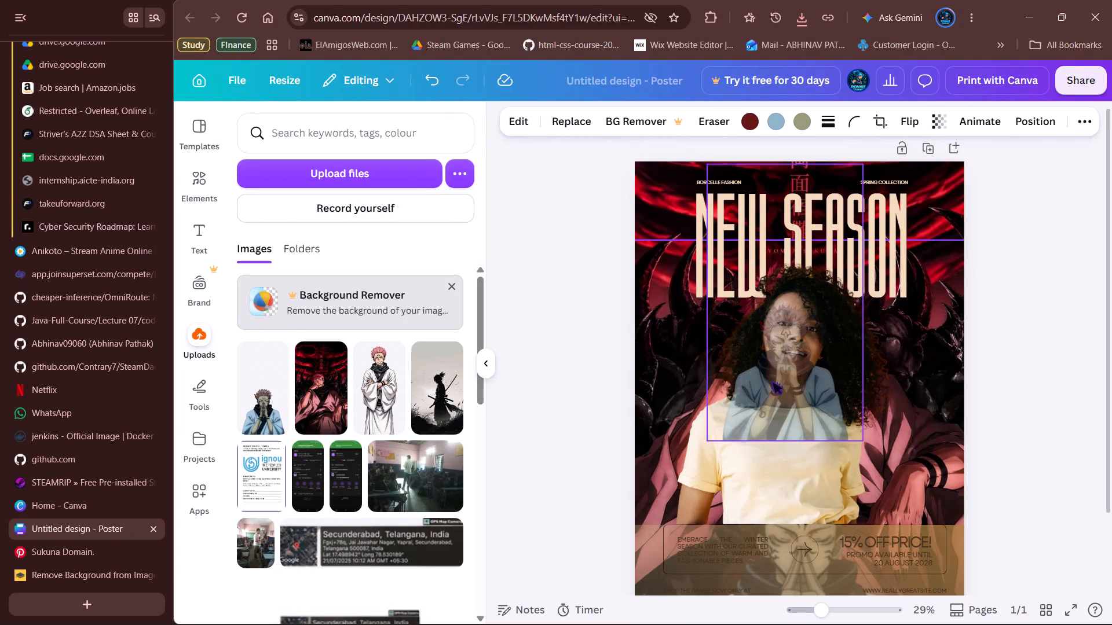
right_click(769, 432)
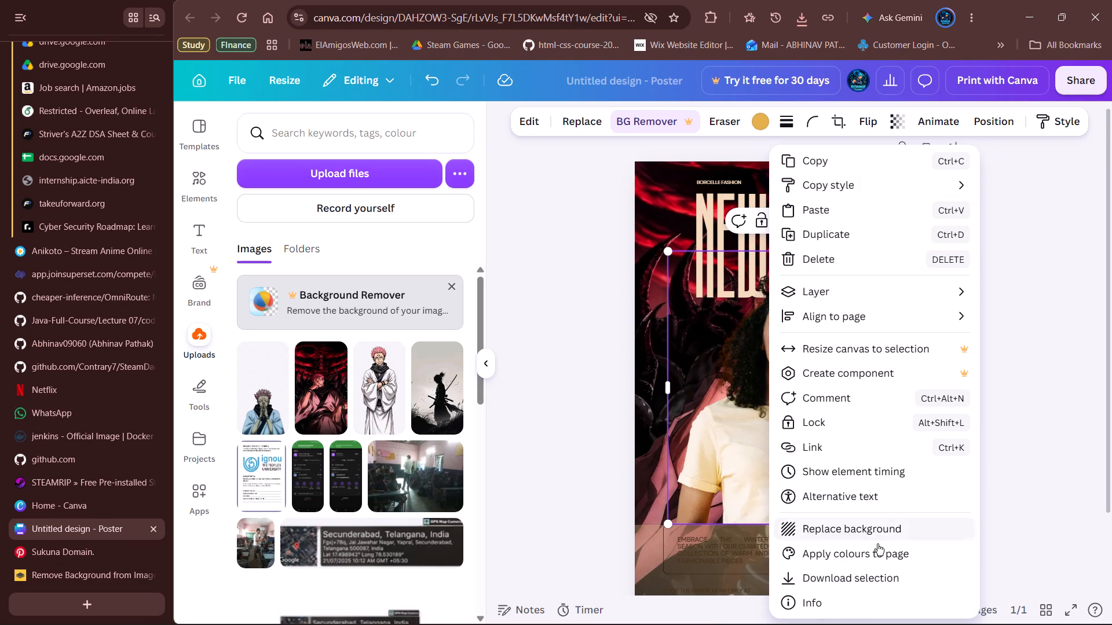
click(560, 412)
click(257, 394)
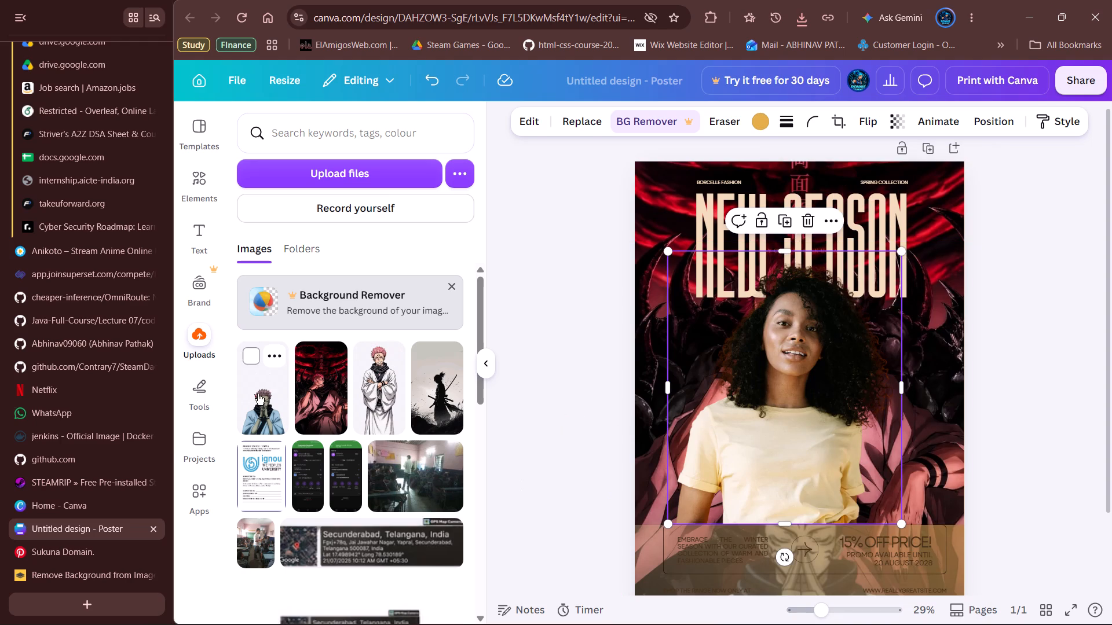
drag(778, 497, 758, 404)
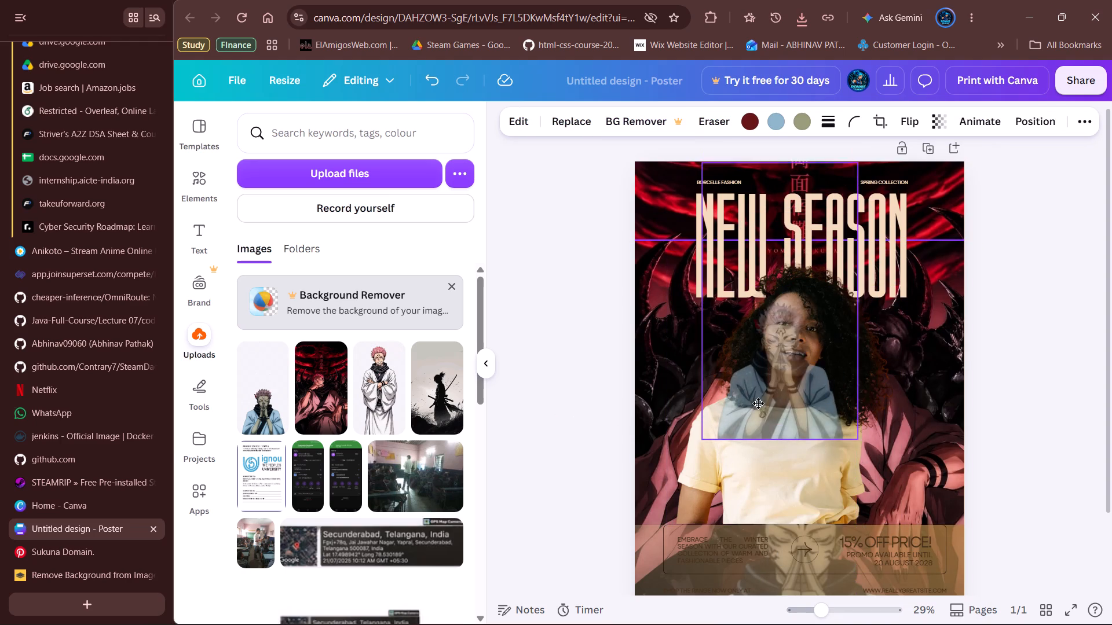
drag(758, 404, 759, 411)
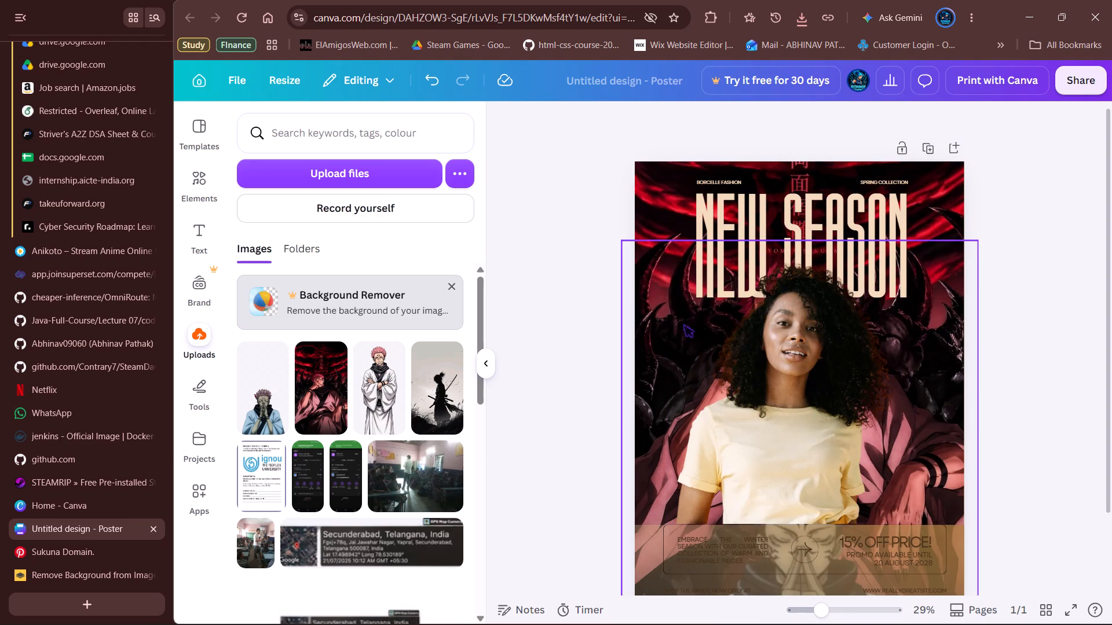
Show the poster's layers and move the Sukuna cutout layer directly above the woman's photo layer.
right_click(683, 321)
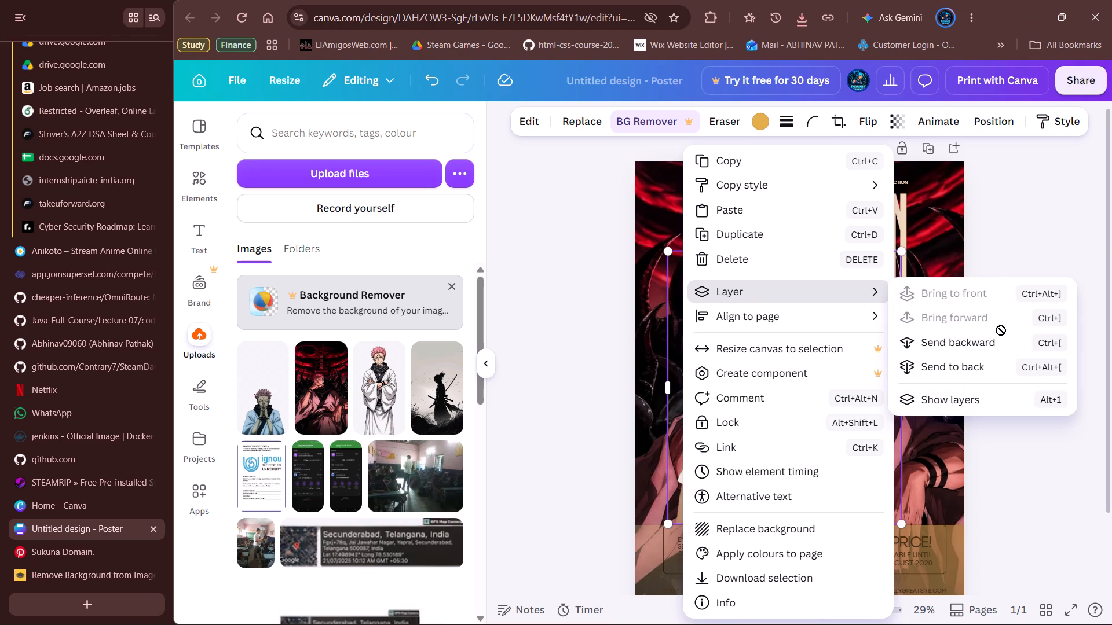
click(976, 394)
scroll(416, 516, down, 2)
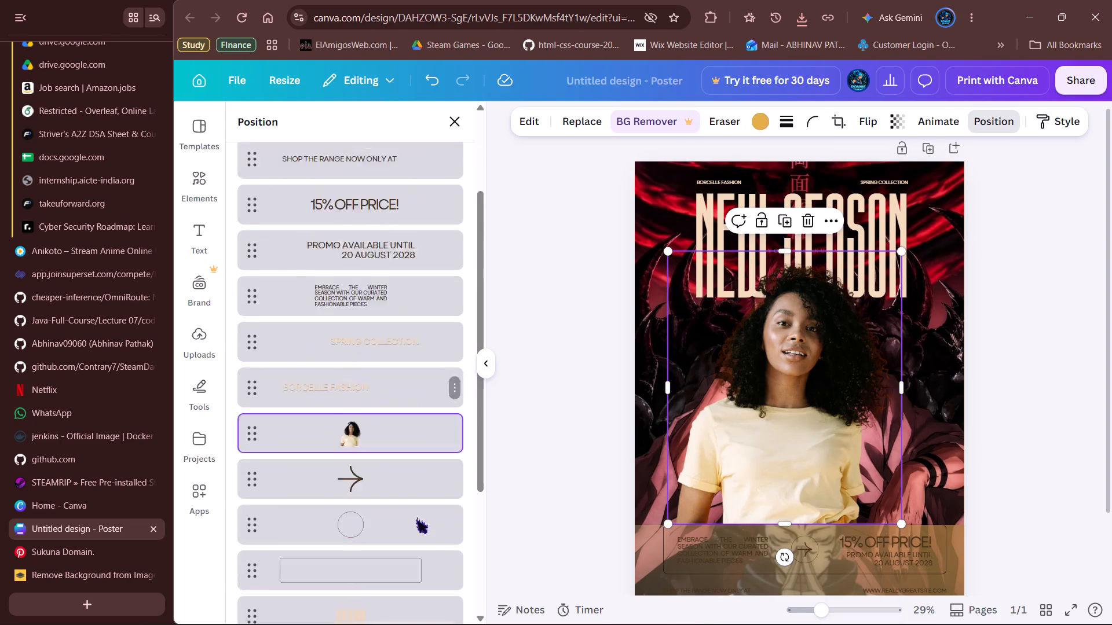
scroll(416, 516, down, 1)
scroll(332, 536, down, 2)
drag(247, 498, 247, 203)
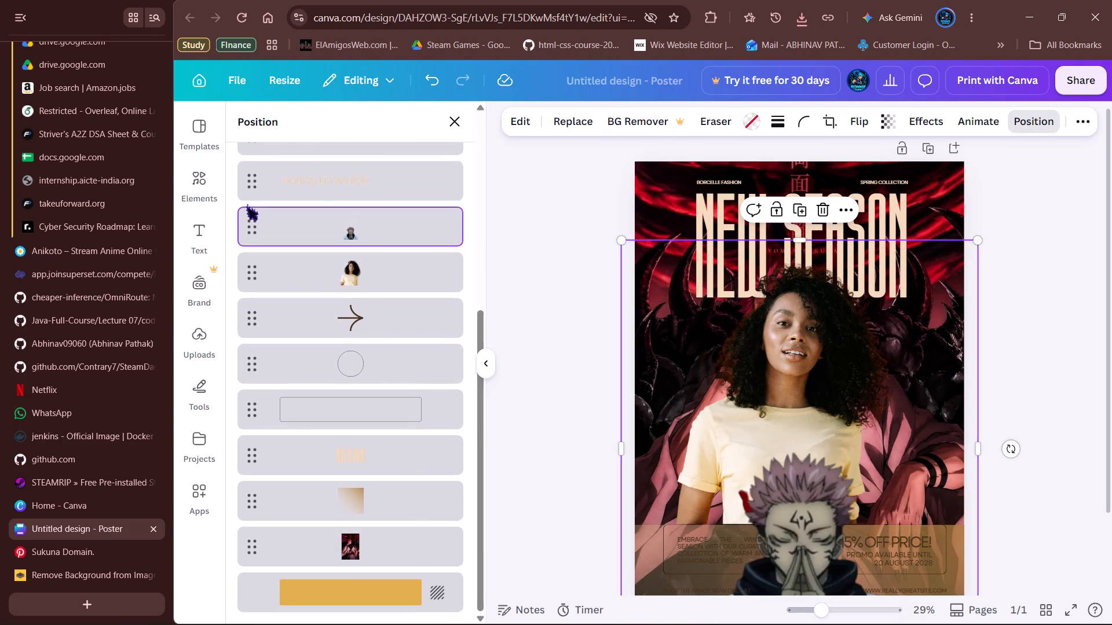
Move the Sukuna cutout over the woman, extend its frame downward to enlarge it, and centre it with its bottom edge at the promo band.
drag(801, 513, 794, 315)
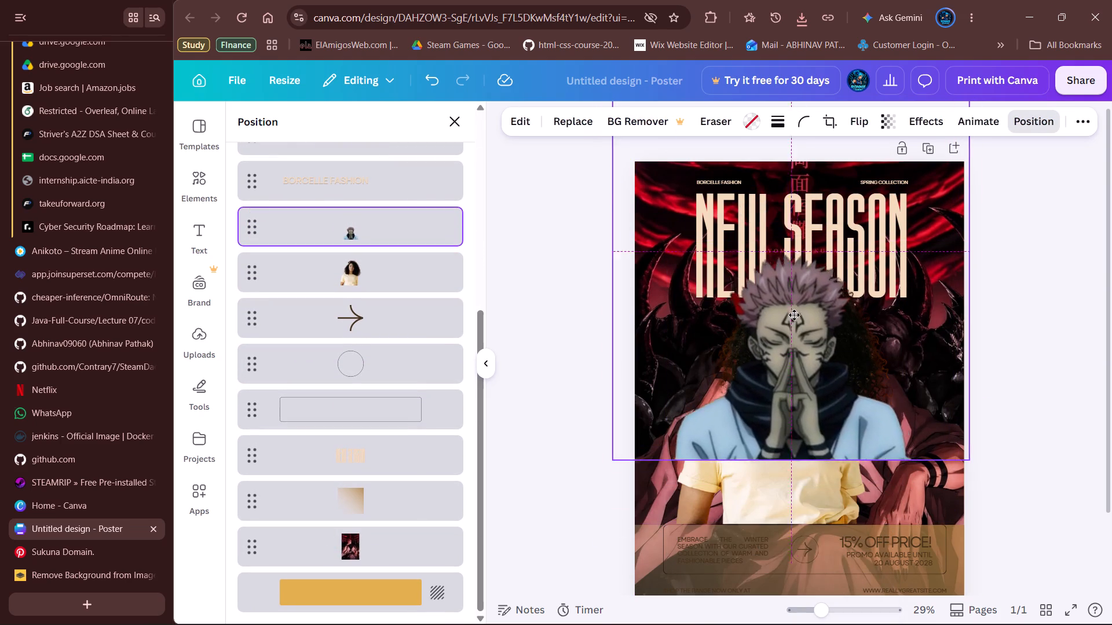
drag(794, 315, 792, 322)
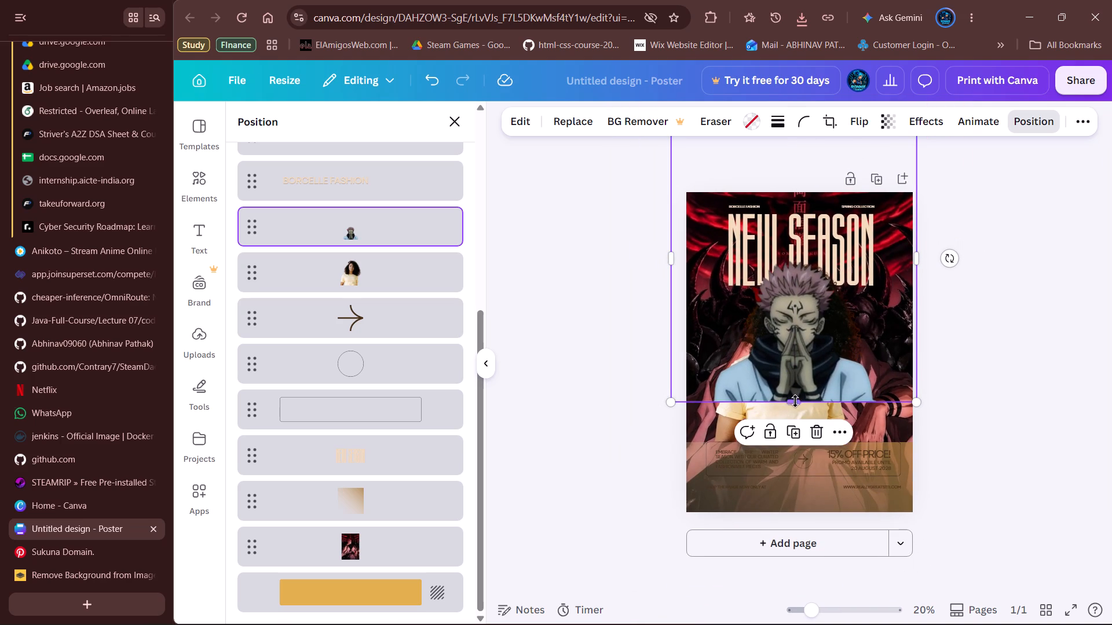
drag(795, 402, 795, 492)
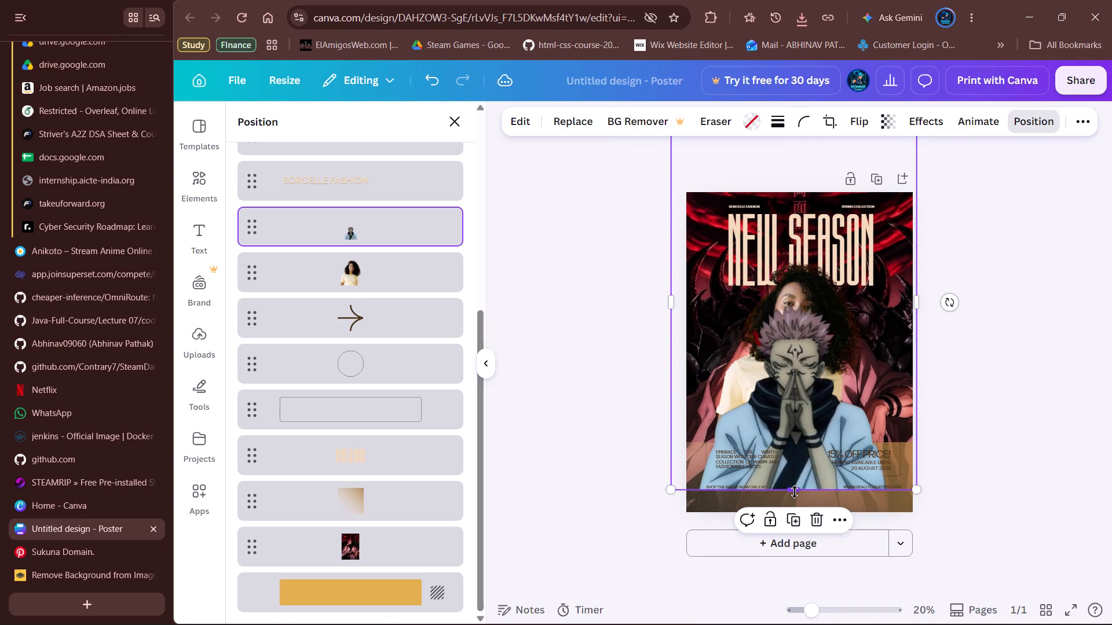
drag(806, 370, 817, 314)
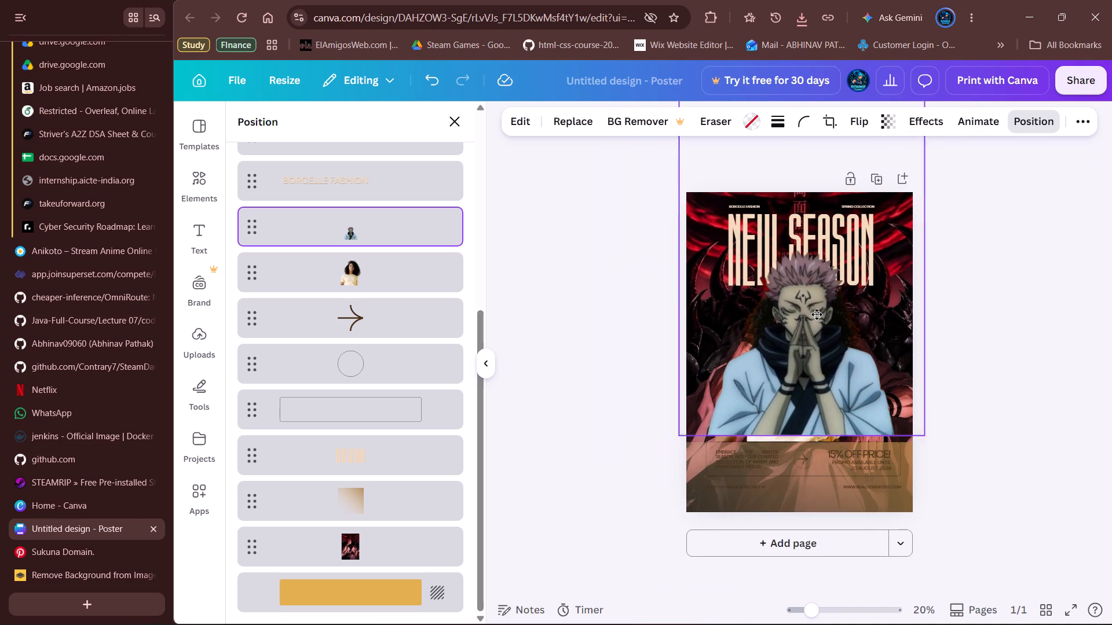
drag(817, 314, 812, 322)
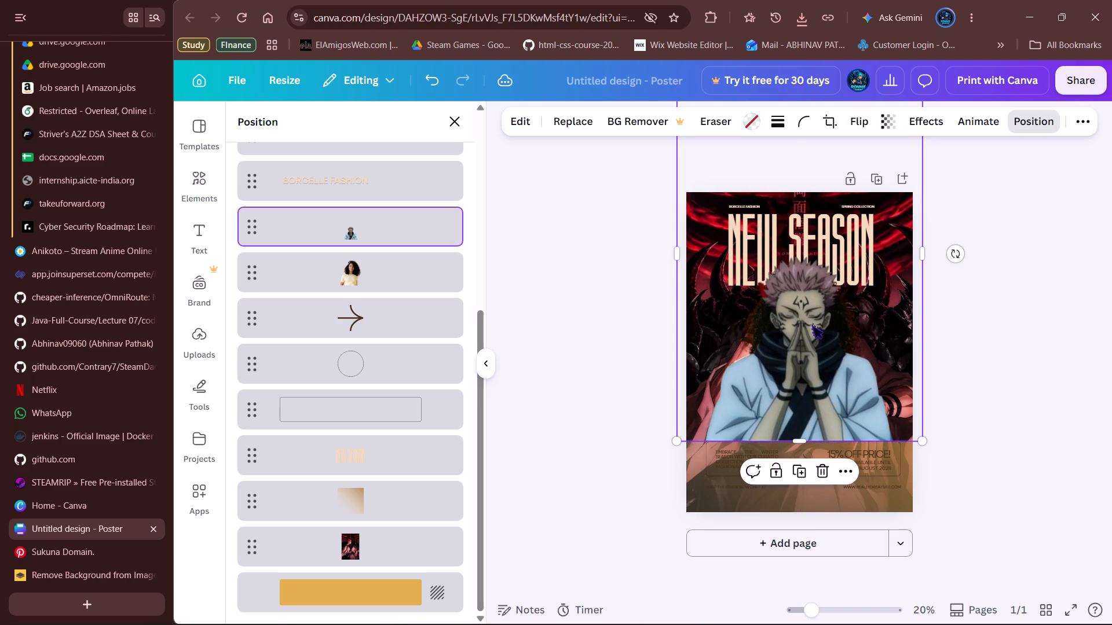
scroll(978, 317, up, 1)
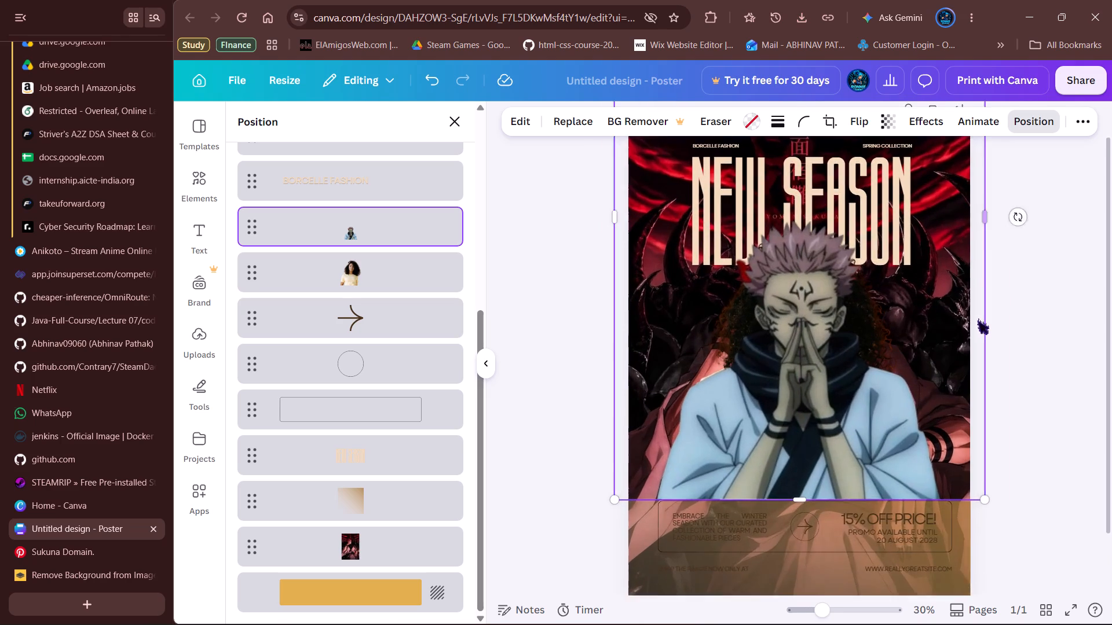
scroll(1045, 335, left, 1)
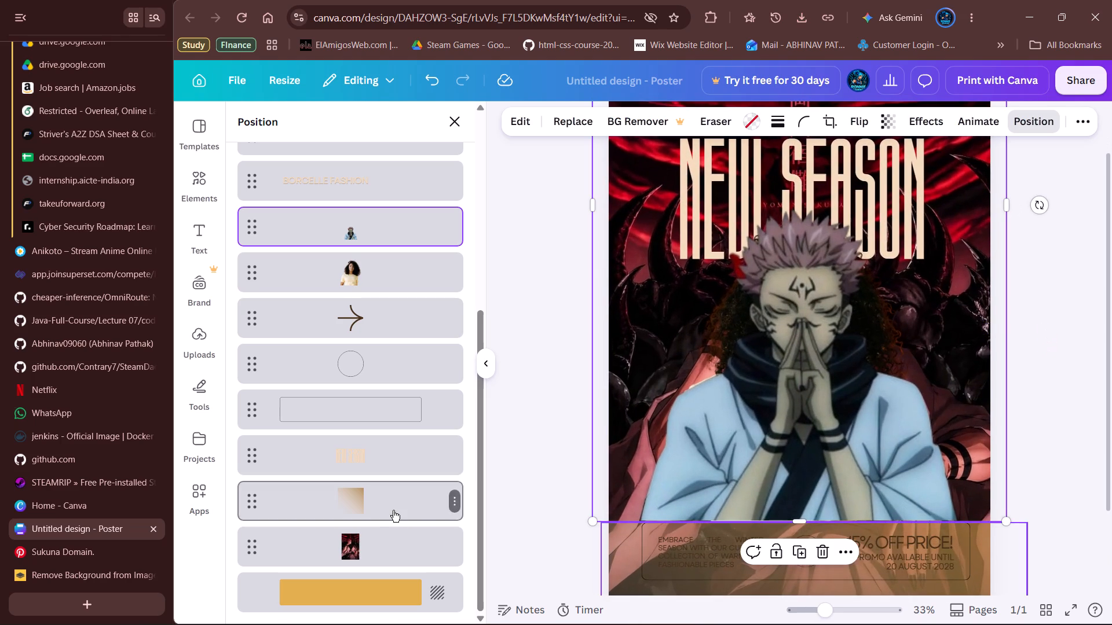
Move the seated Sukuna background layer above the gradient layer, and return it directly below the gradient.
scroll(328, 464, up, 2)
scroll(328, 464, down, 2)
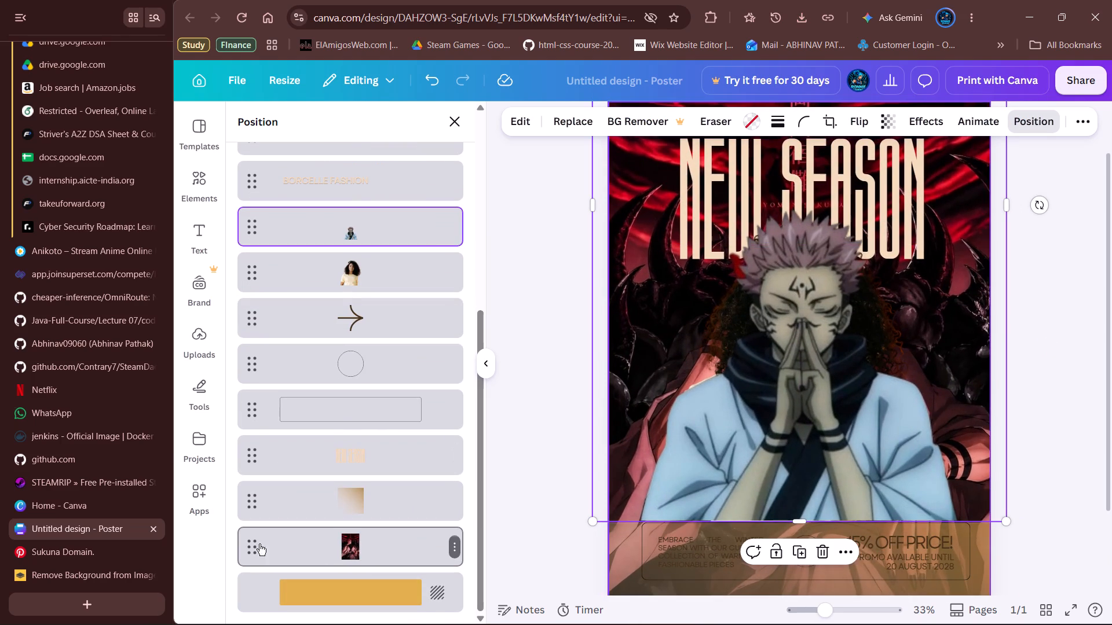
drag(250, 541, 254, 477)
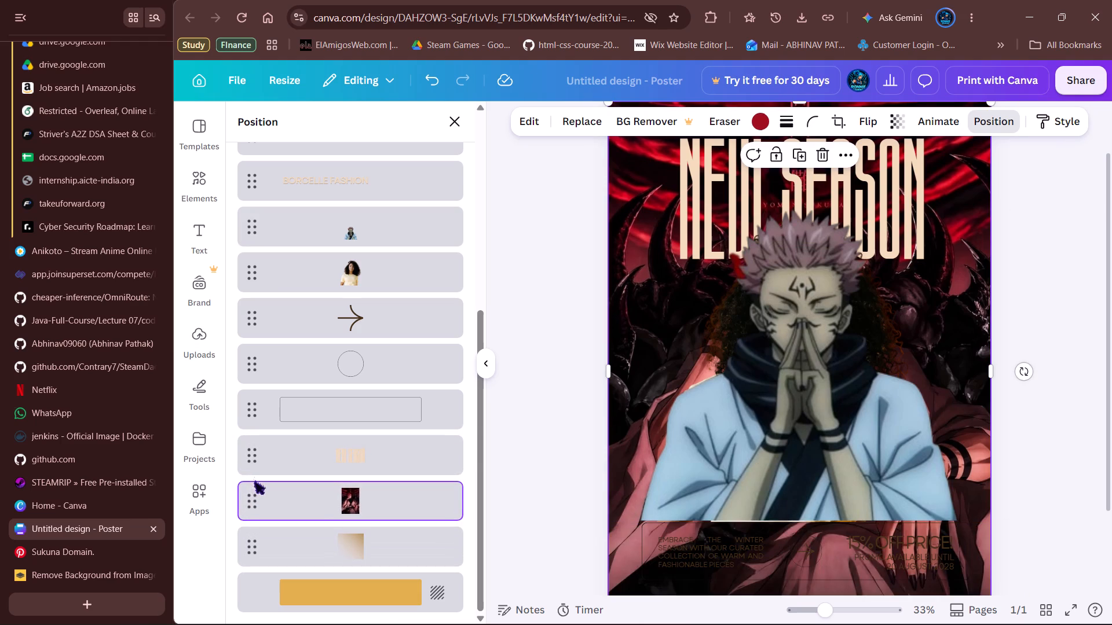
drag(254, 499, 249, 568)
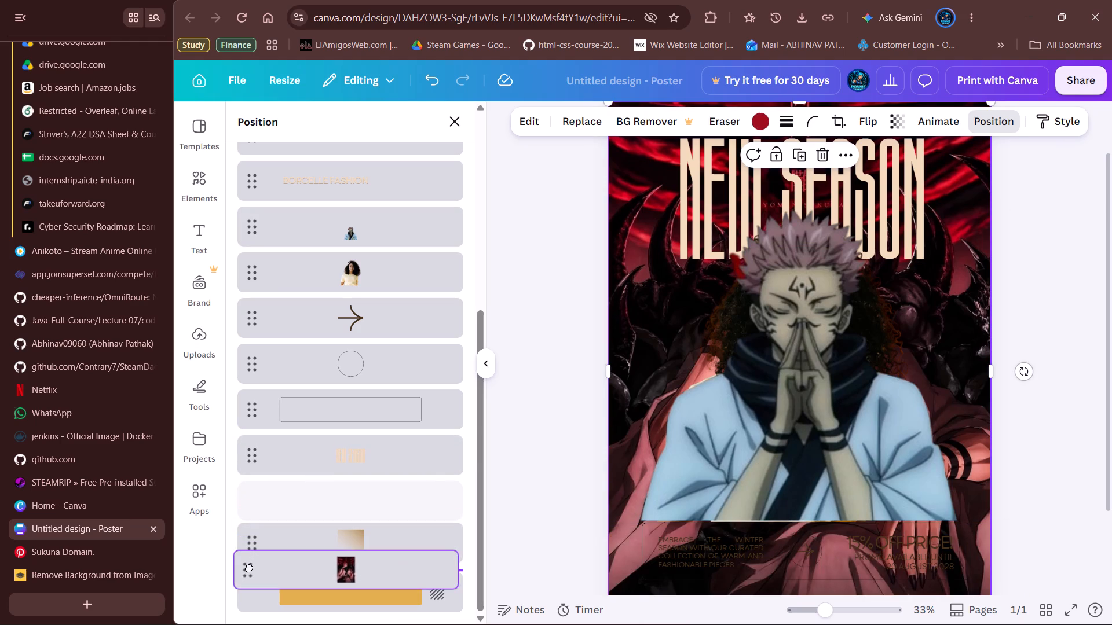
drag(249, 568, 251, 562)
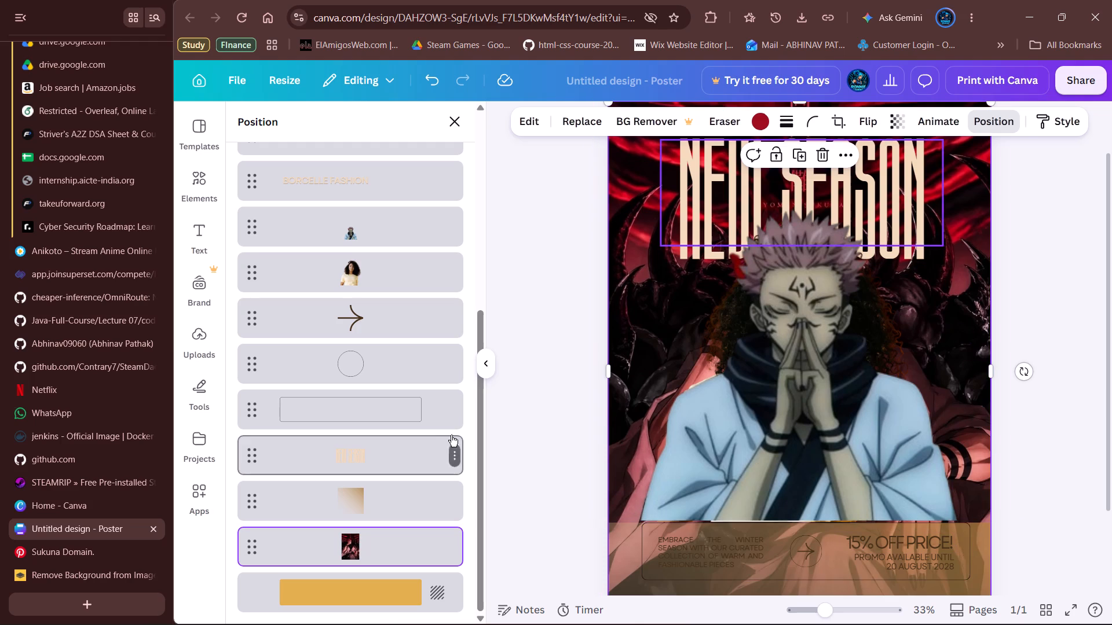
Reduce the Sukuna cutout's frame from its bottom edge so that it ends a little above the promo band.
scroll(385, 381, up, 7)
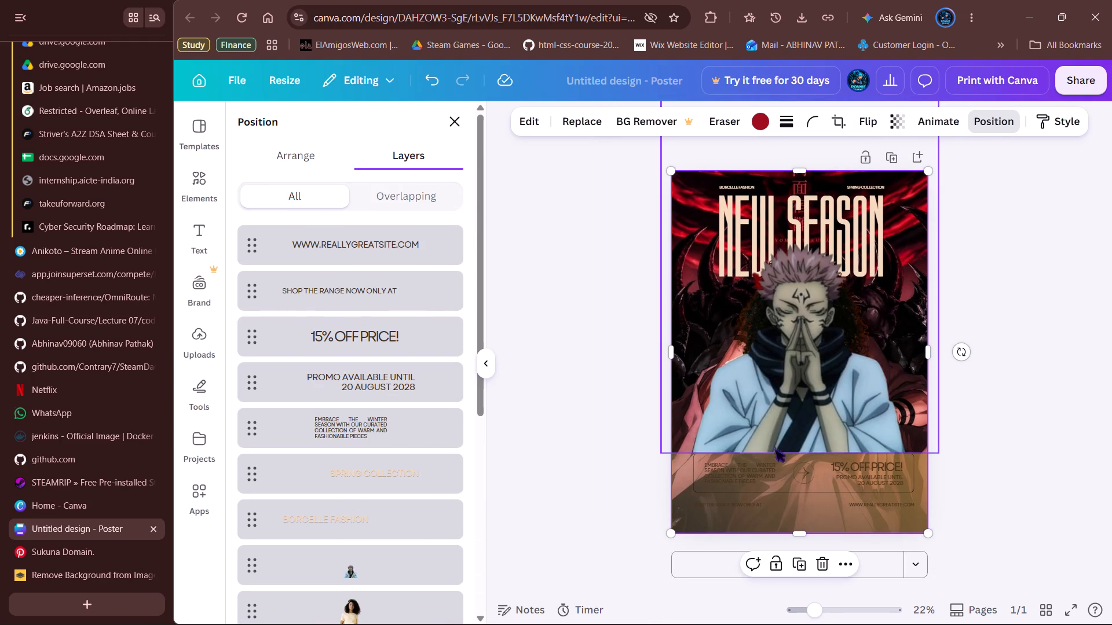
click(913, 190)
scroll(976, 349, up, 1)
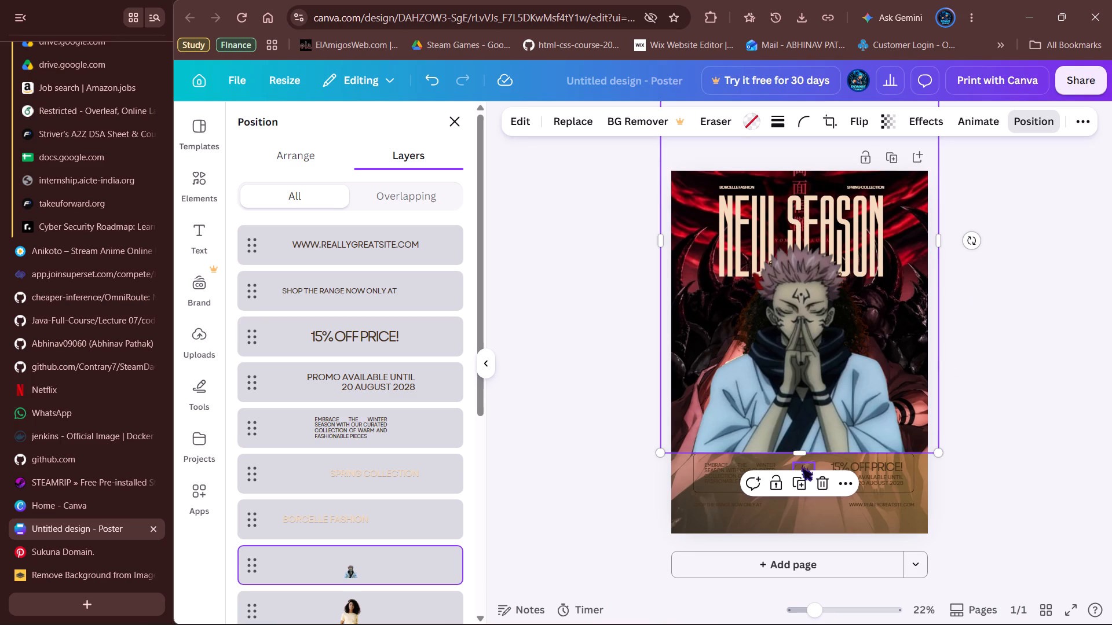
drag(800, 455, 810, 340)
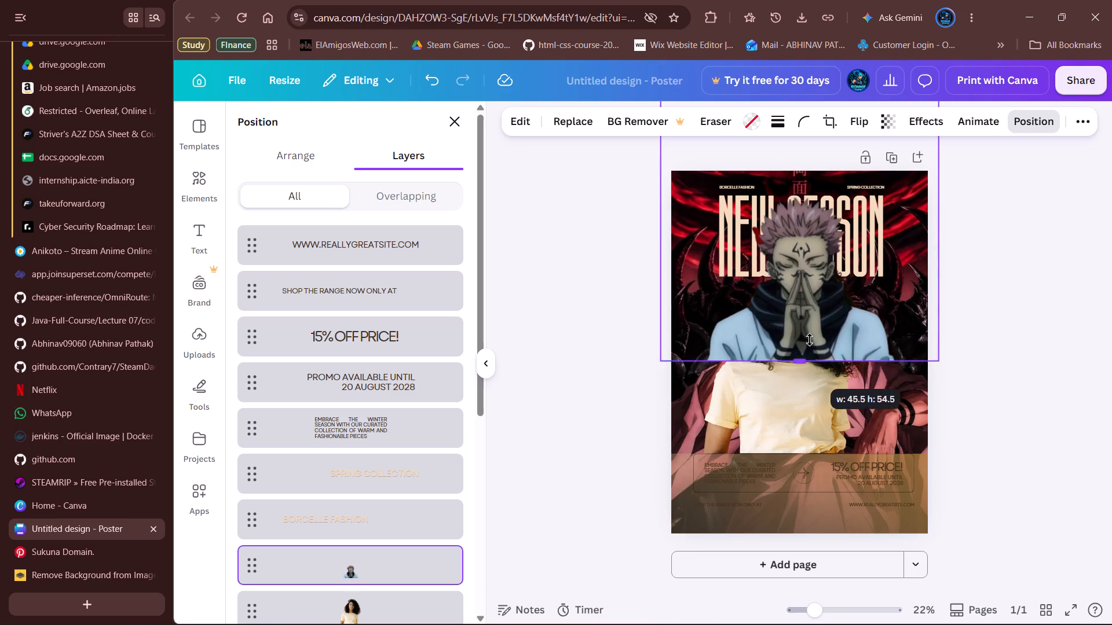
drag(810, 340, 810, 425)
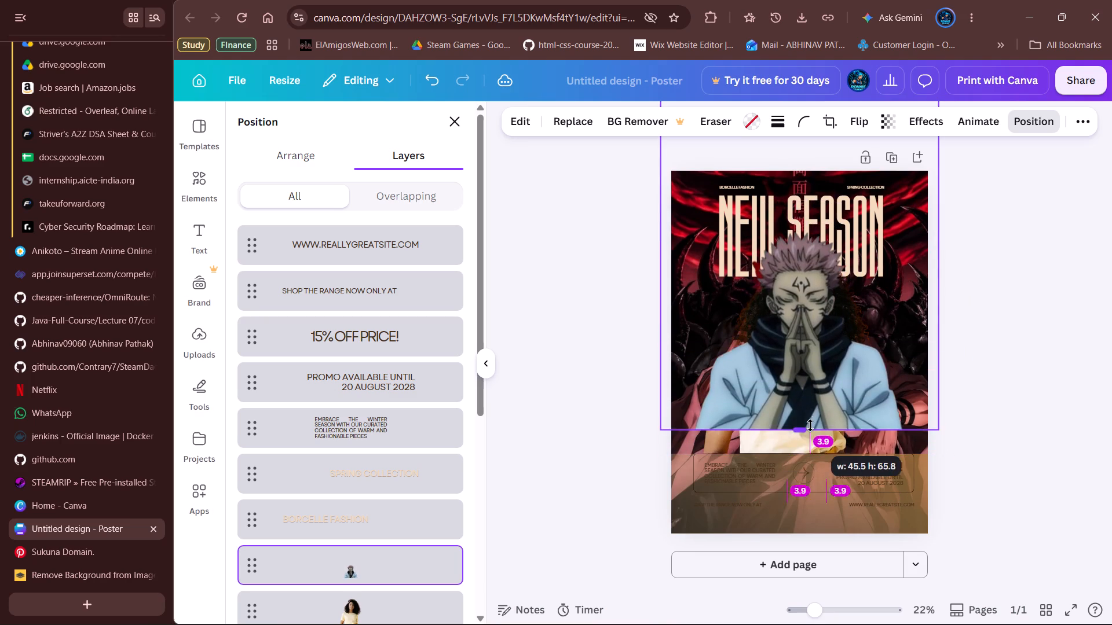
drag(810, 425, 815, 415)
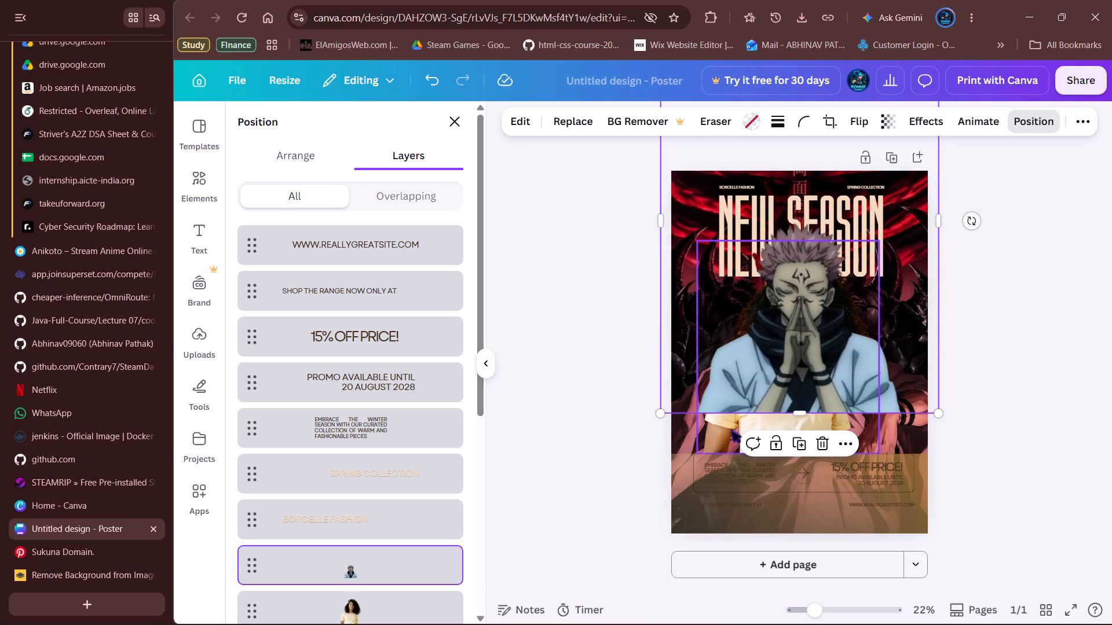
Crop the seated Sukuna background upward from its bottom edge to a full-width strip across the poster's top, about 10 high.
click(730, 426)
click(680, 429)
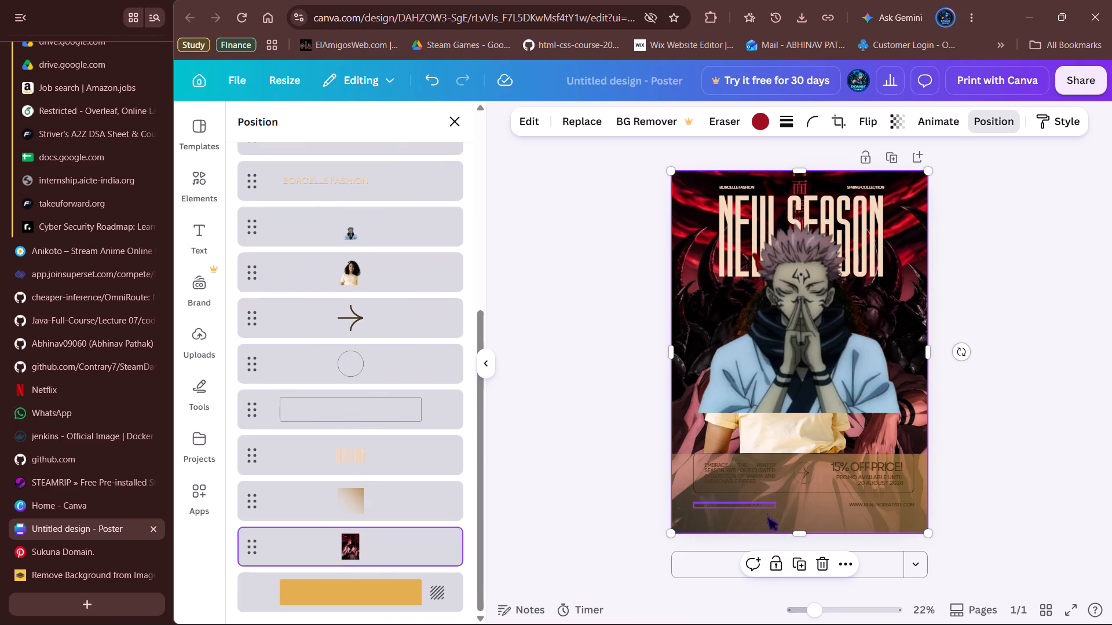
drag(799, 532, 850, 321)
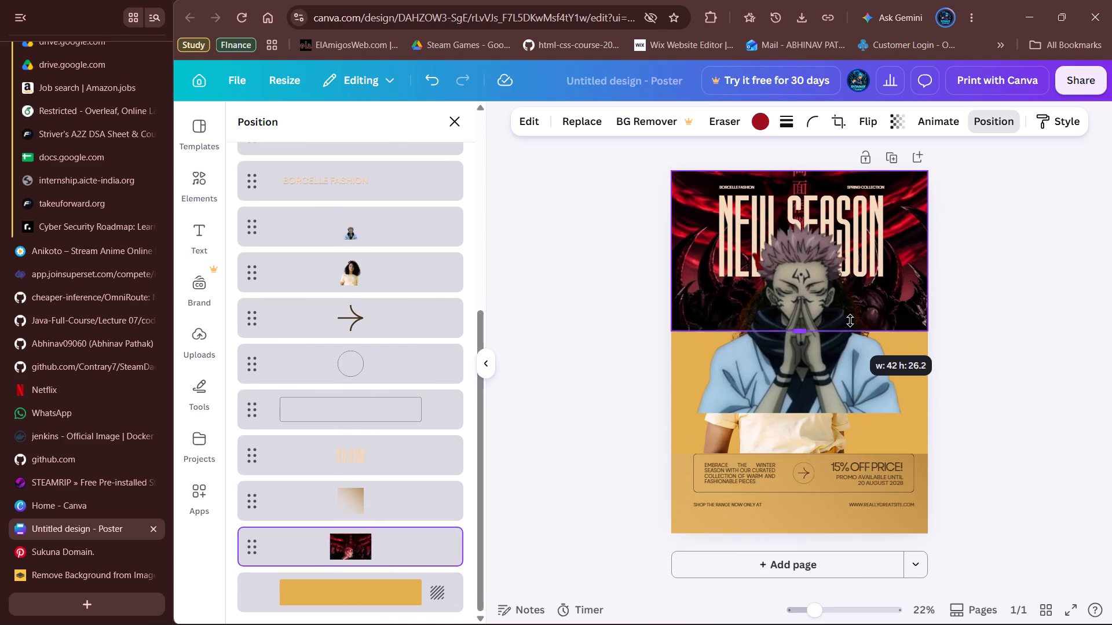
drag(850, 321, 867, 229)
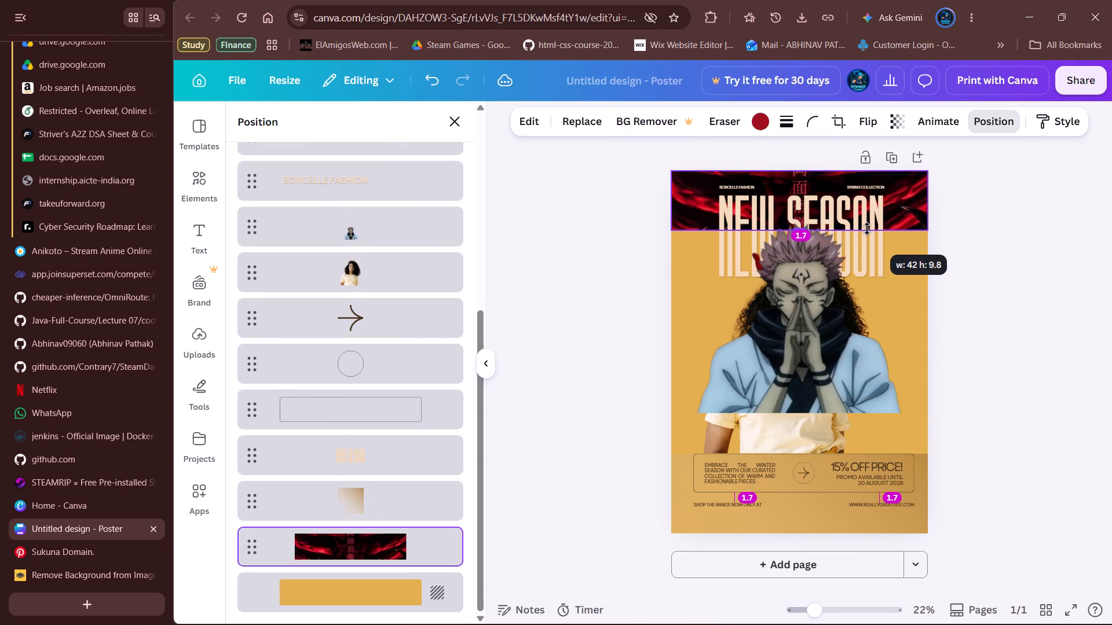
drag(867, 229, 866, 234)
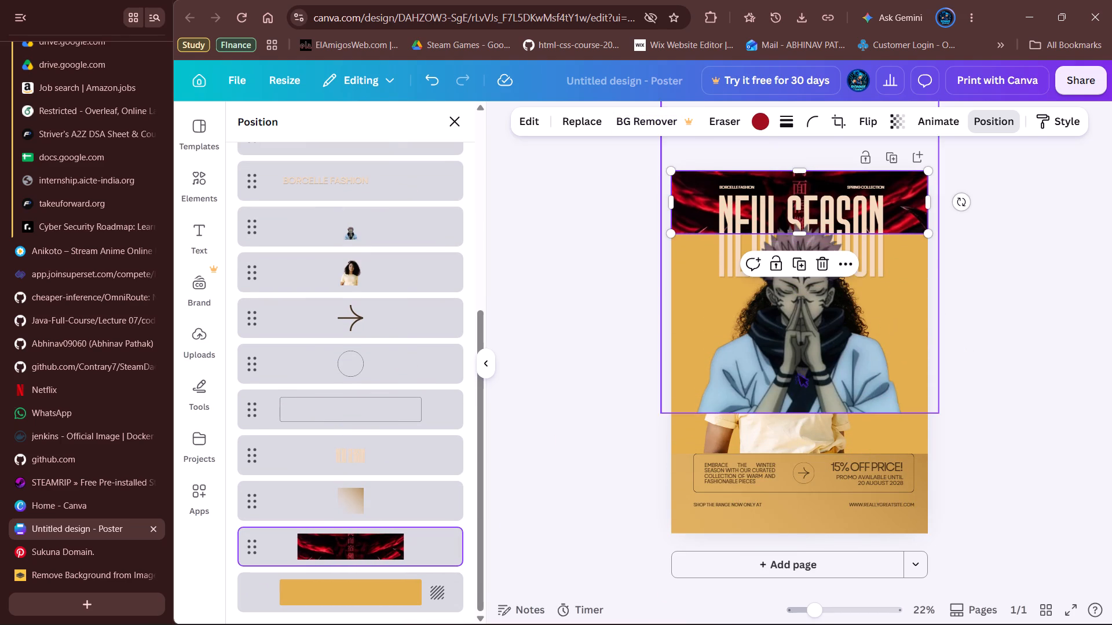
Move the woman's photo slightly over the Sukuna cutout and drop it into the cutout's frame.
click(778, 427)
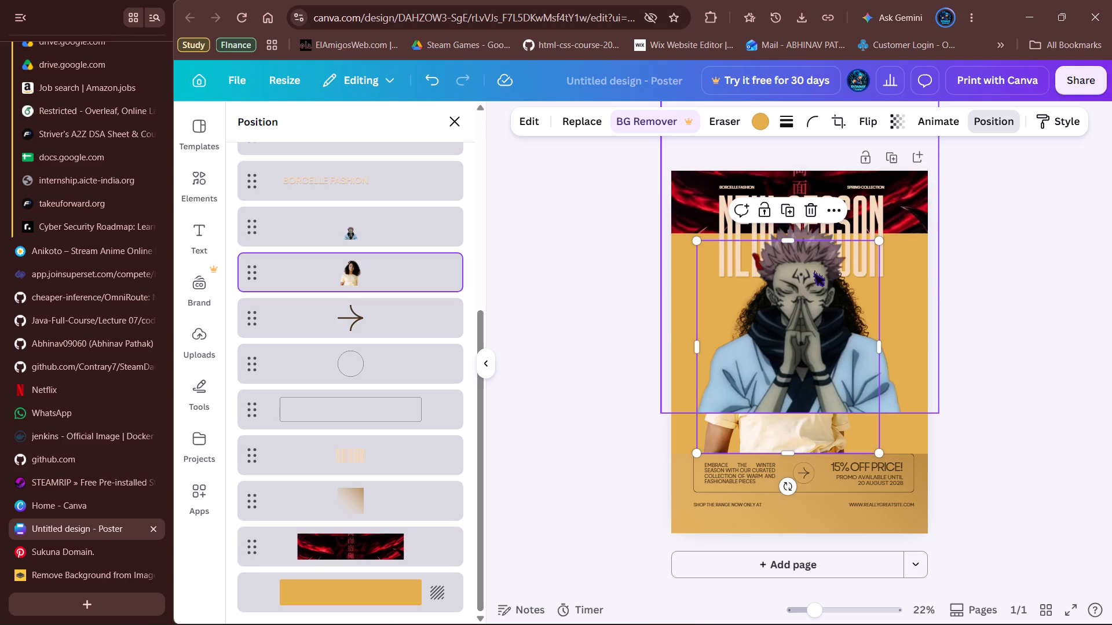
drag(814, 269, 826, 267)
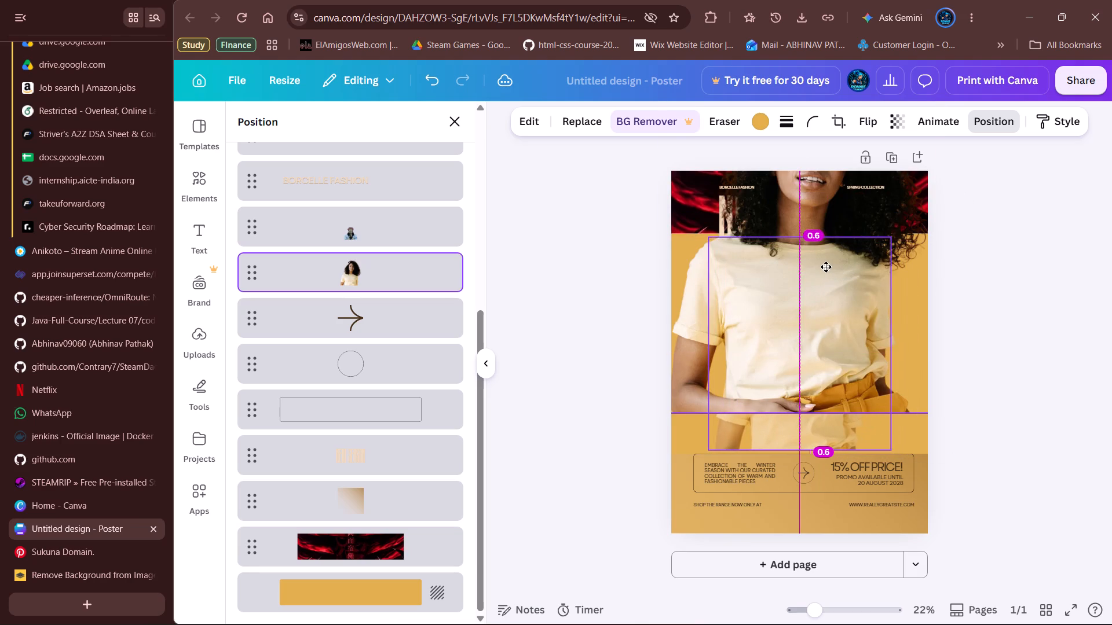
drag(826, 267, 825, 266)
click(753, 287)
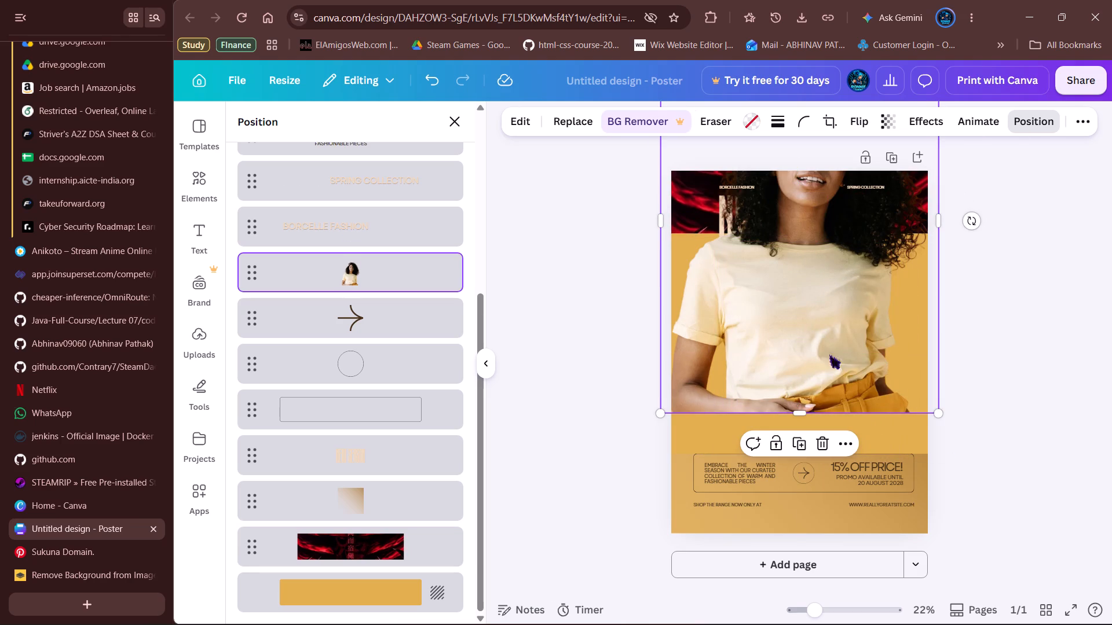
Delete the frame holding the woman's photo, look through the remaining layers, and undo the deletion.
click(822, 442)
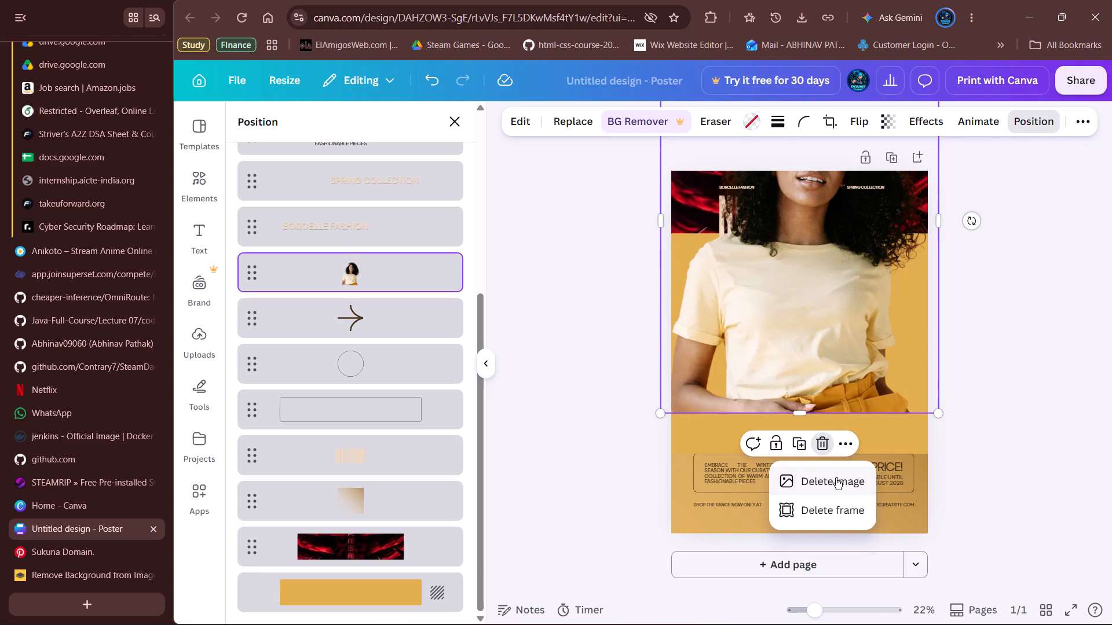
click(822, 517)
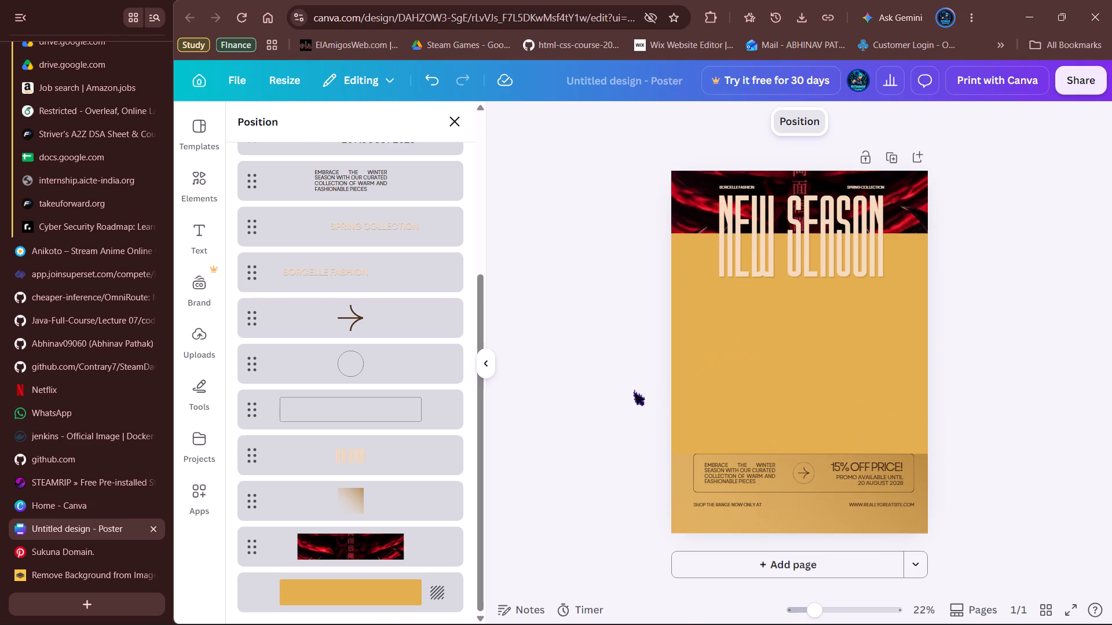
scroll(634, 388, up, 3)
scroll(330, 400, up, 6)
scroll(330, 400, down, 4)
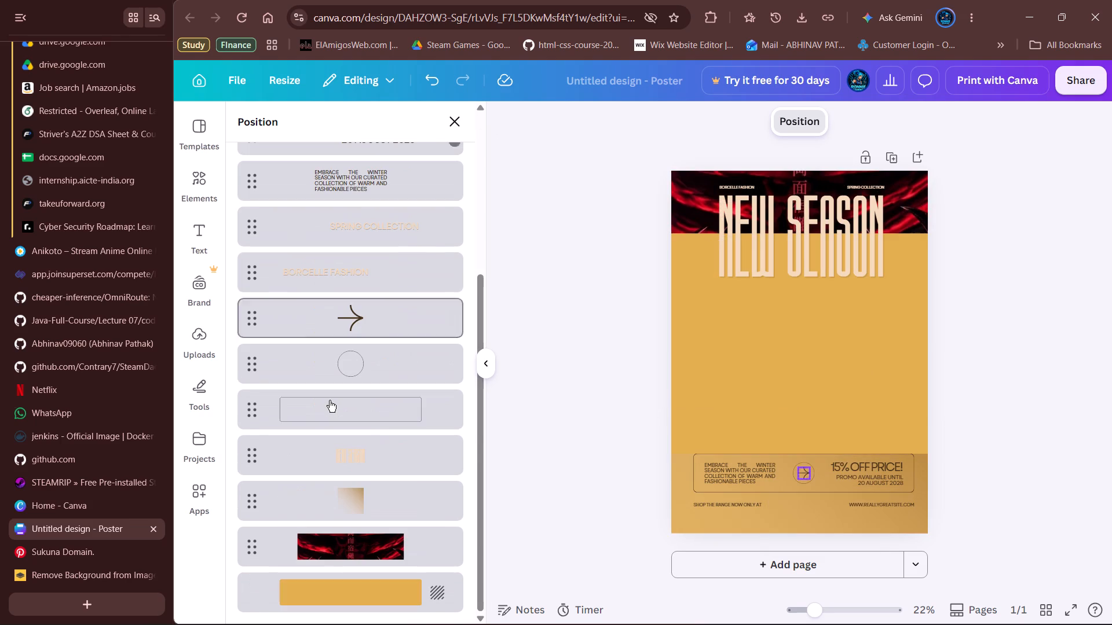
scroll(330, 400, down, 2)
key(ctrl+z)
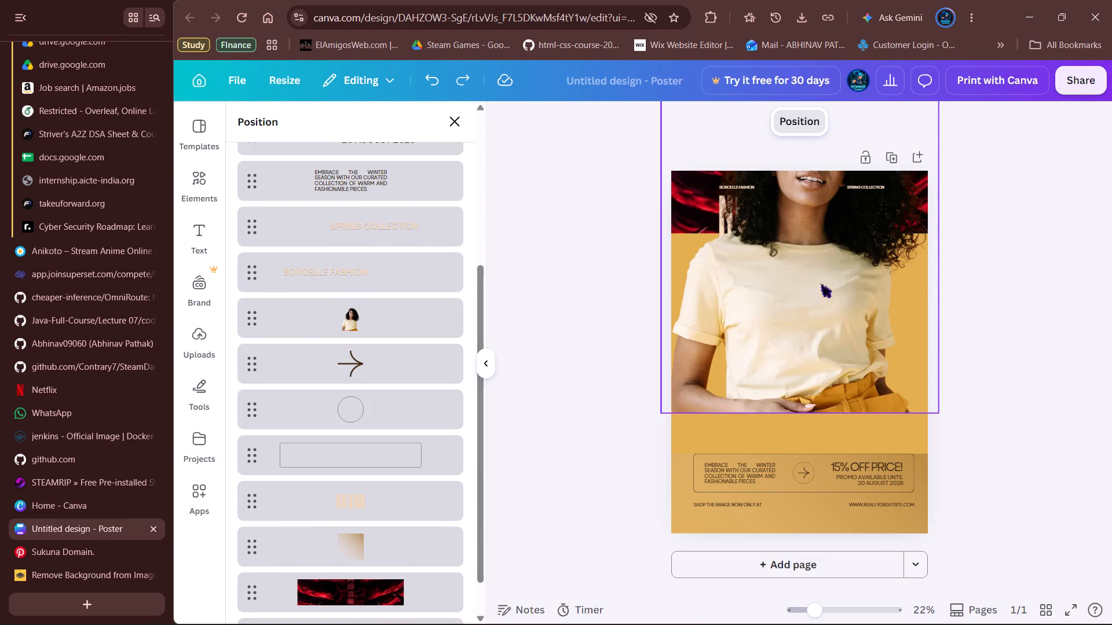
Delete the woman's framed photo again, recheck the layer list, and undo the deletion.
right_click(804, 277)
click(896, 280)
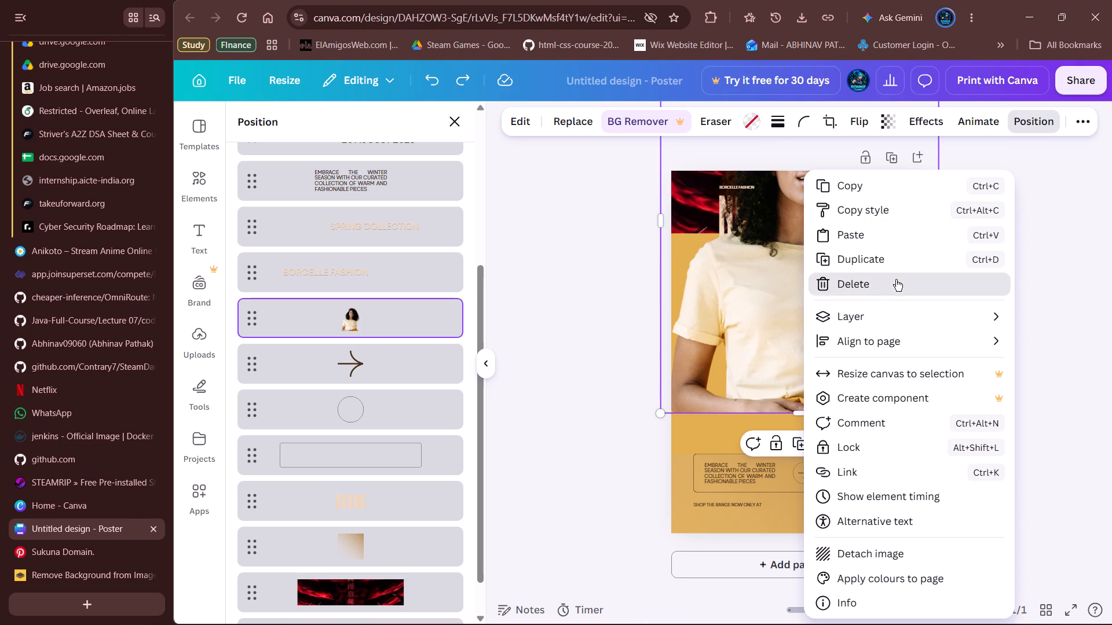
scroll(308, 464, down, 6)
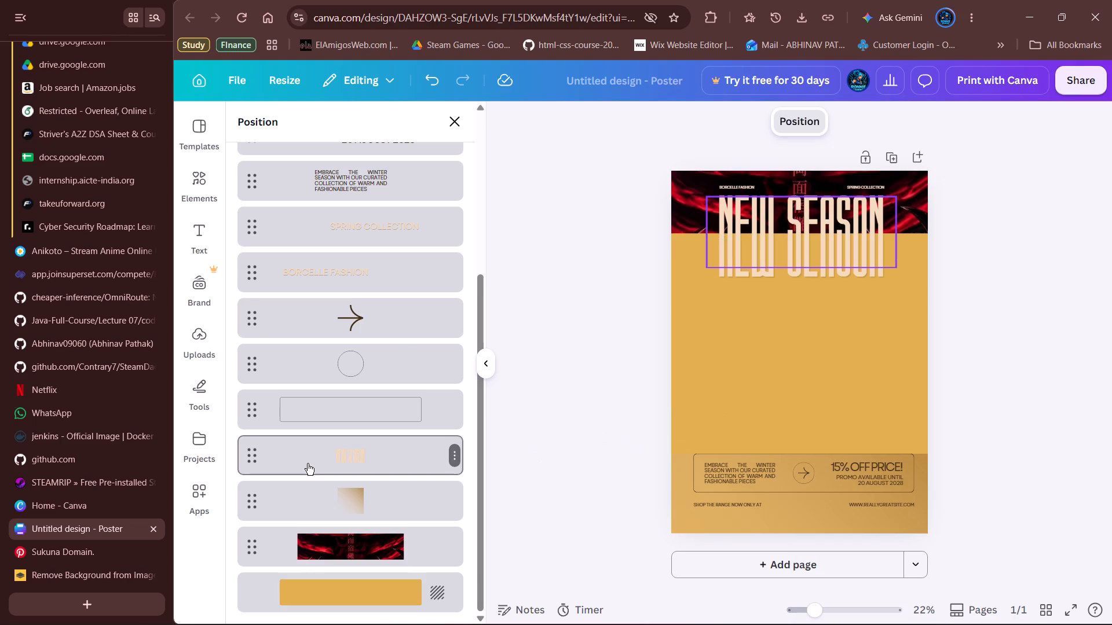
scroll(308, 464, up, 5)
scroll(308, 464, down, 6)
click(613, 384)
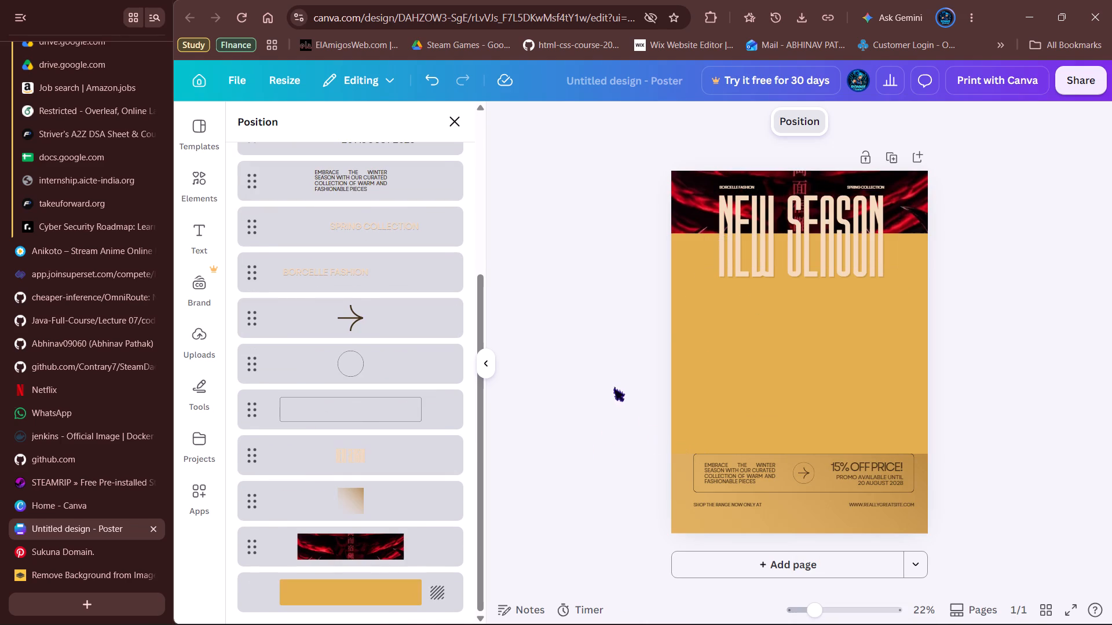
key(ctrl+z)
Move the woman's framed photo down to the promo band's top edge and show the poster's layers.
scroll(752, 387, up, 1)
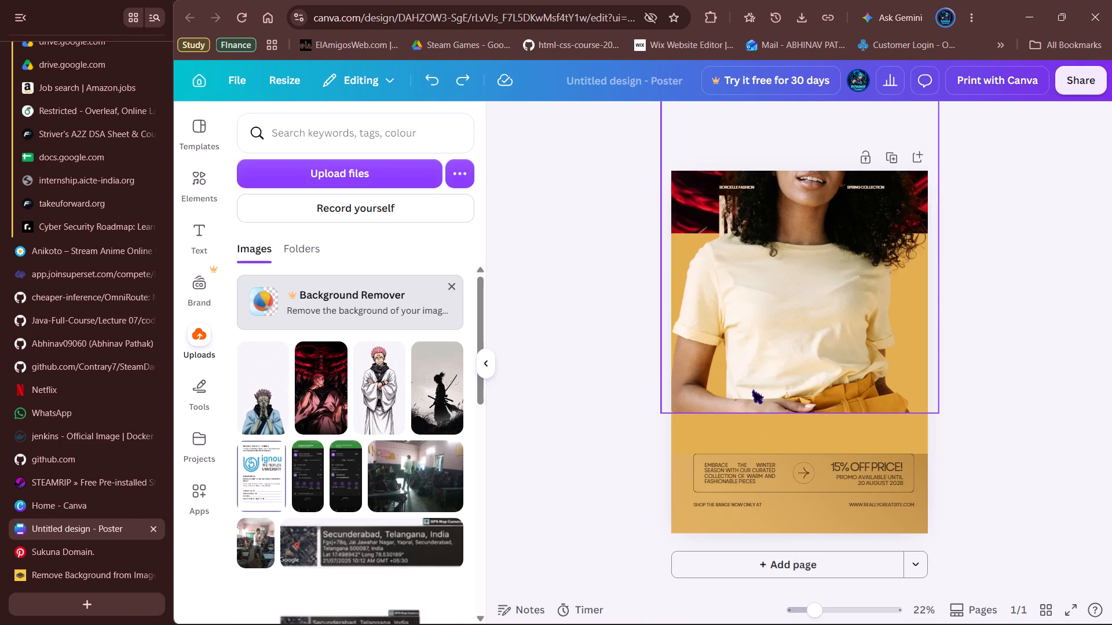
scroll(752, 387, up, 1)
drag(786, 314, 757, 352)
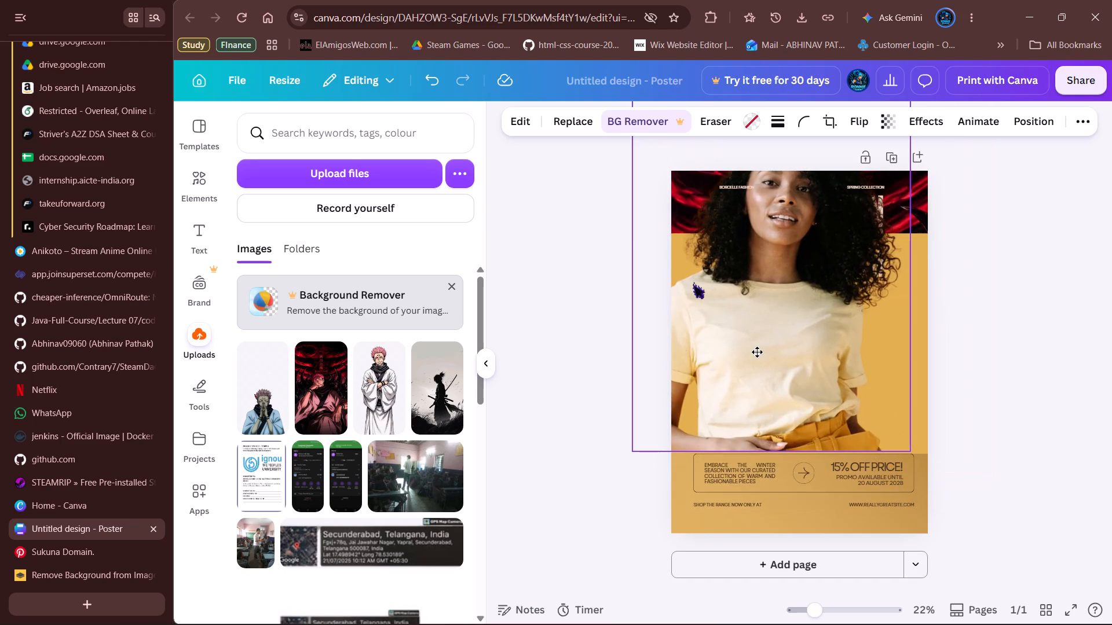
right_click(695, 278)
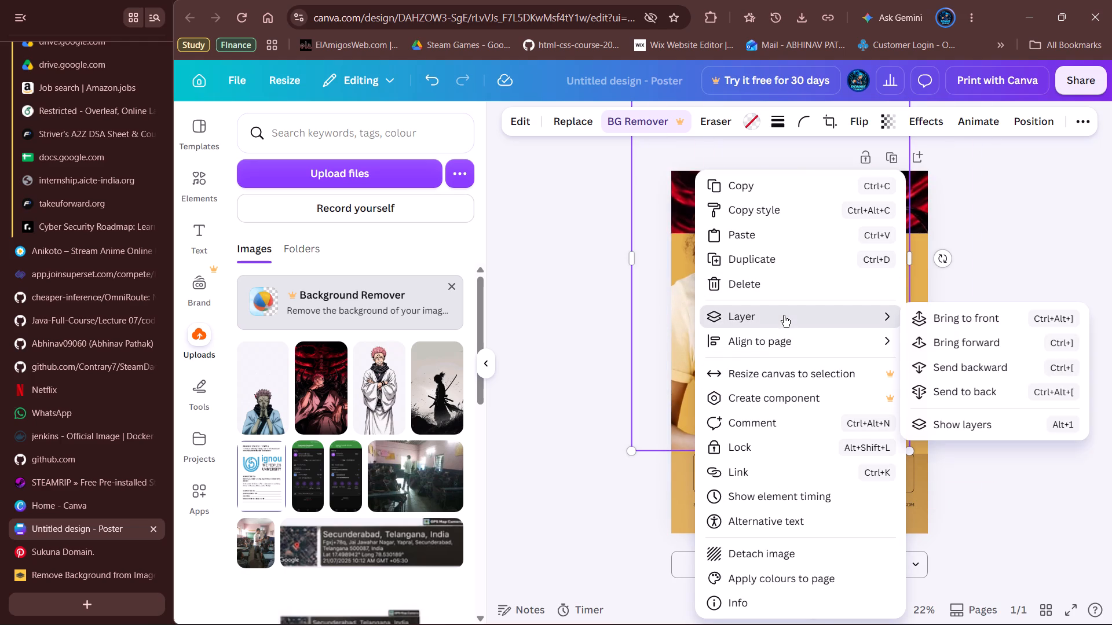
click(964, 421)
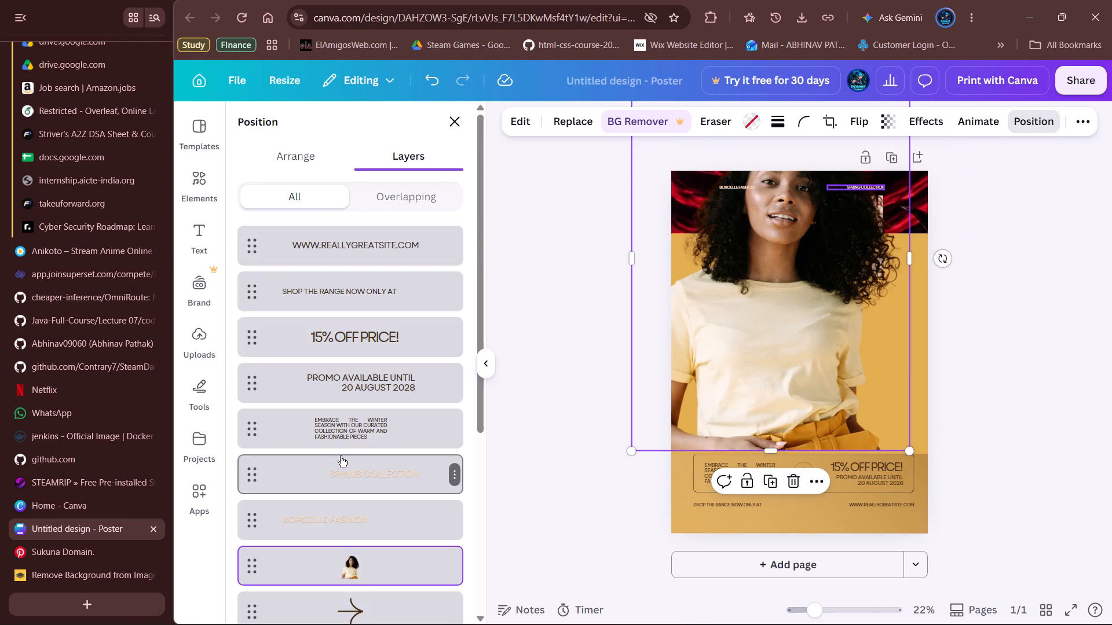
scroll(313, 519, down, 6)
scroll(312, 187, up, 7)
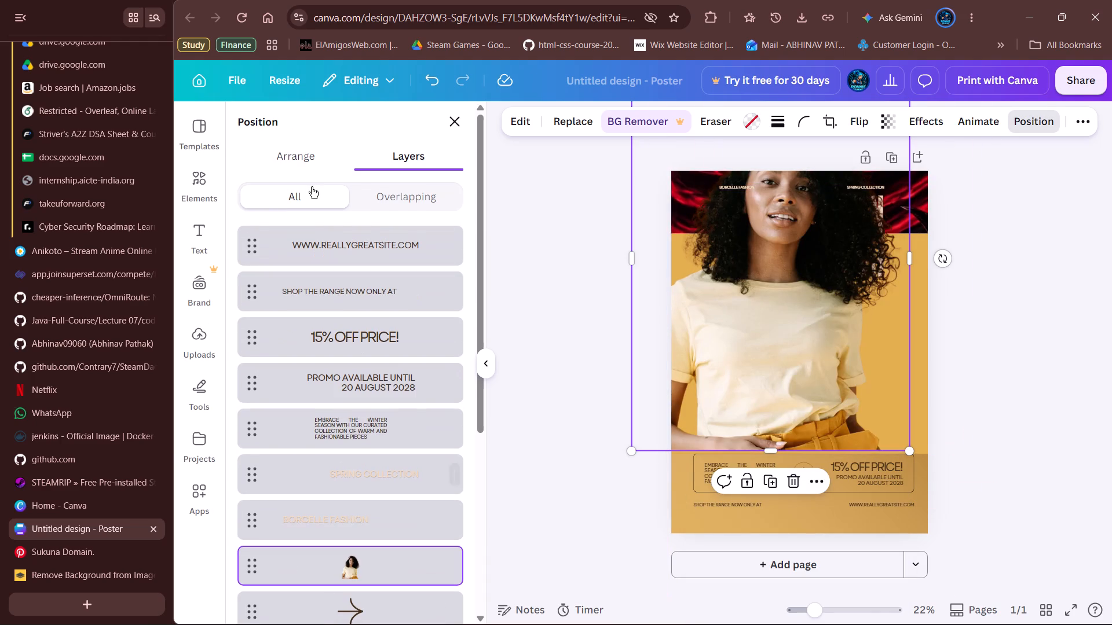
Delete the woman's image from its frame and delete the empty frame from the poster.
click(801, 483)
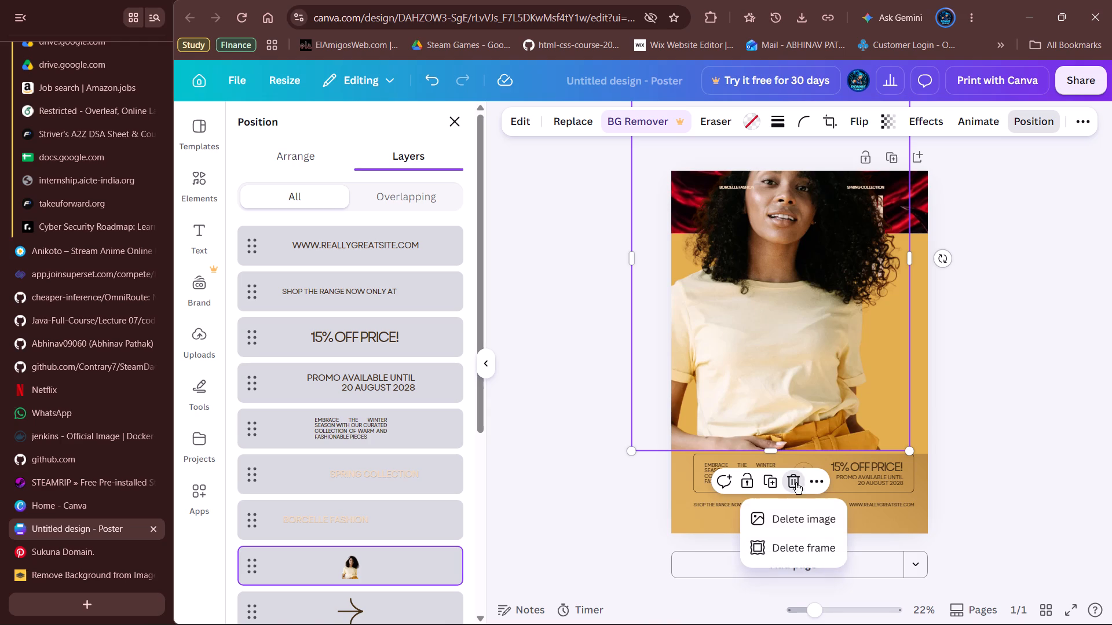
click(800, 513)
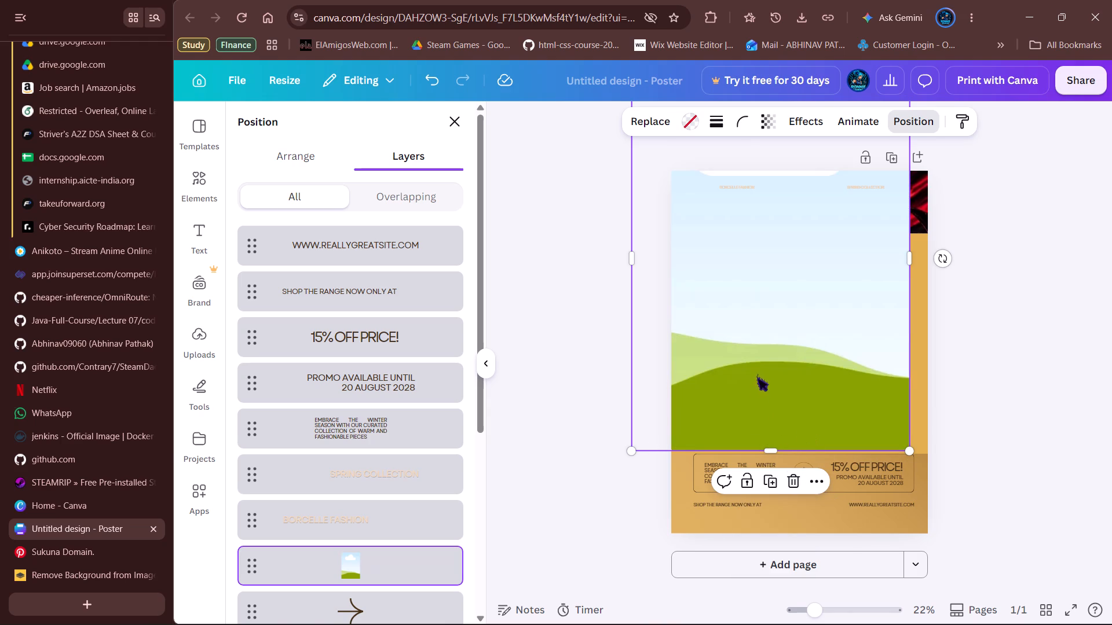
scroll(1052, 385, down, 1)
click(794, 473)
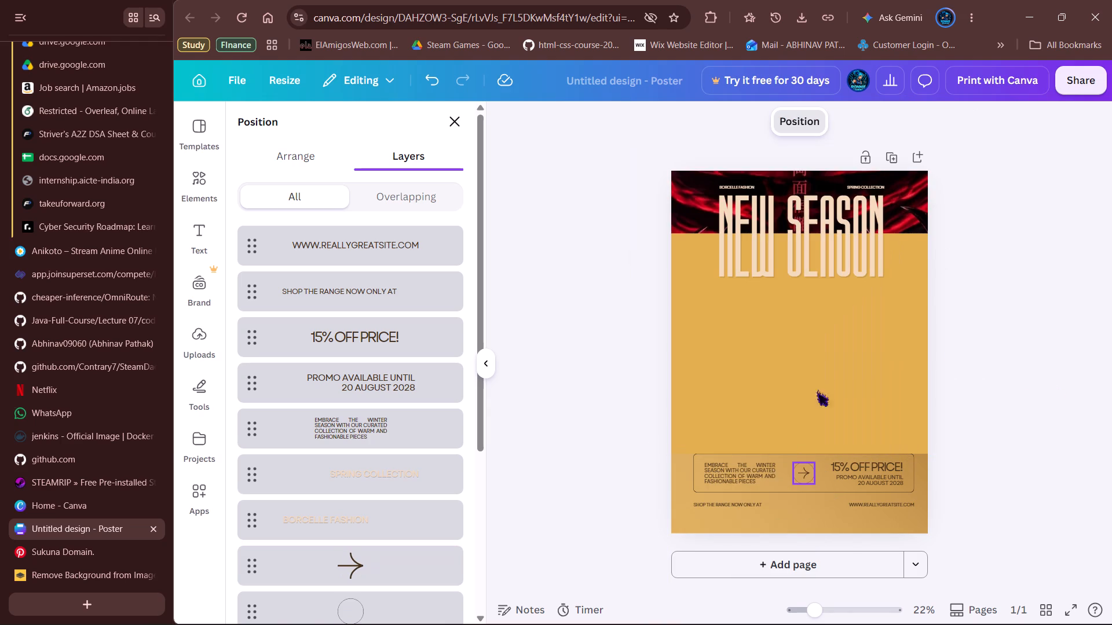
Set the poster's page background colour to the default solid red.
click(791, 374)
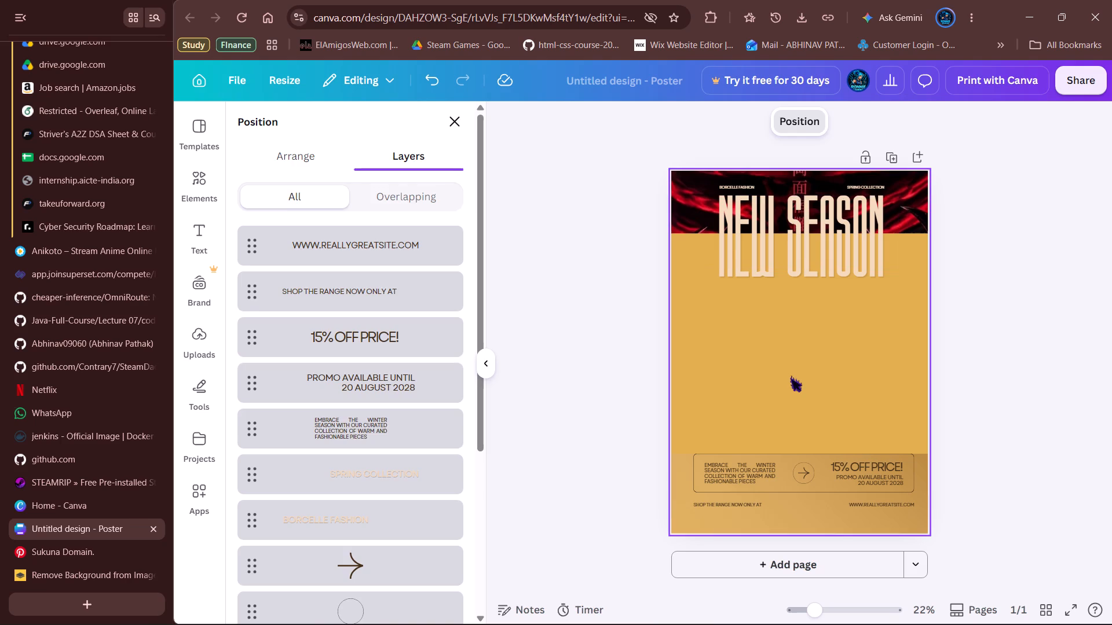
click(764, 122)
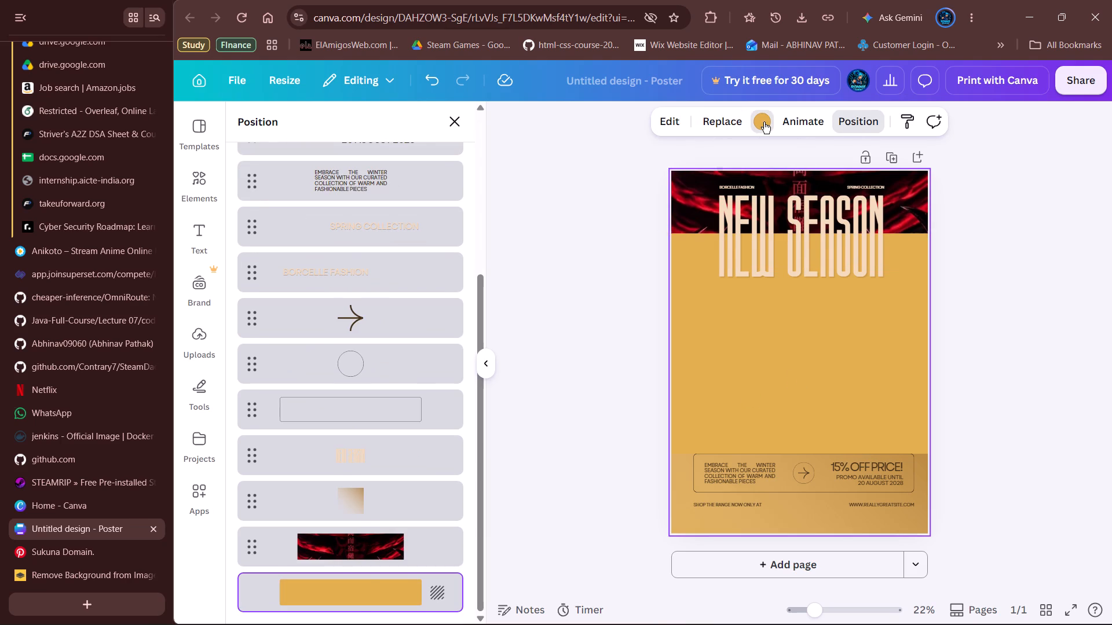
click(254, 536)
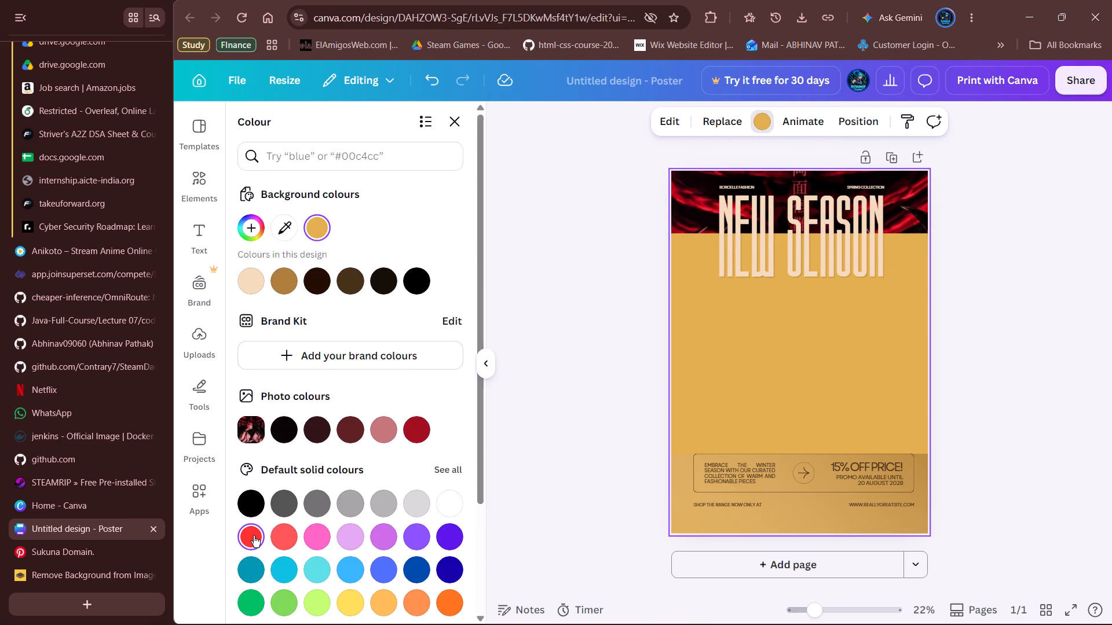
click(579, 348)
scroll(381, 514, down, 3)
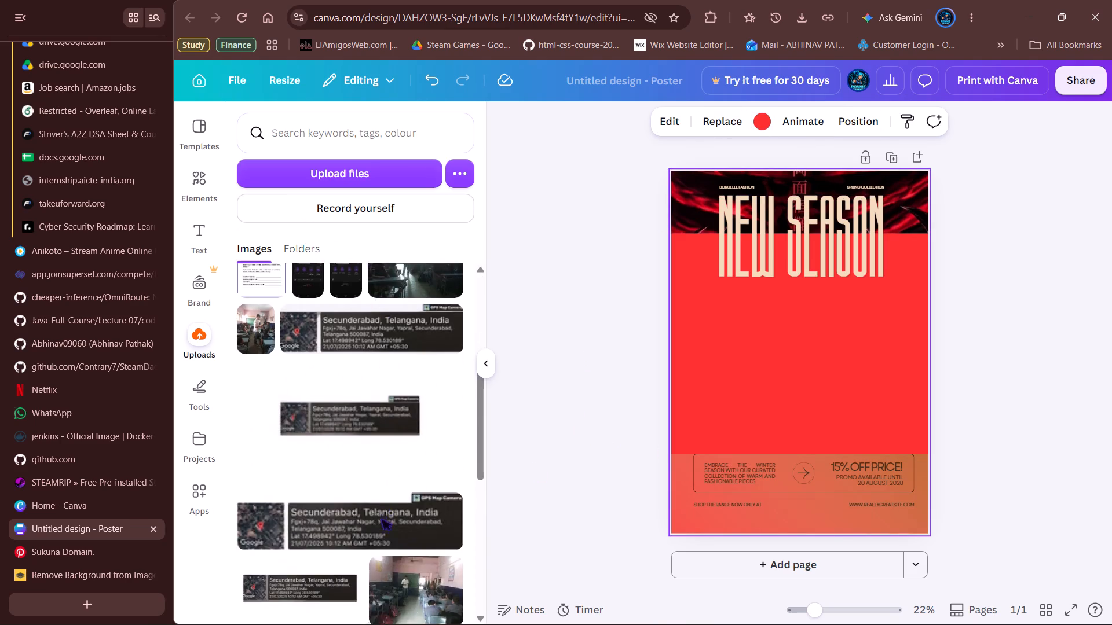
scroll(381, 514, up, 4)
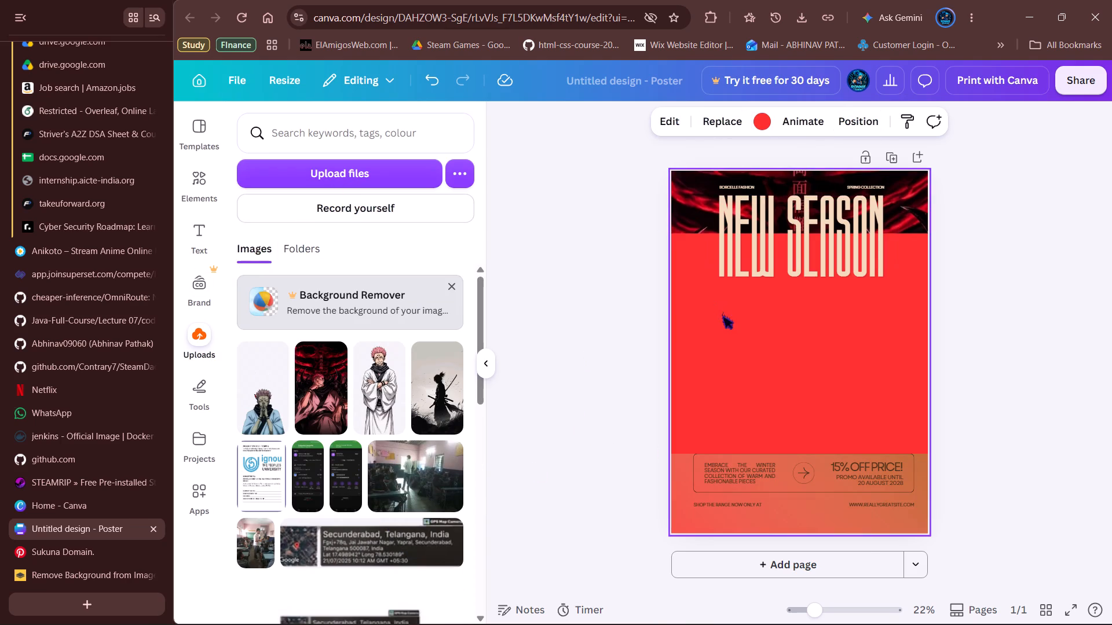
Show the poster's layers and examine the stacking of its text, shapes, red-and-black banner image and background.
right_click(722, 312)
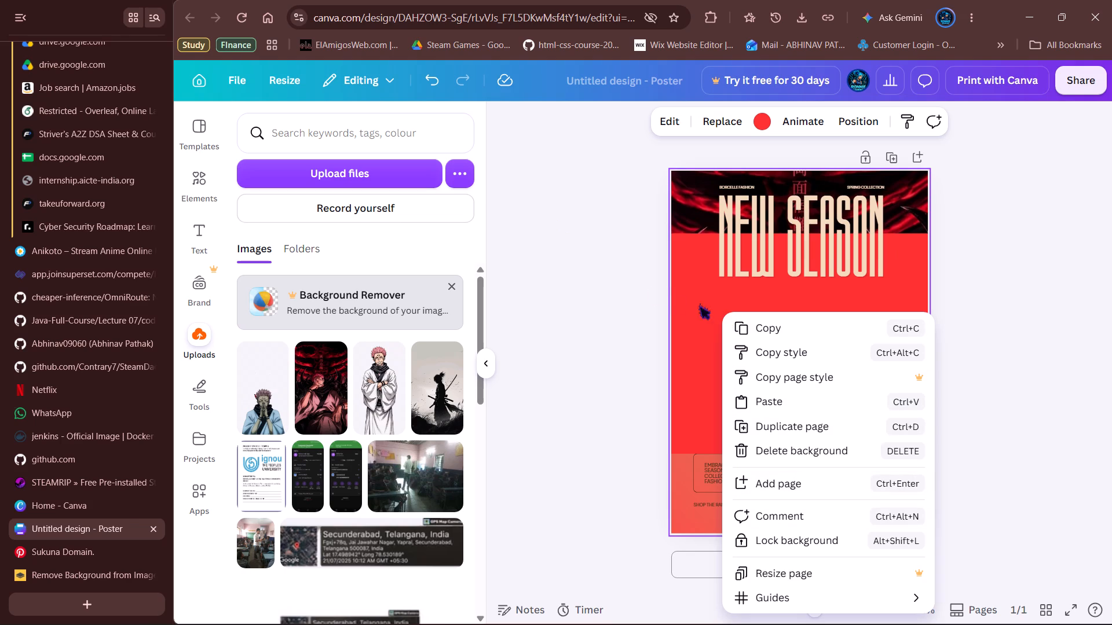
click(649, 281)
click(771, 312)
right_click(771, 312)
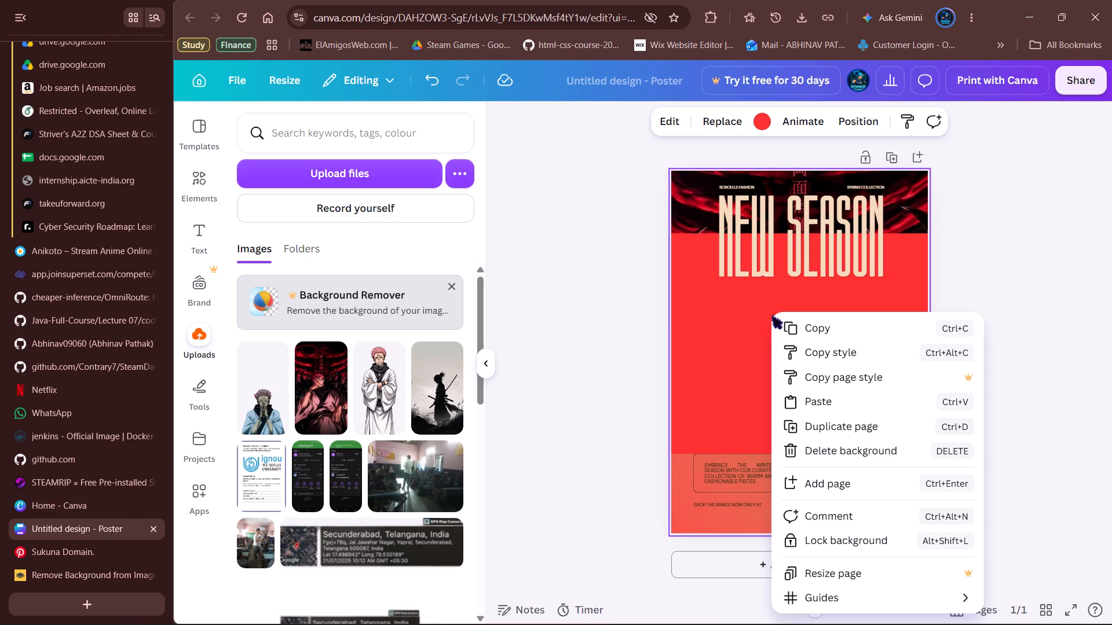
click(695, 196)
click(542, 329)
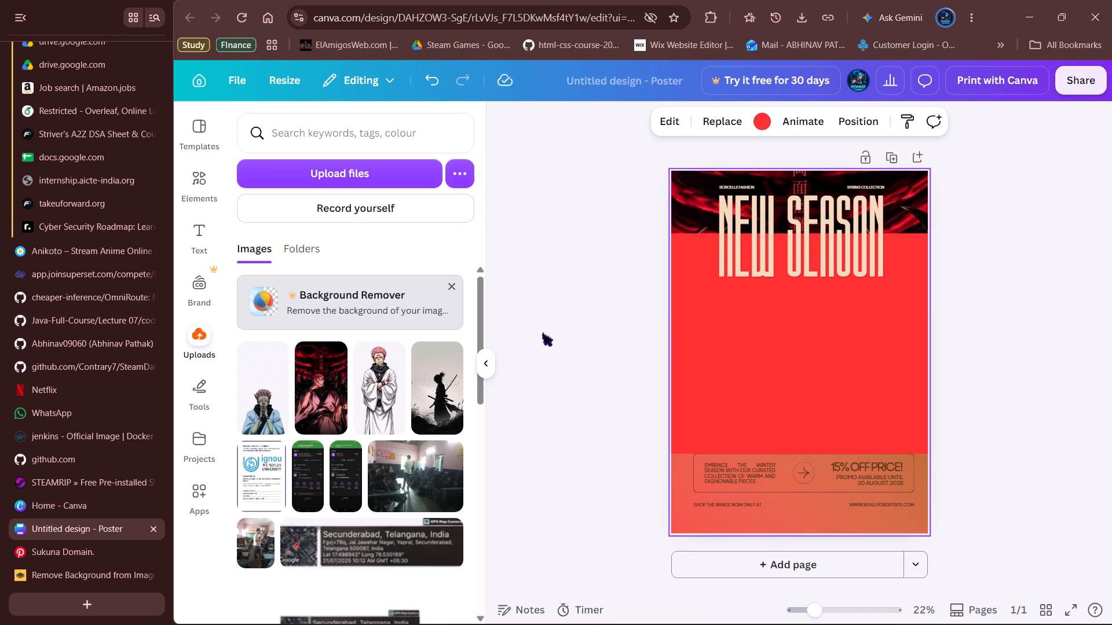
right_click(706, 197)
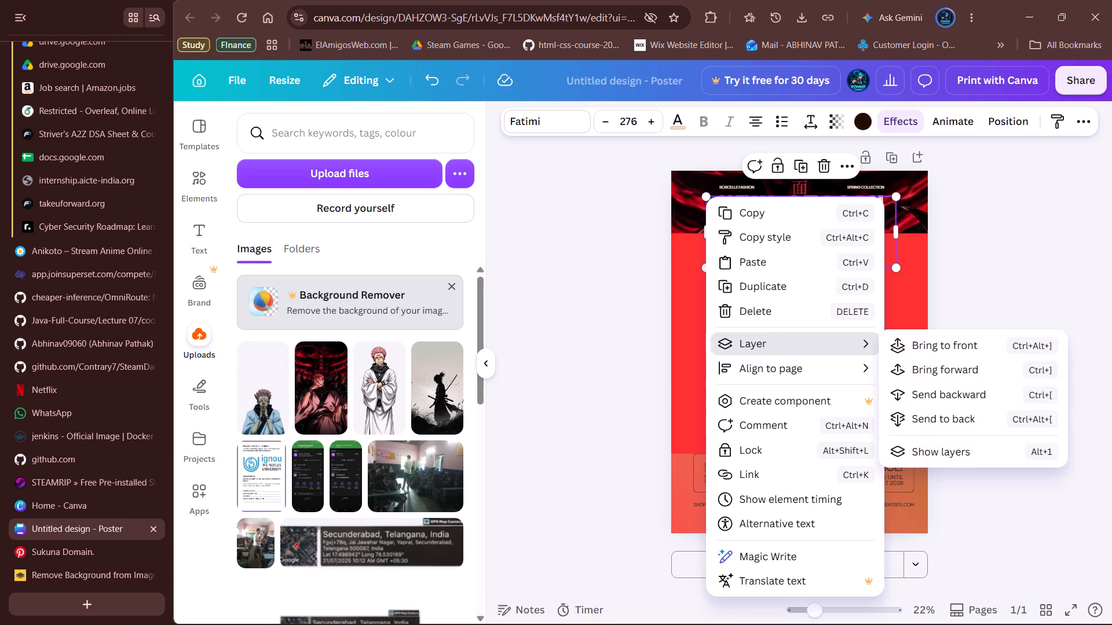
click(960, 450)
scroll(367, 506, down, 3)
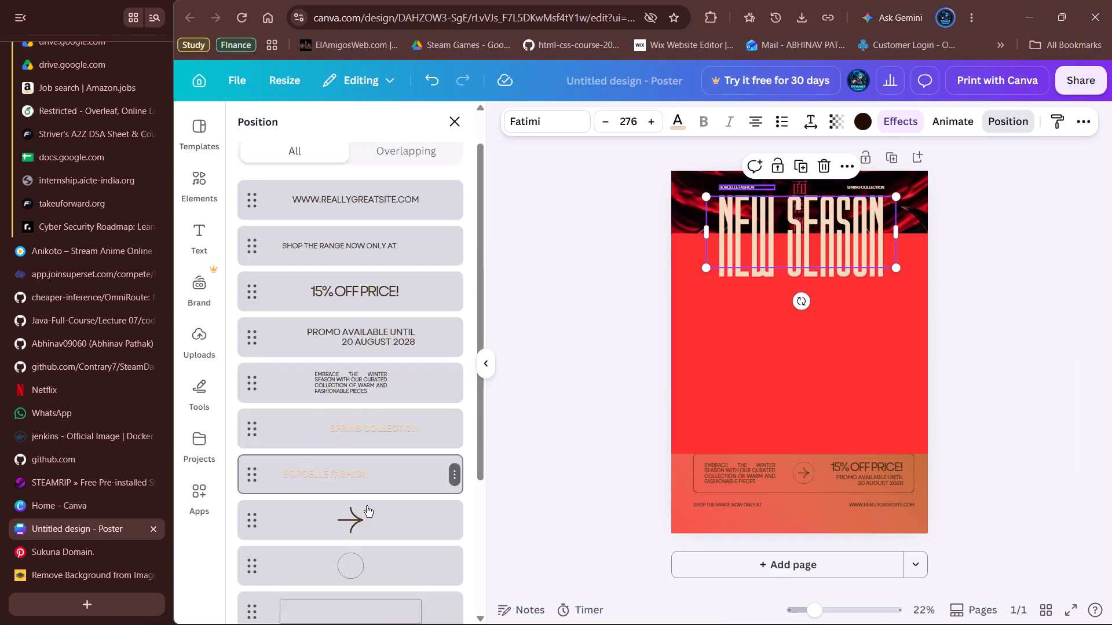
scroll(367, 506, down, 3)
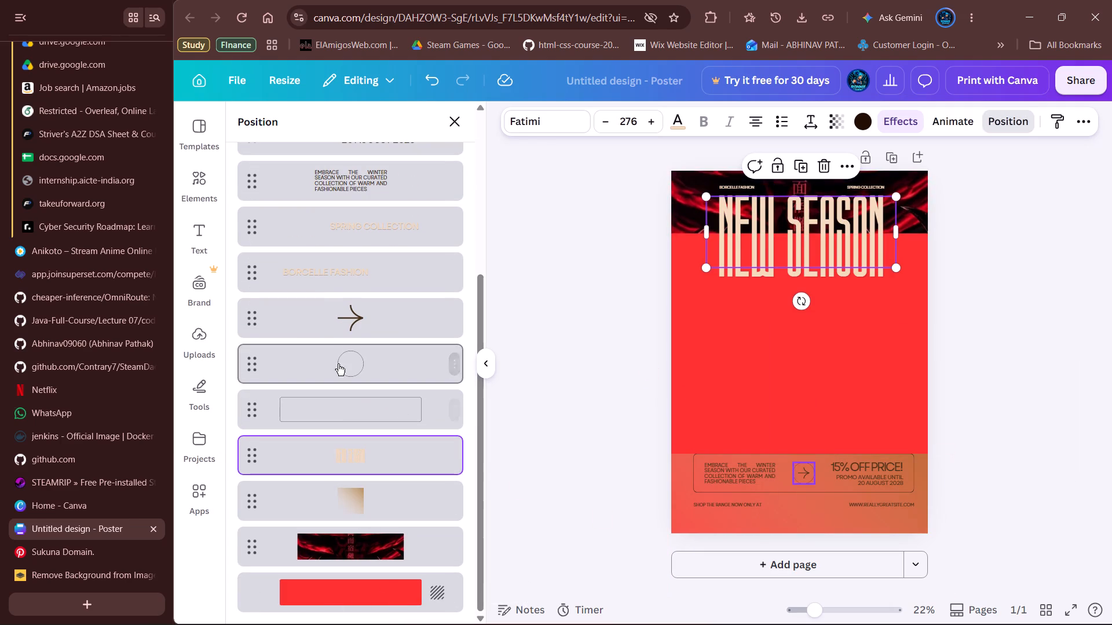
scroll(337, 351, up, 3)
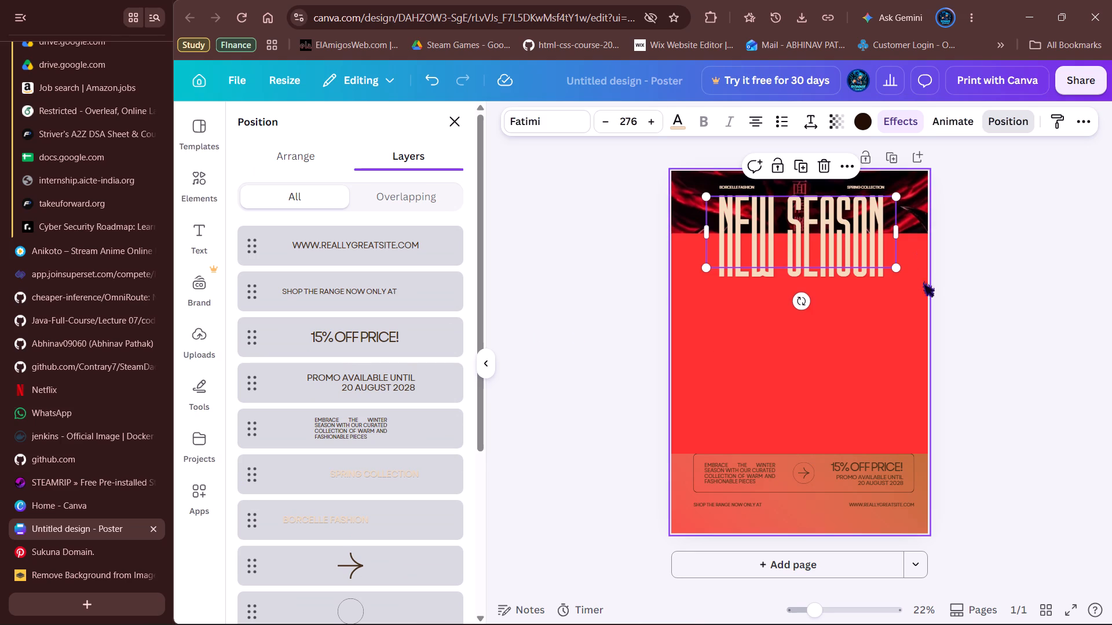
click(910, 293)
click(891, 304)
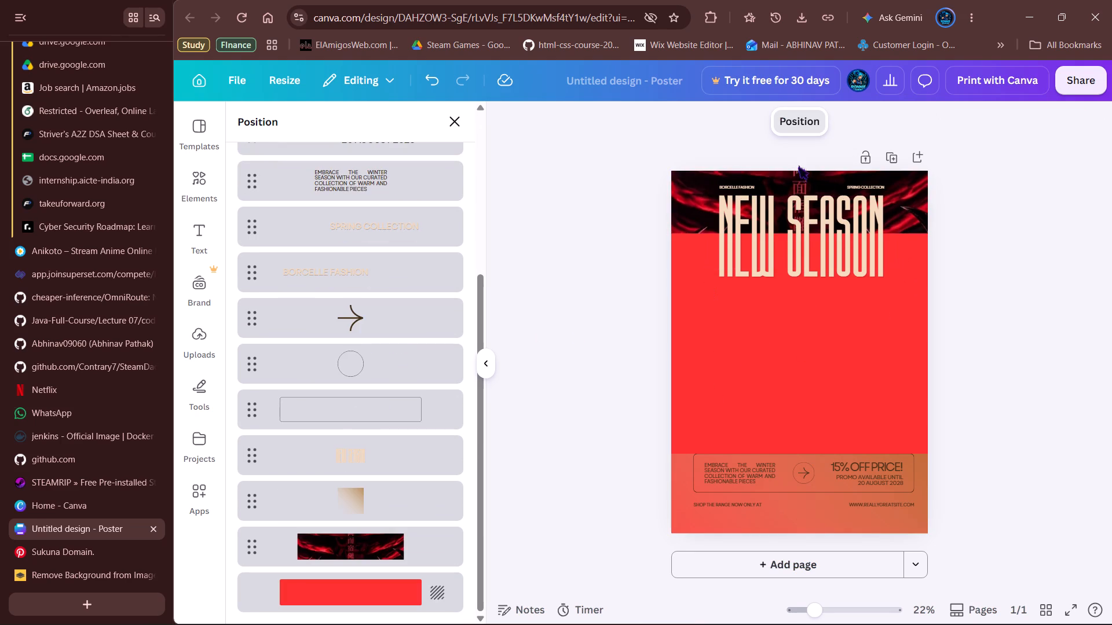
Extend the lower edge of the red-and-black banner image slightly further down behind the NEW SEASON title.
click(687, 232)
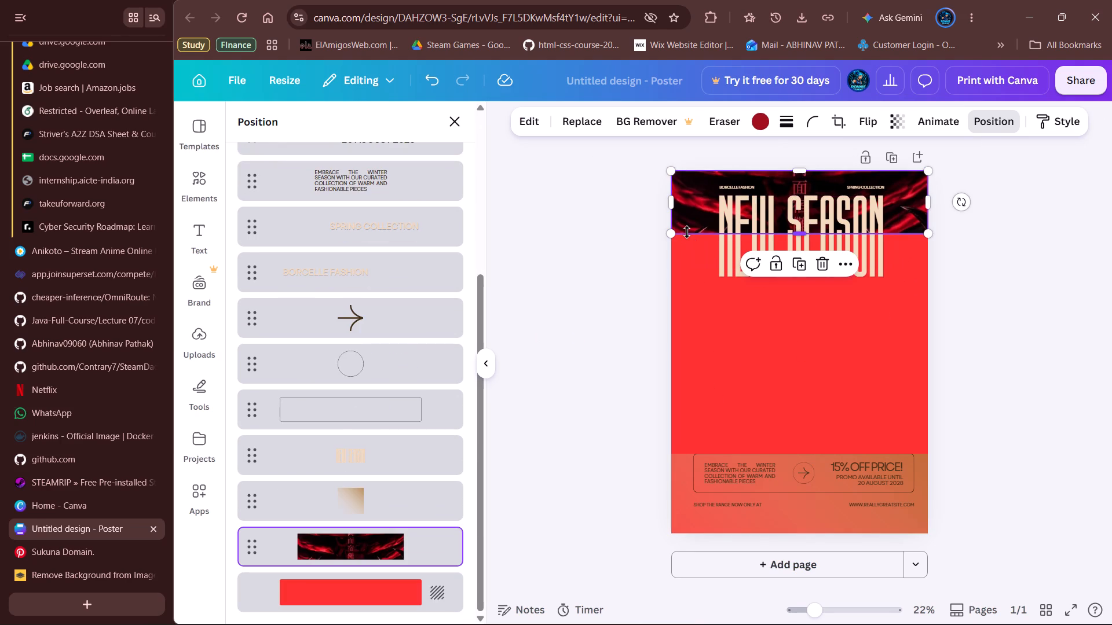
drag(804, 233, 804, 248)
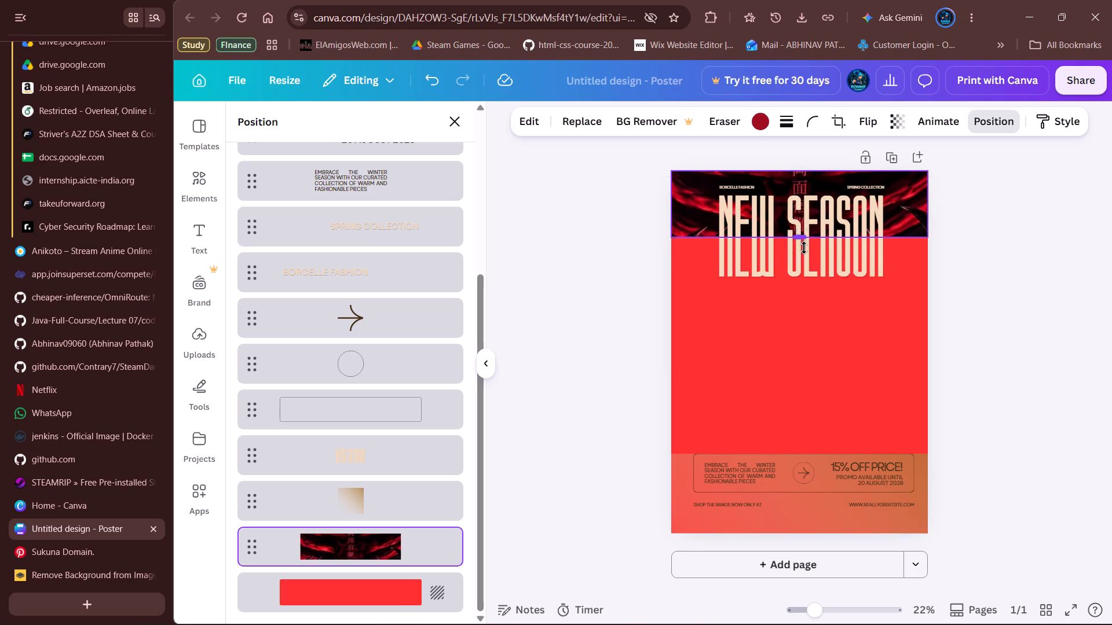
drag(804, 248, 834, 238)
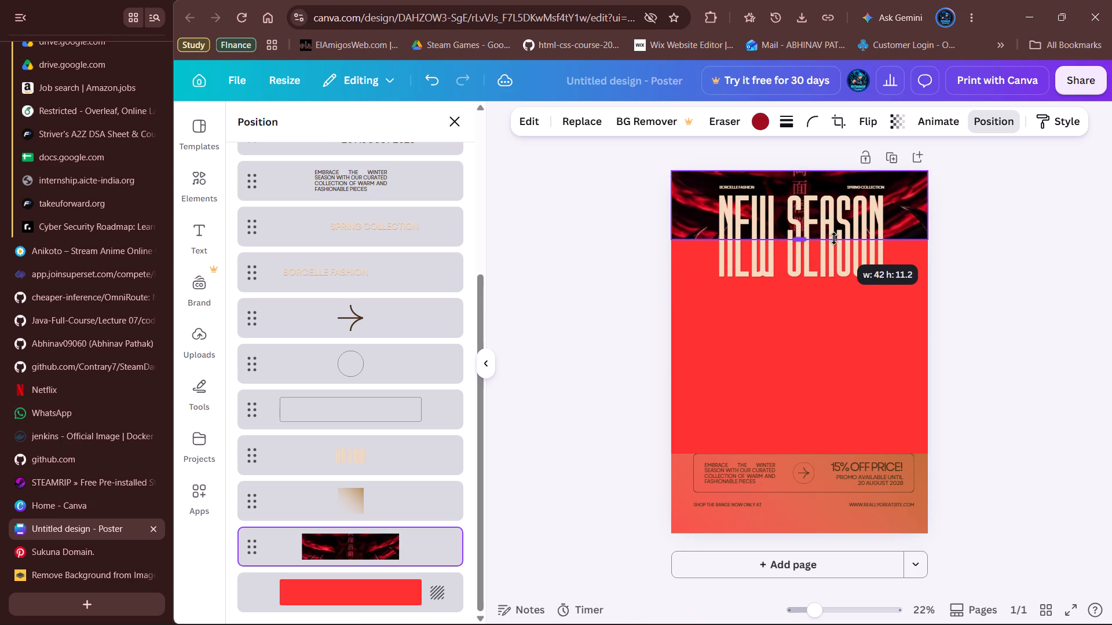
drag(834, 238, 834, 244)
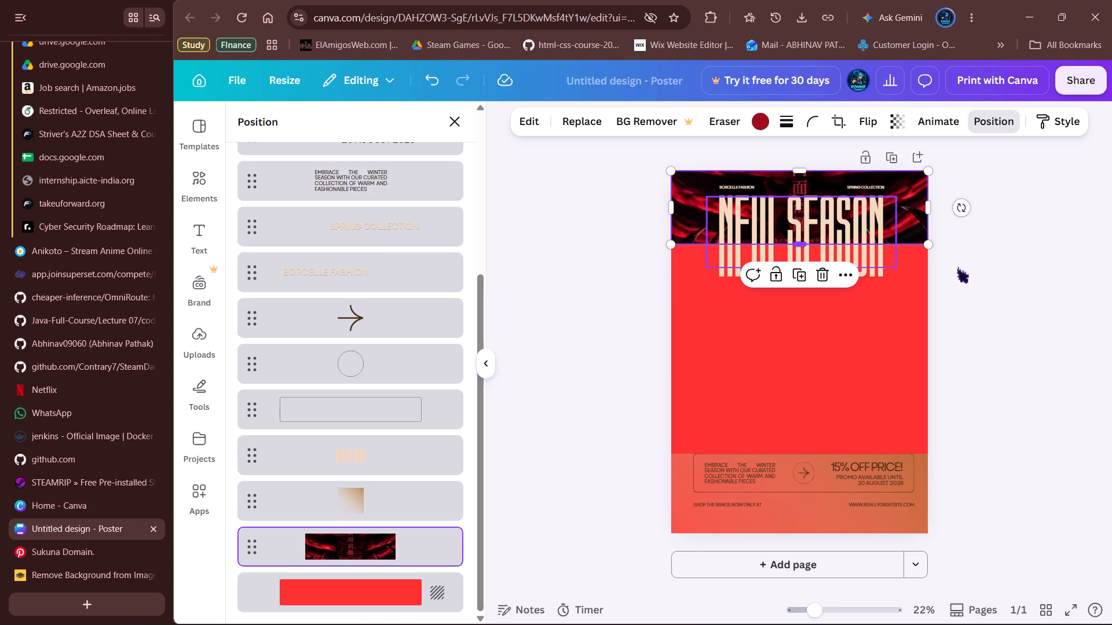
click(993, 291)
Add the uploaded praying Sukuna cutout to the poster, enlarge it and rest its base on the promo band's top edge.
click(769, 356)
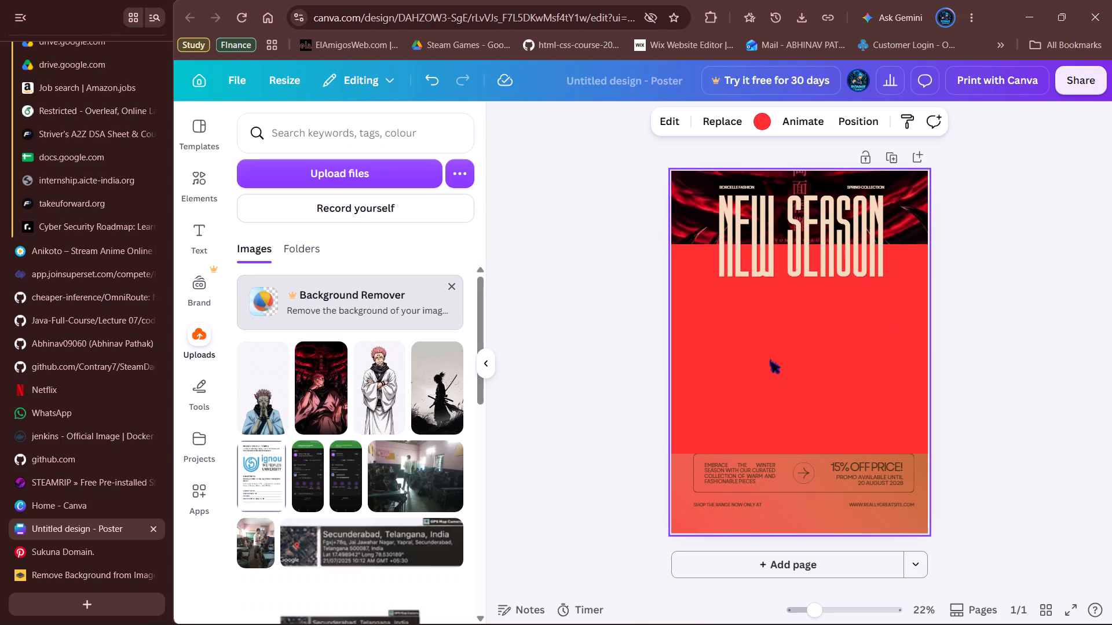
click(253, 400)
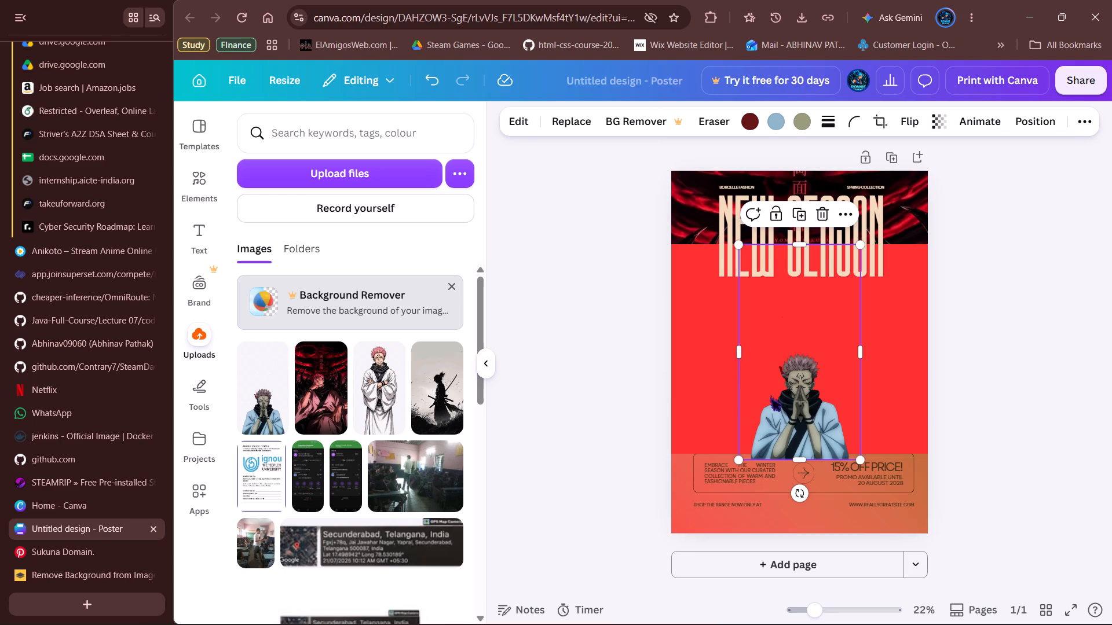
drag(791, 392, 780, 315)
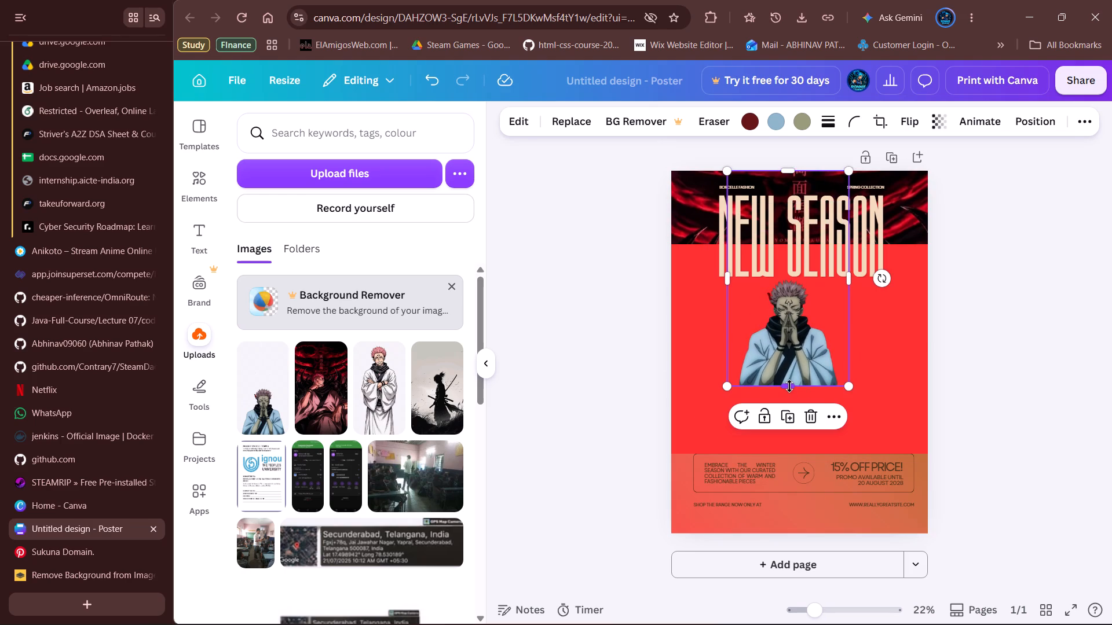
drag(789, 386, 799, 427)
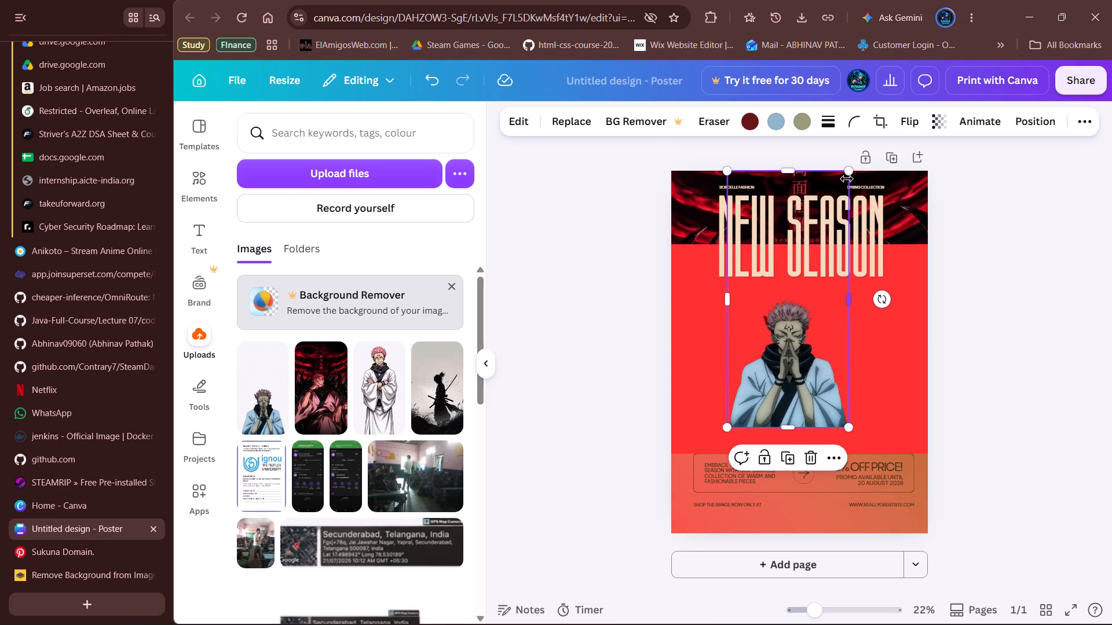
drag(849, 171, 943, 111)
drag(824, 400, 804, 424)
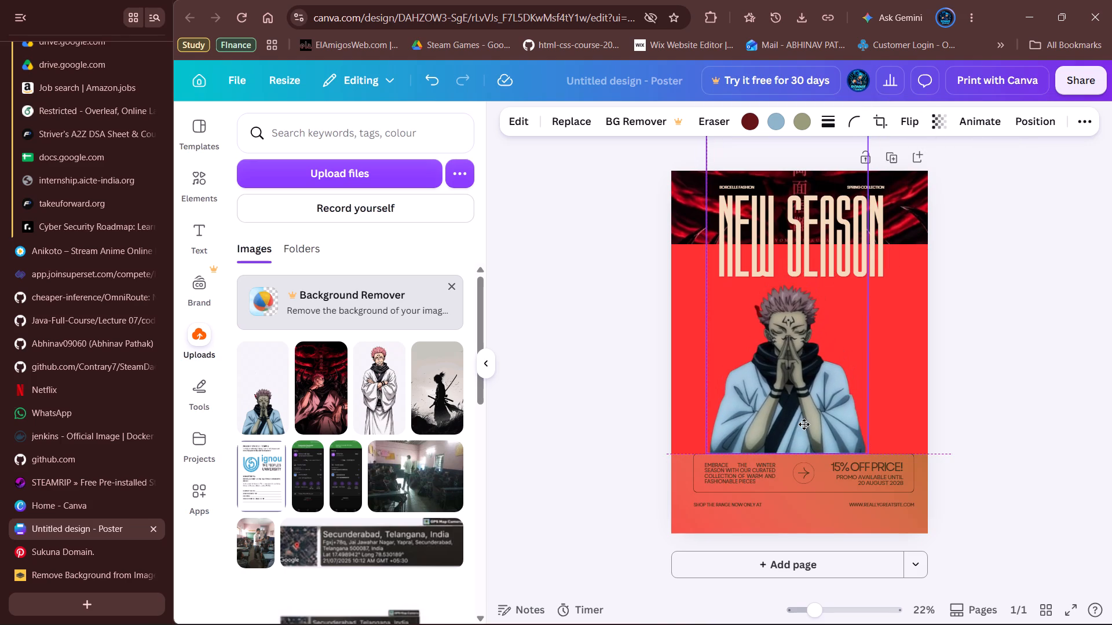
drag(804, 424, 804, 424)
Enlarge the praying Sukuna image further and centre it below the NEW SEASON title, its base on the promo band's top edge.
drag(868, 286, 935, 271)
drag(785, 402, 759, 353)
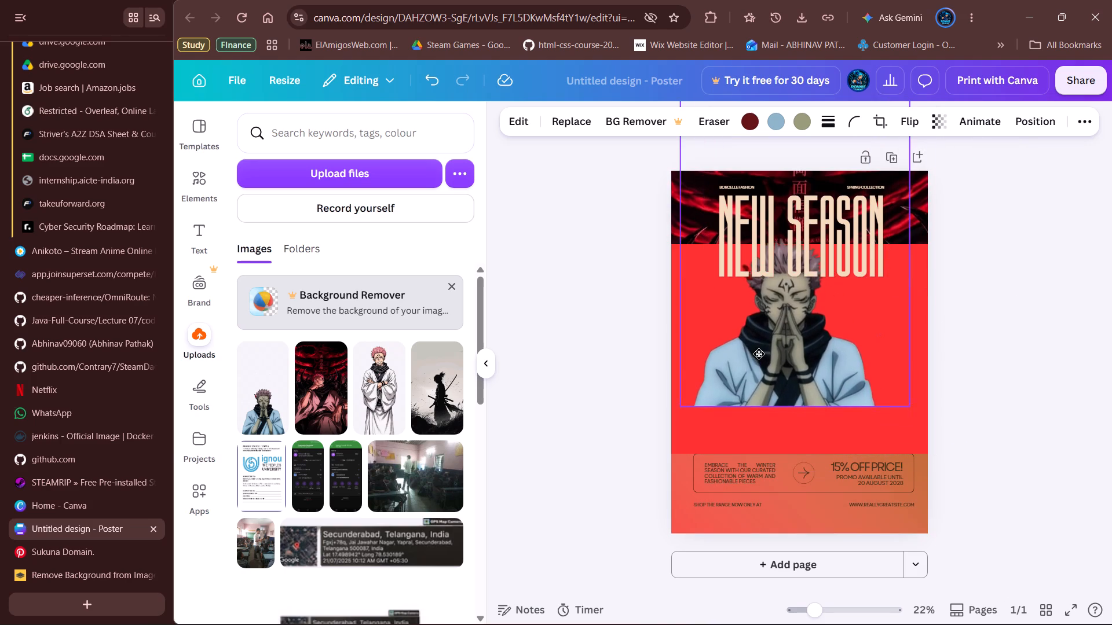
drag(759, 353, 767, 399)
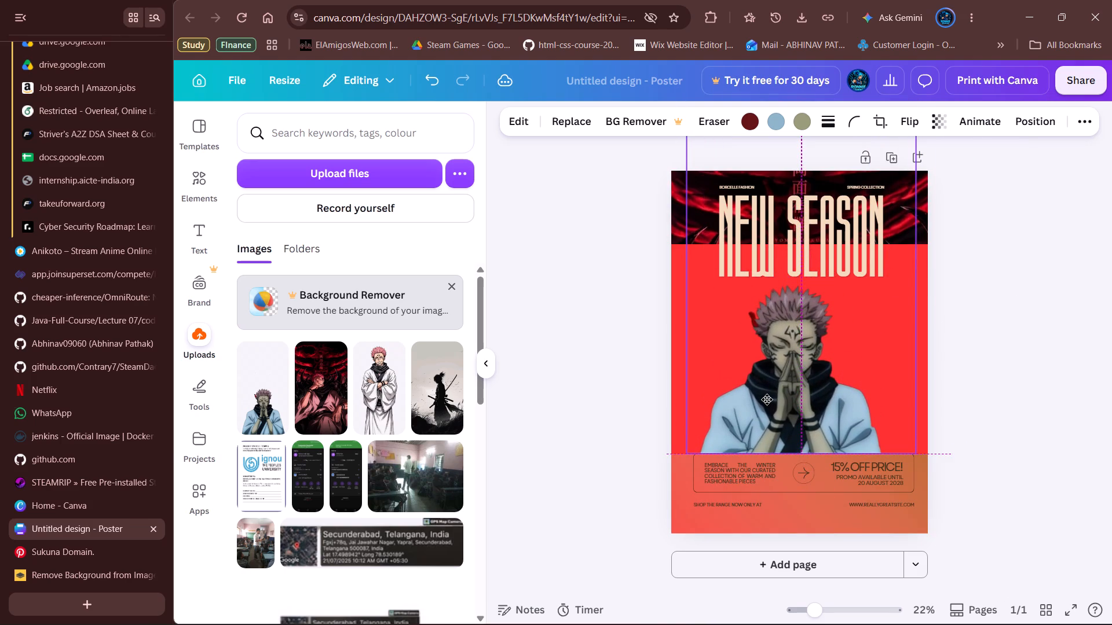
drag(767, 399, 770, 396)
drag(783, 390, 776, 394)
drag(776, 394, 776, 394)
Extend the Sukuna image's lower edge, raise it behind the title, and scale it up to nearly the poster's full width.
drag(802, 450, 803, 475)
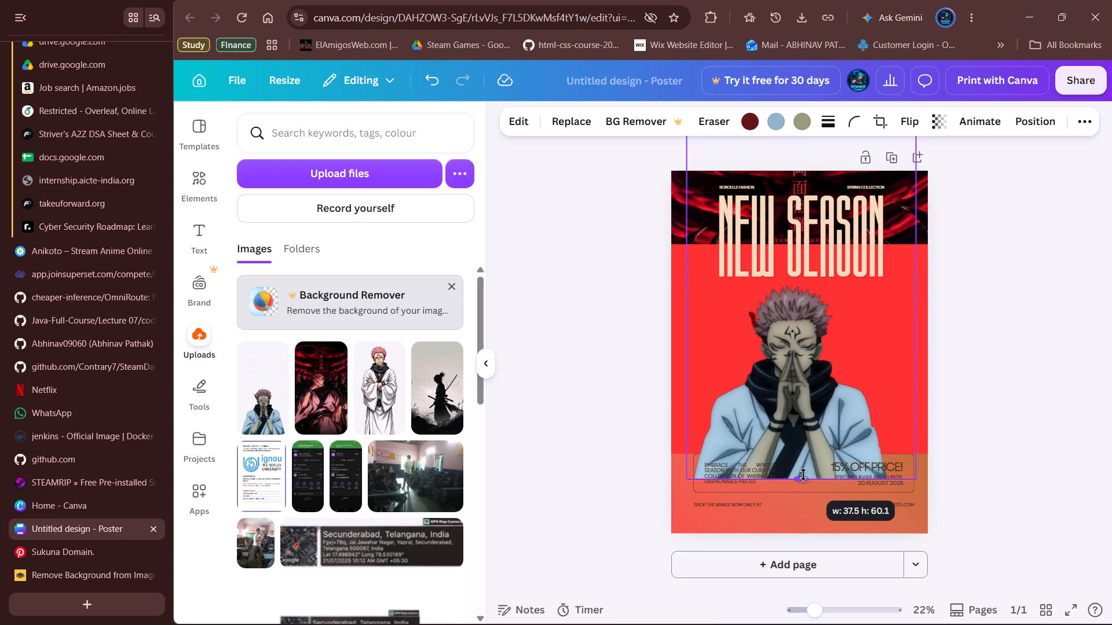
drag(803, 475, 803, 474)
drag(804, 424, 804, 383)
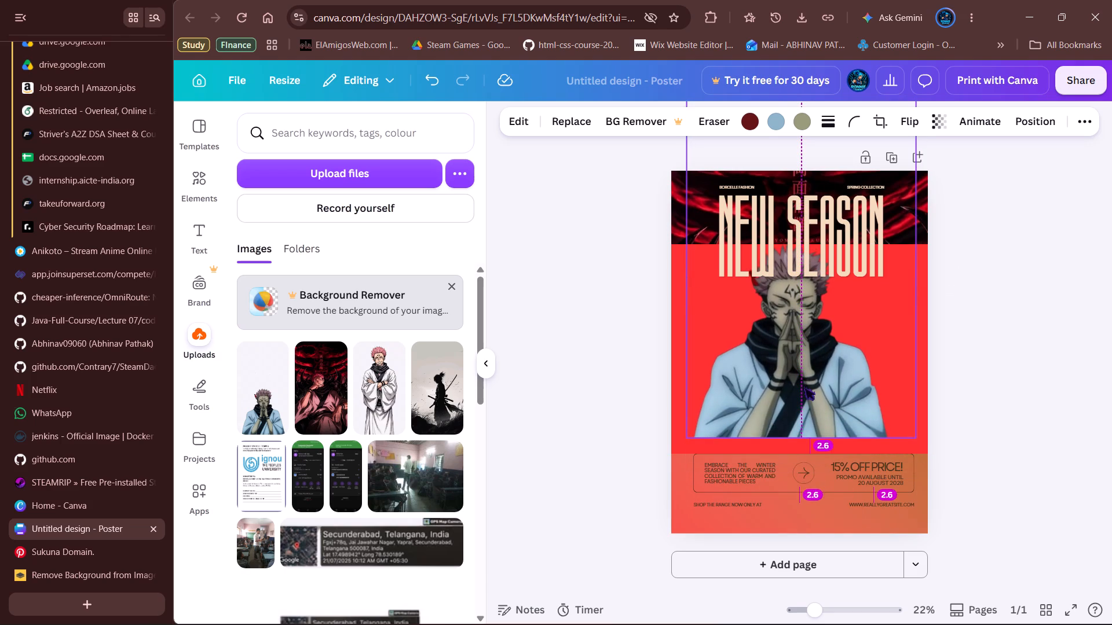
drag(915, 438, 922, 459)
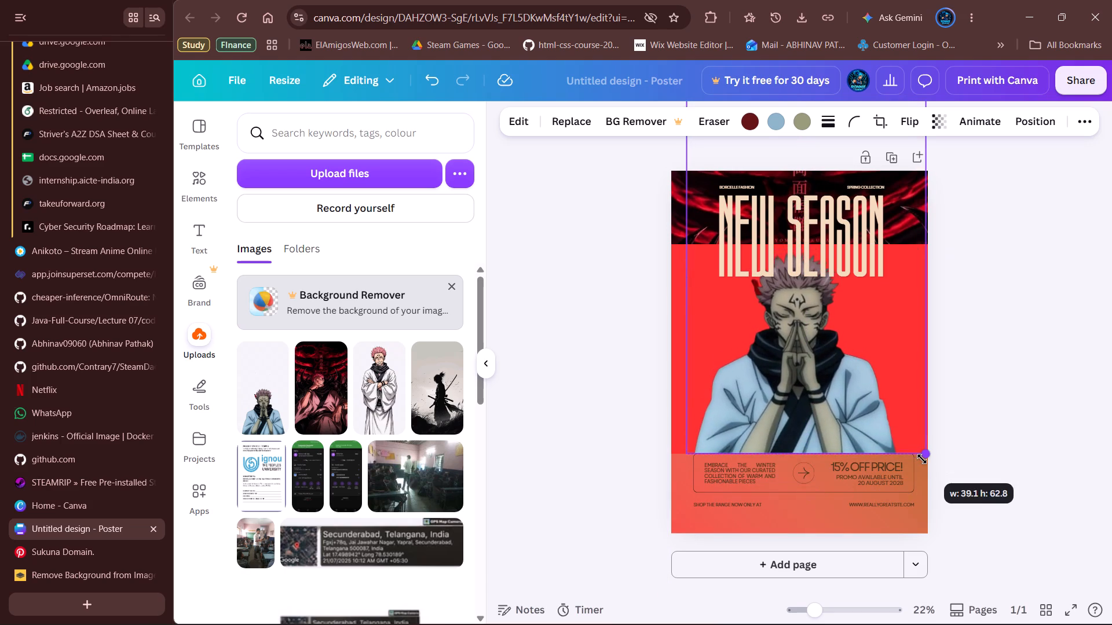
drag(922, 459, 926, 461)
drag(684, 461, 681, 470)
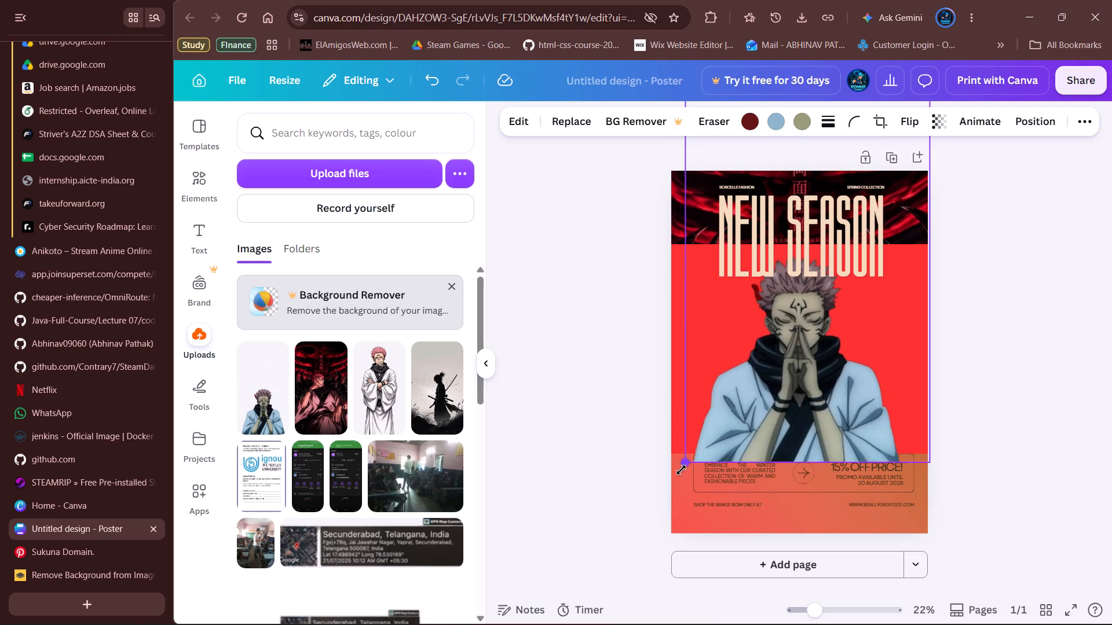
drag(681, 470, 678, 481)
Position the enlarged Sukuna image near the poster's centre, its hair meeting the title and its base just overlapping the promo band.
drag(840, 367, 842, 341)
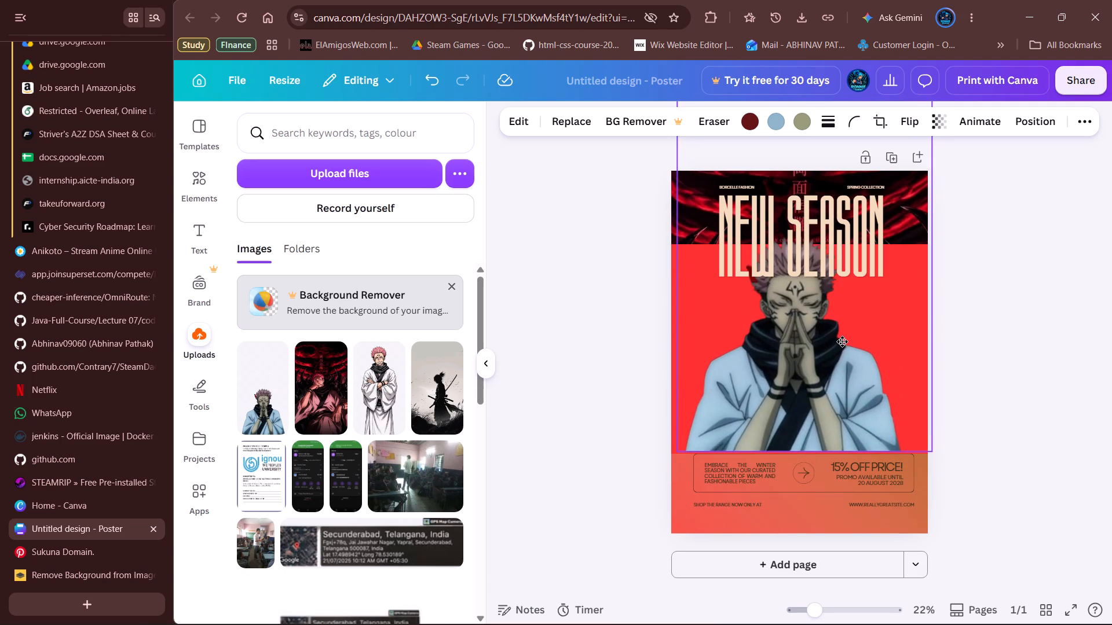
drag(842, 341, 848, 357)
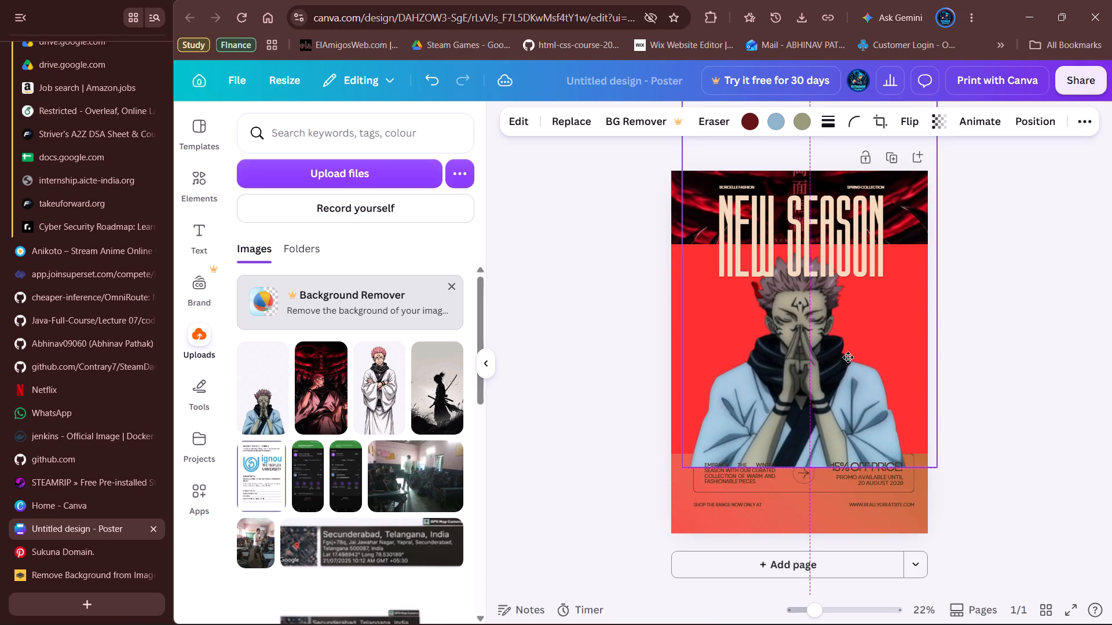
drag(848, 357, 851, 351)
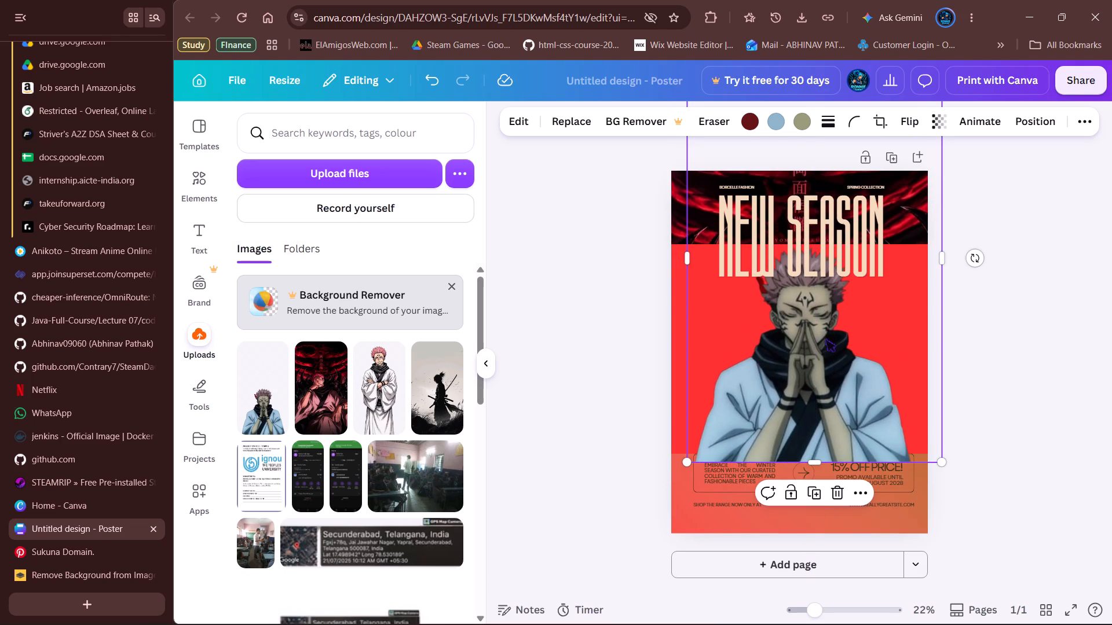
click(829, 337)
drag(826, 340, 818, 333)
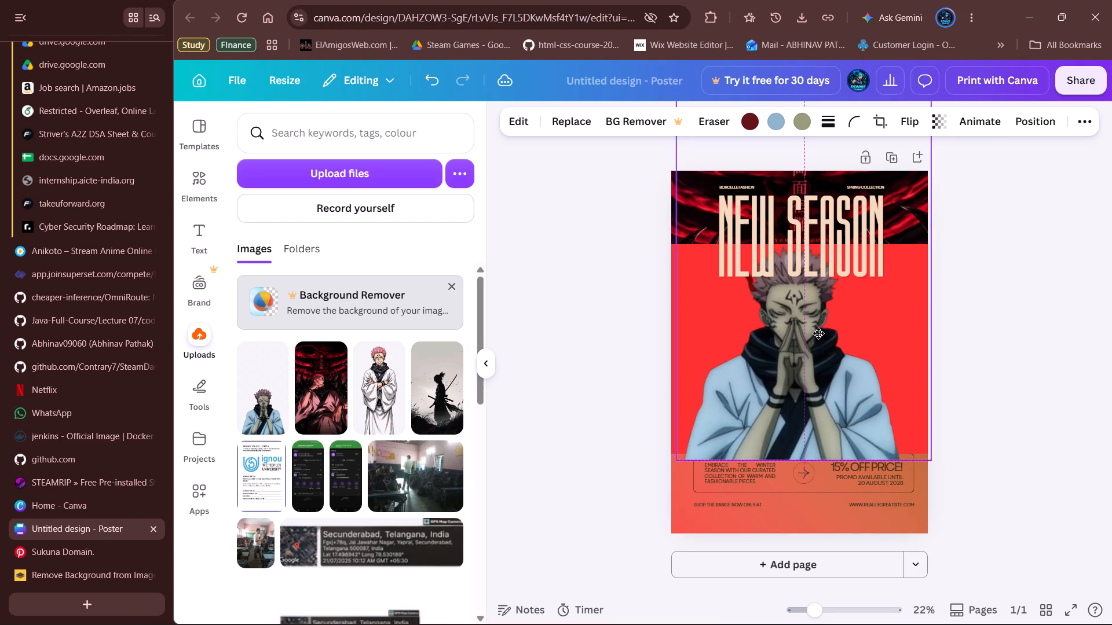
drag(818, 333, 820, 333)
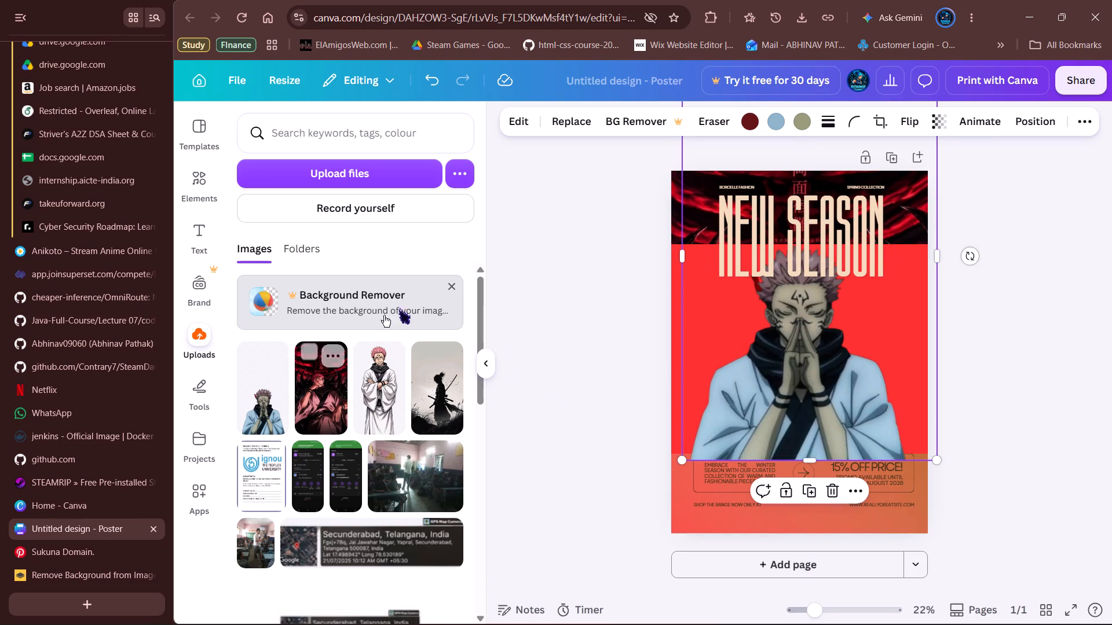
Move the praying Sukuna layer above the NEW SEASON title and header texts, directly beneath the EMBRACE THE WINTER SEASON paragraph layer.
right_click(870, 328)
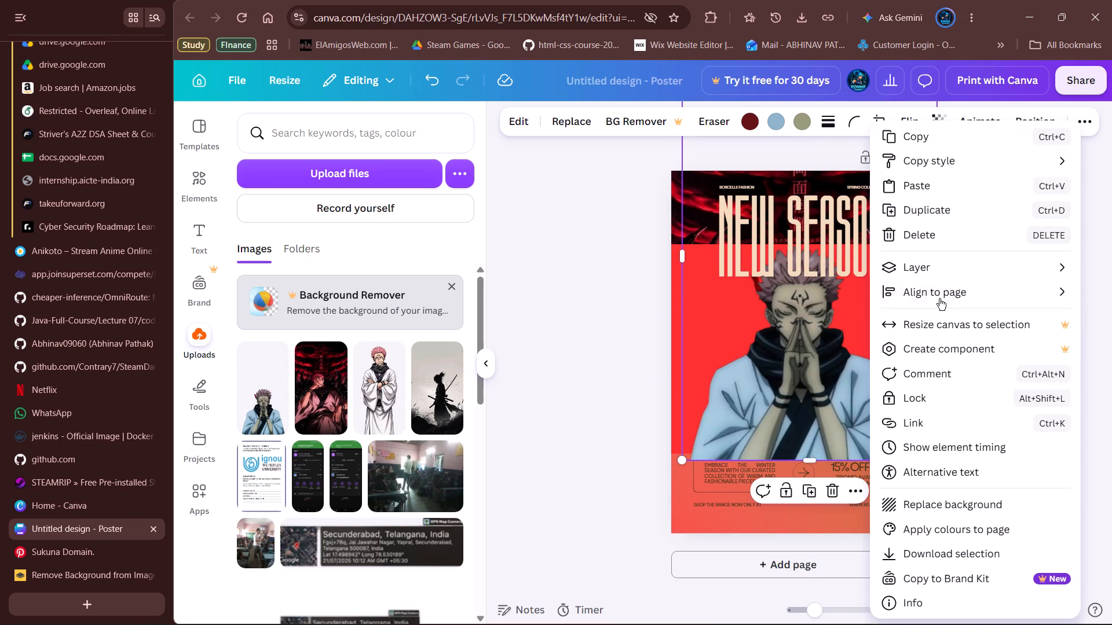
click(780, 375)
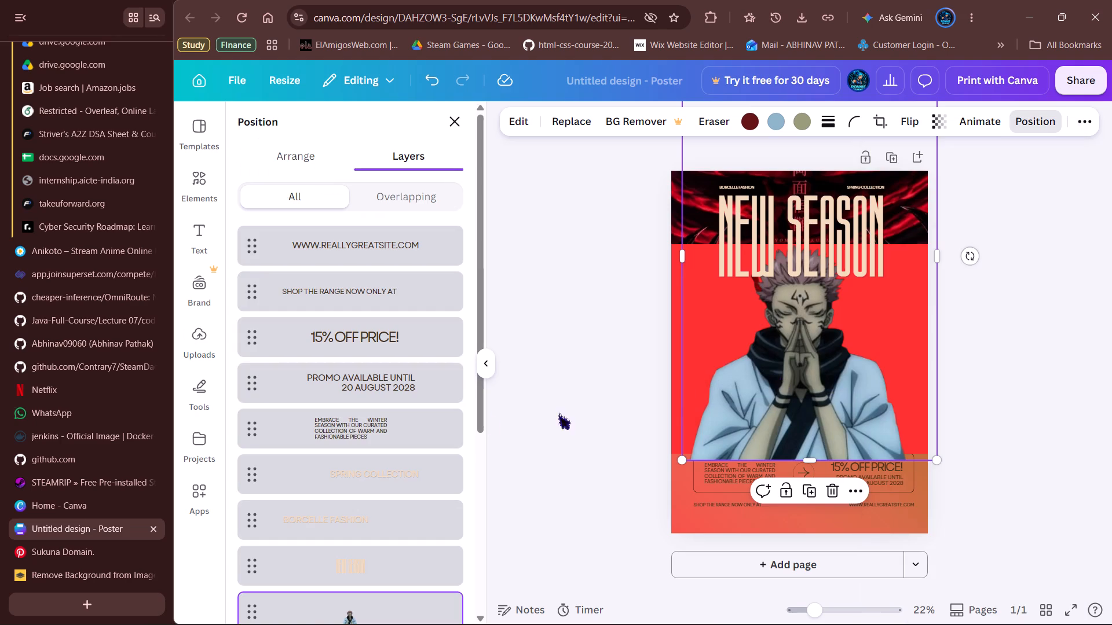
scroll(375, 496, down, 1)
drag(245, 519, 244, 519)
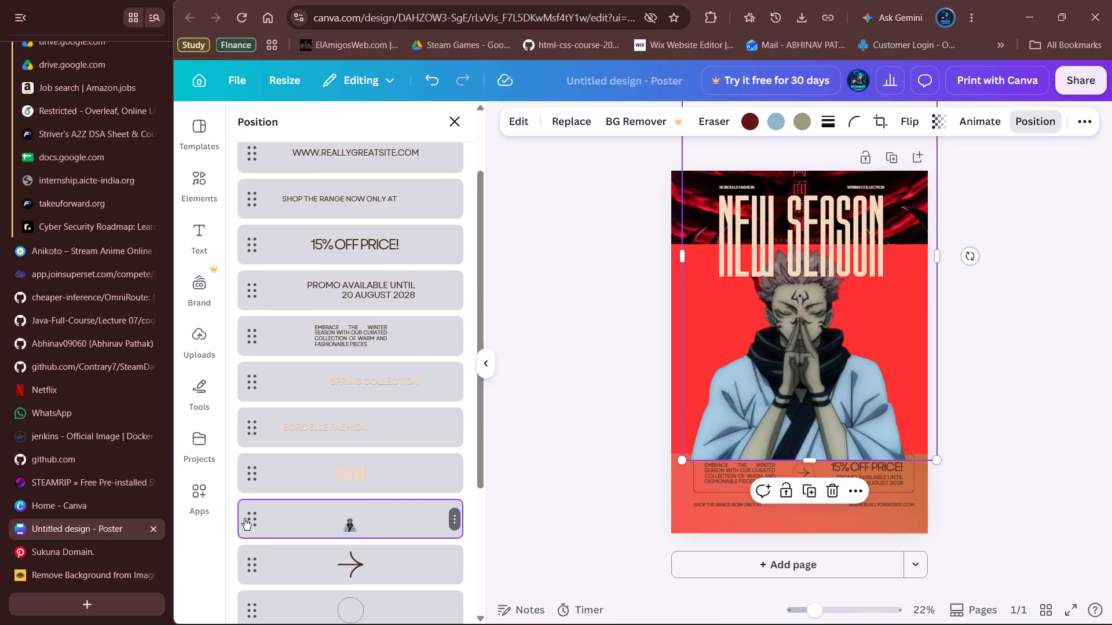
drag(244, 519, 233, 219)
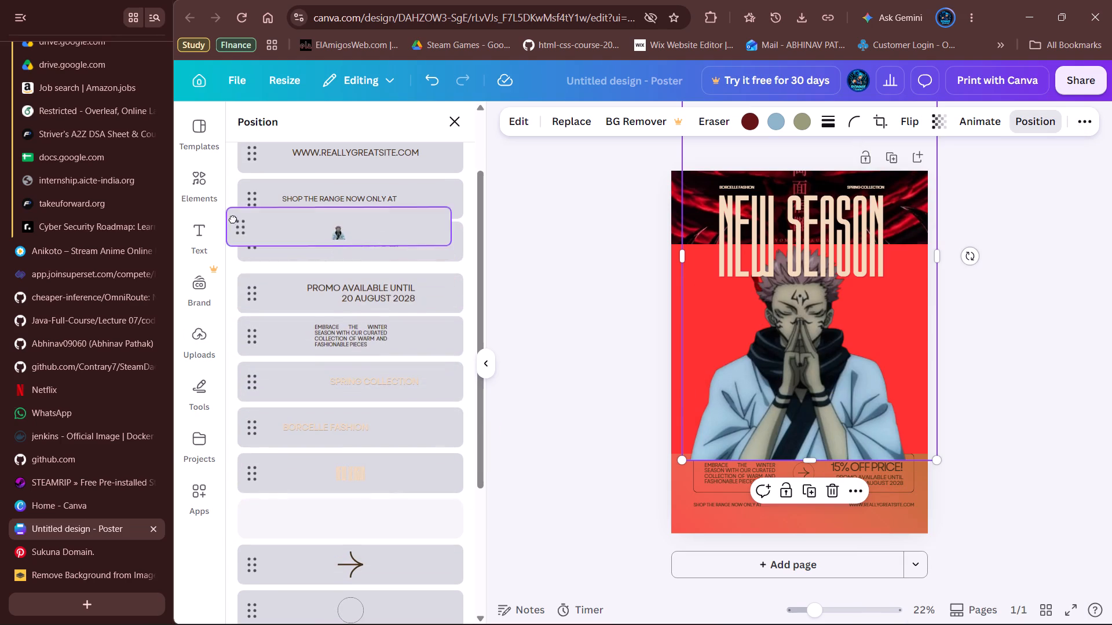
drag(233, 219, 237, 241)
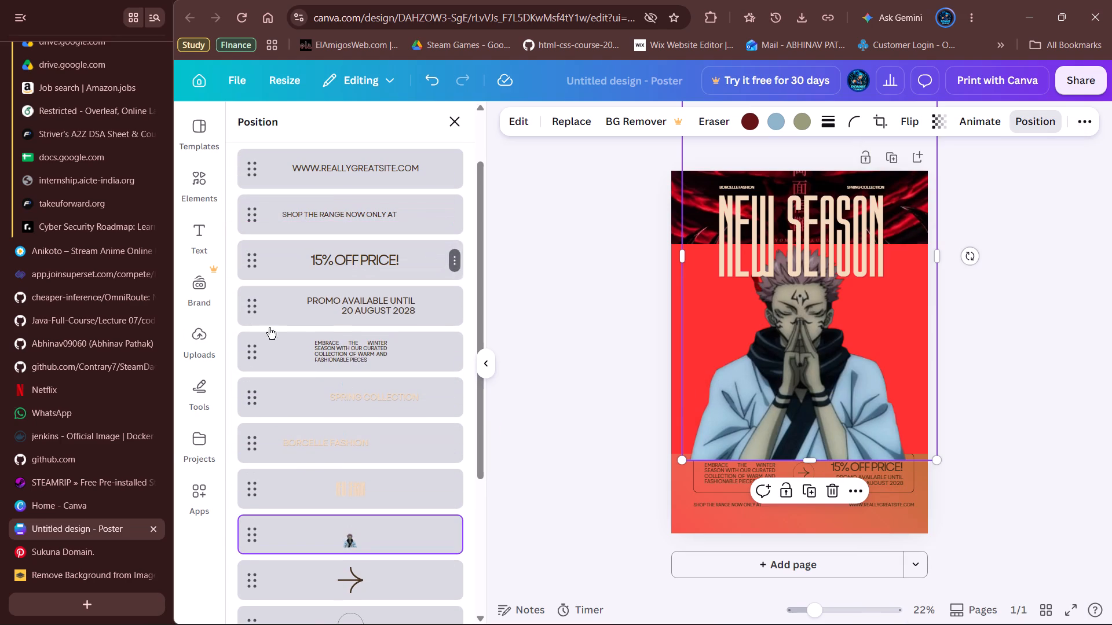
drag(251, 537, 249, 381)
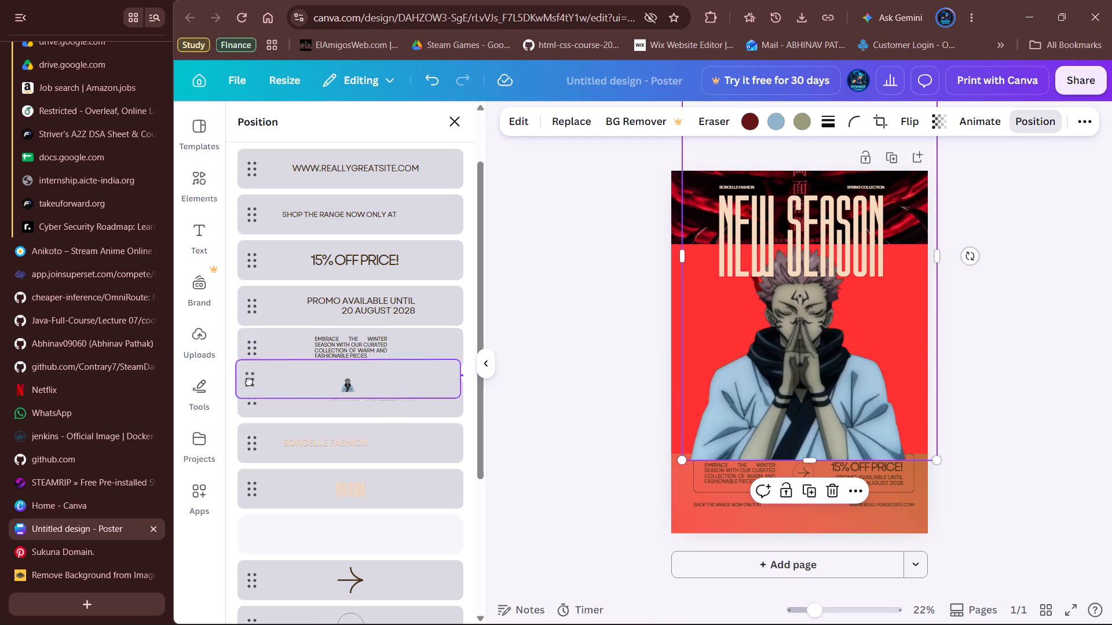
drag(249, 381, 248, 381)
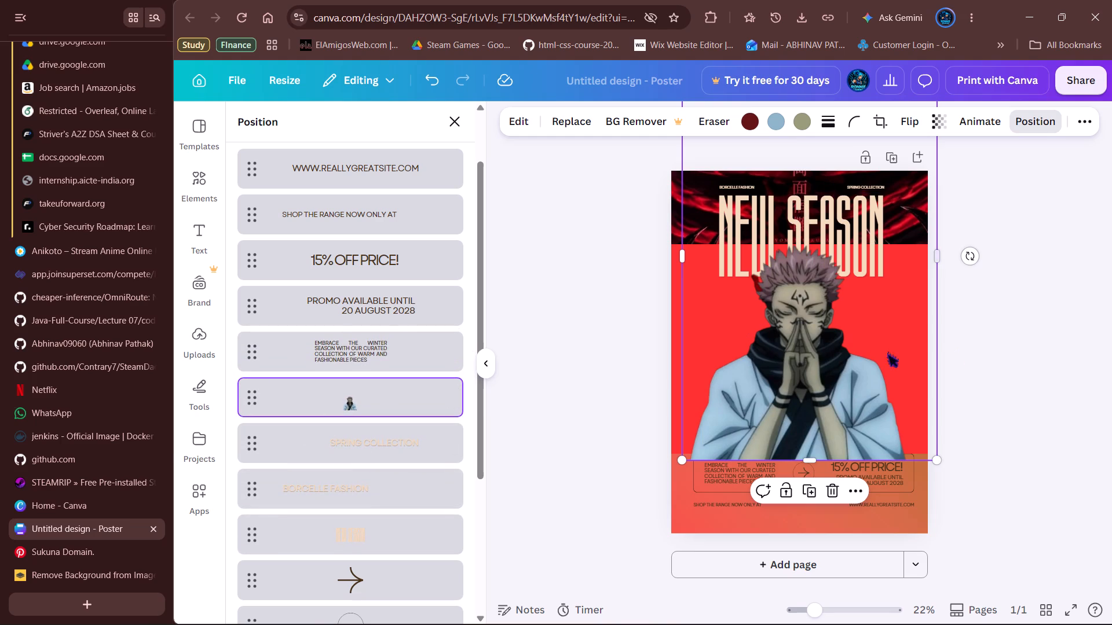
Centre the Sukuna image horizontally on the poster and raise it until its base sits just above the promo band.
drag(861, 346, 856, 346)
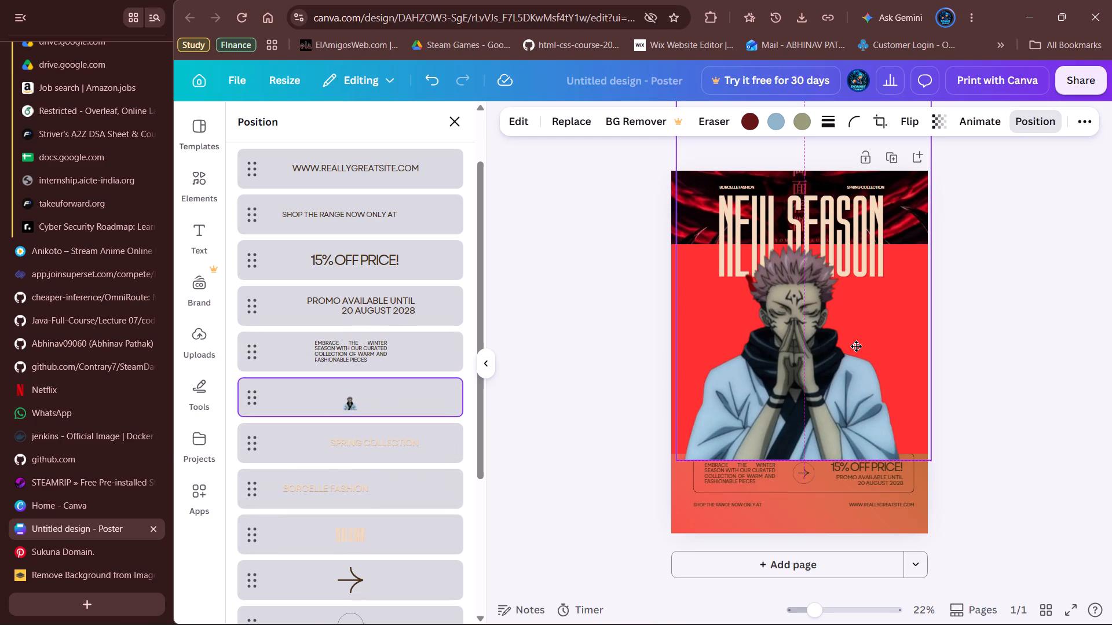
drag(856, 346, 855, 346)
scroll(1022, 345, up, 1)
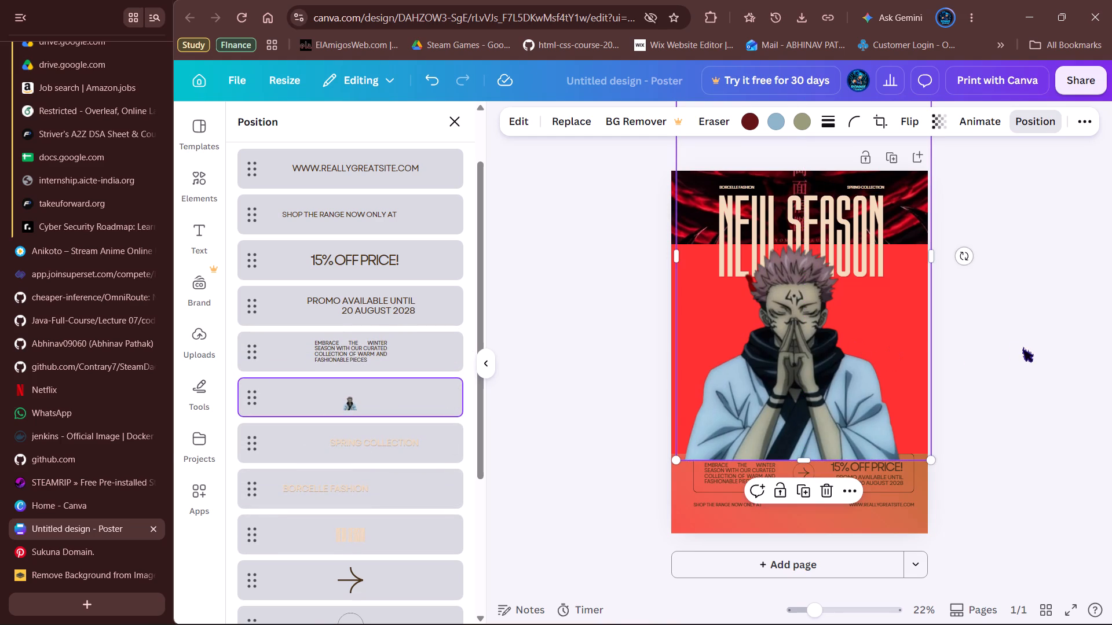
scroll(1059, 364, left, 2)
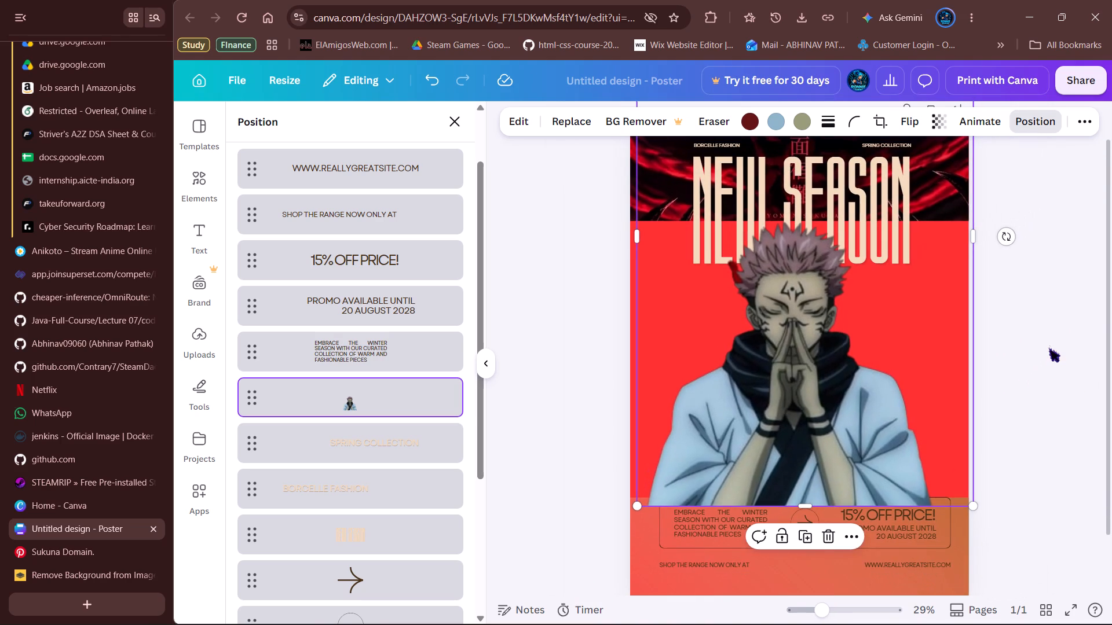
scroll(1049, 345, up, 1)
click(795, 339)
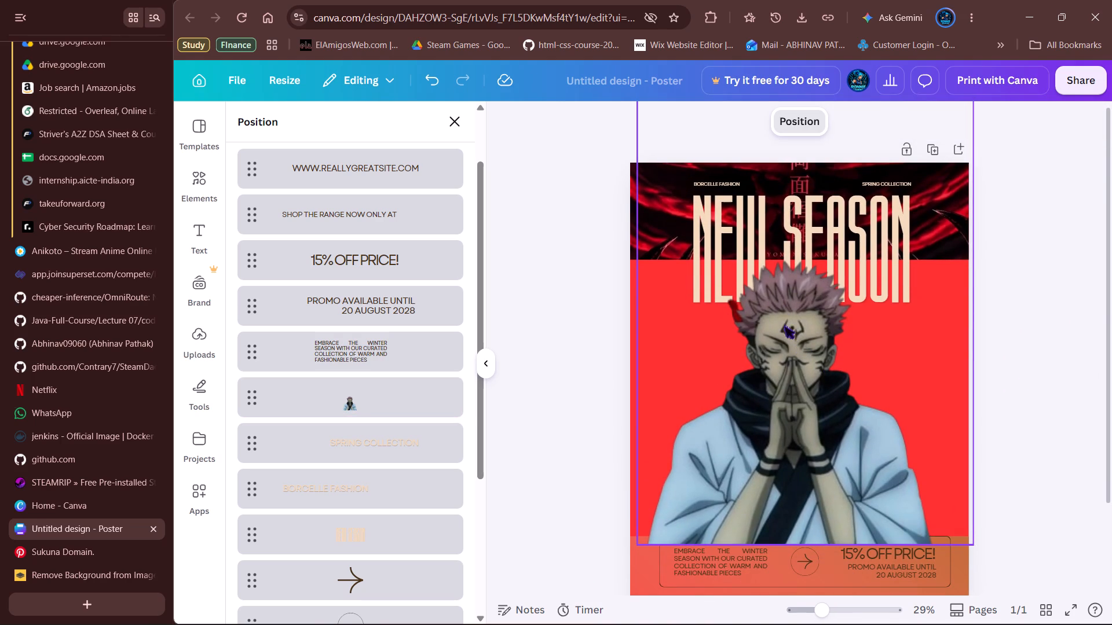
drag(779, 407, 784, 389)
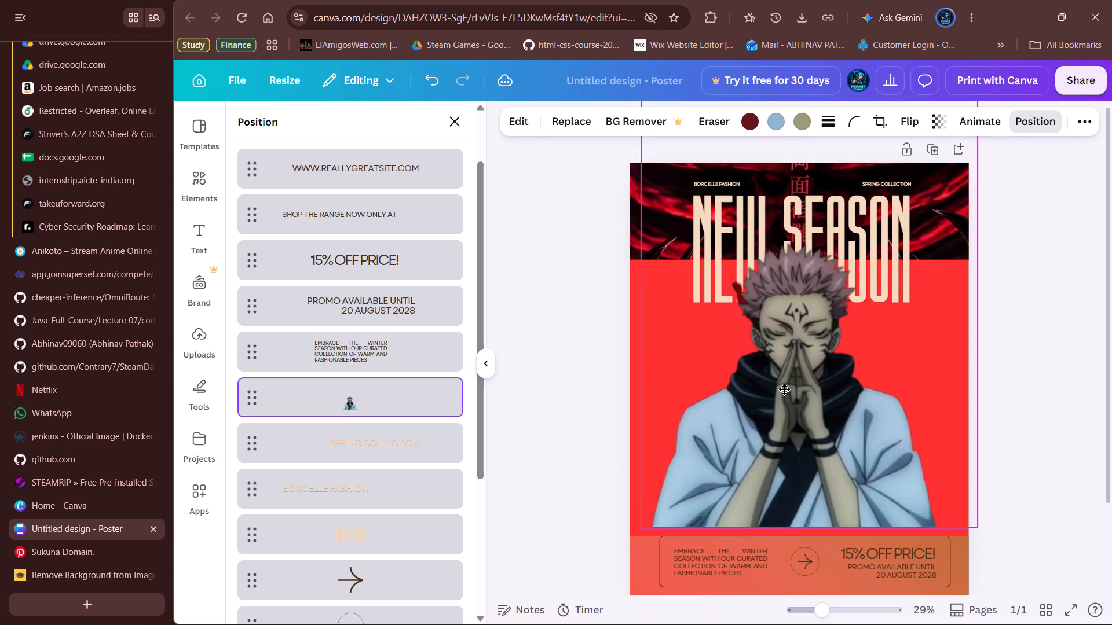
drag(784, 389, 782, 394)
click(1011, 403)
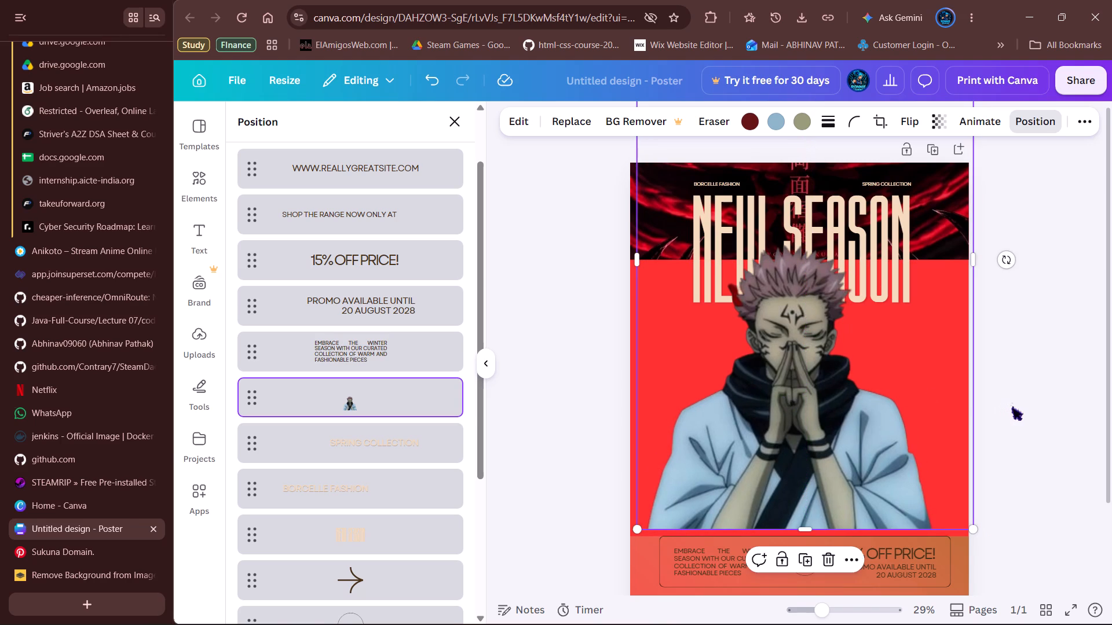
scroll(1018, 369, up, 1)
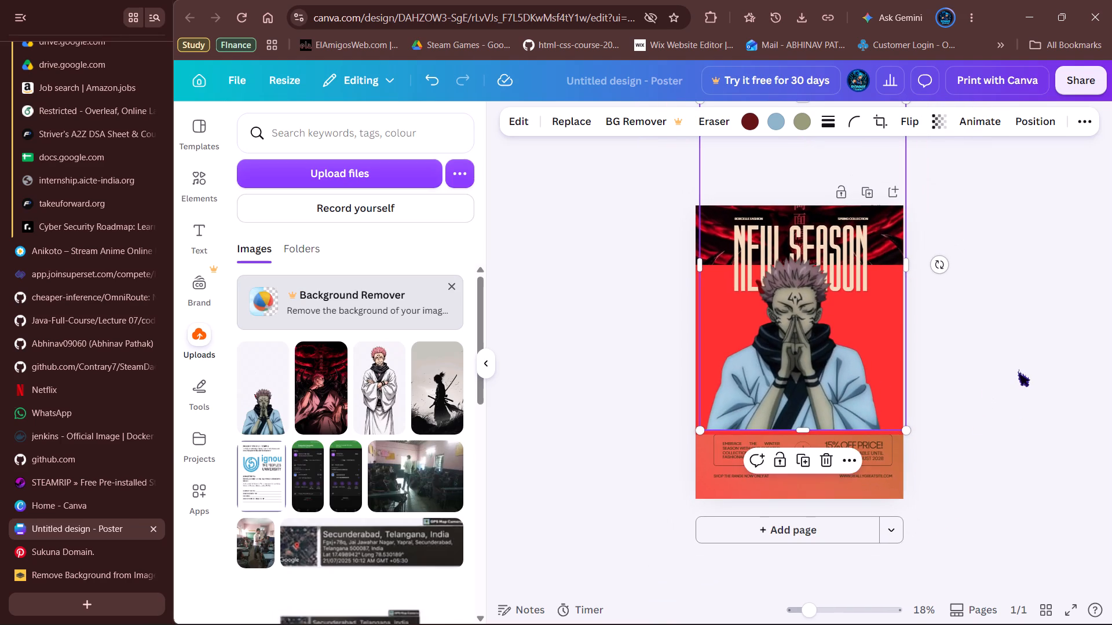
scroll(1018, 369, up, 1)
scroll(1018, 369, down, 1)
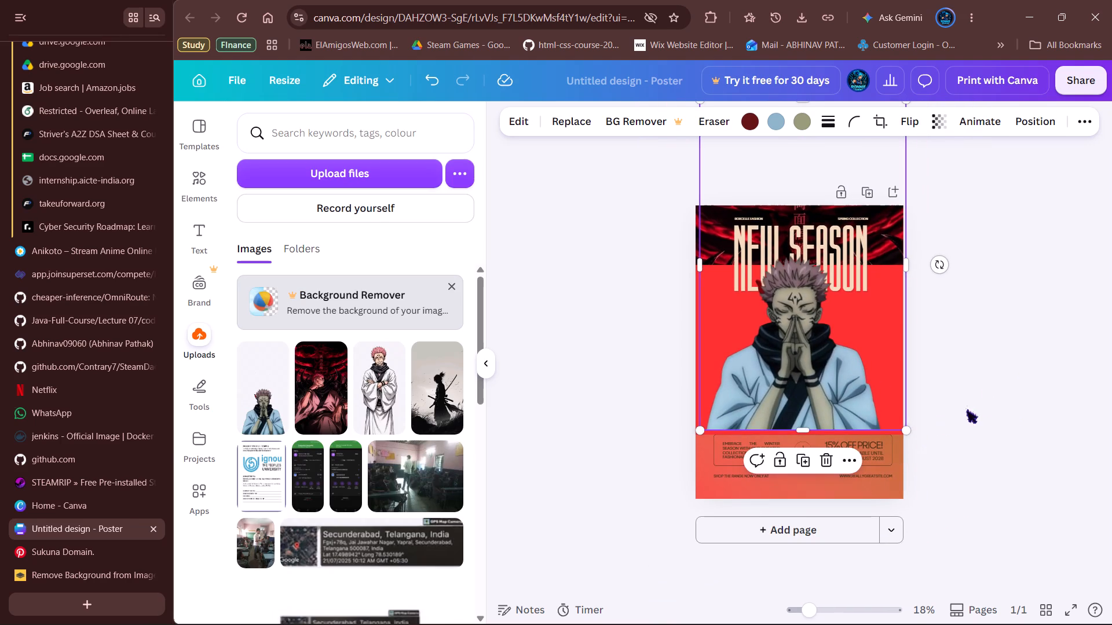
click(966, 406)
click(801, 359)
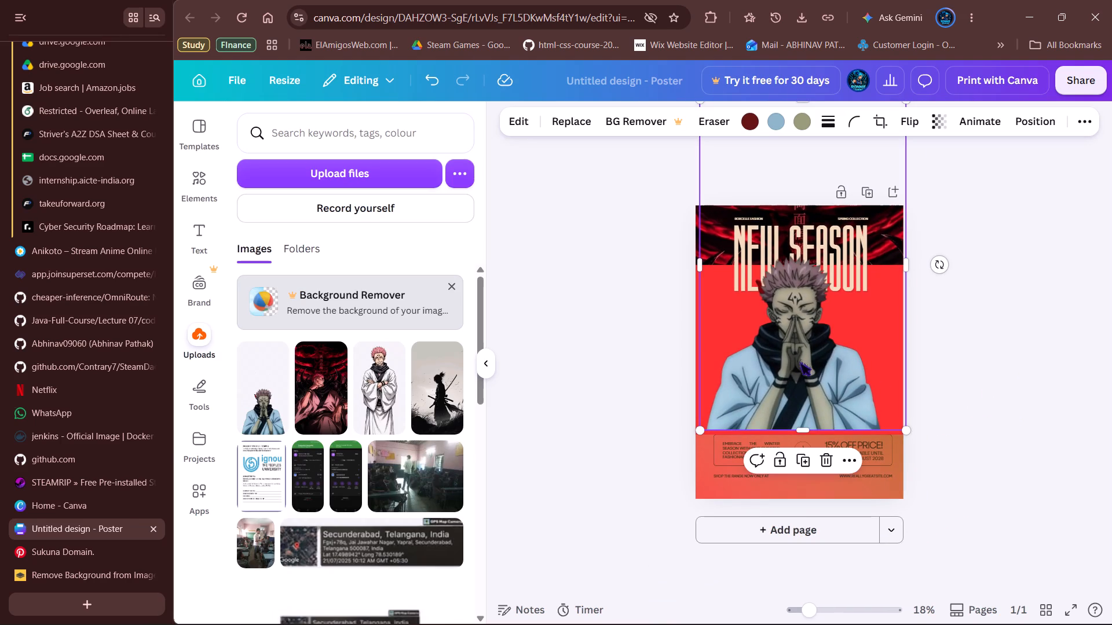
click(973, 444)
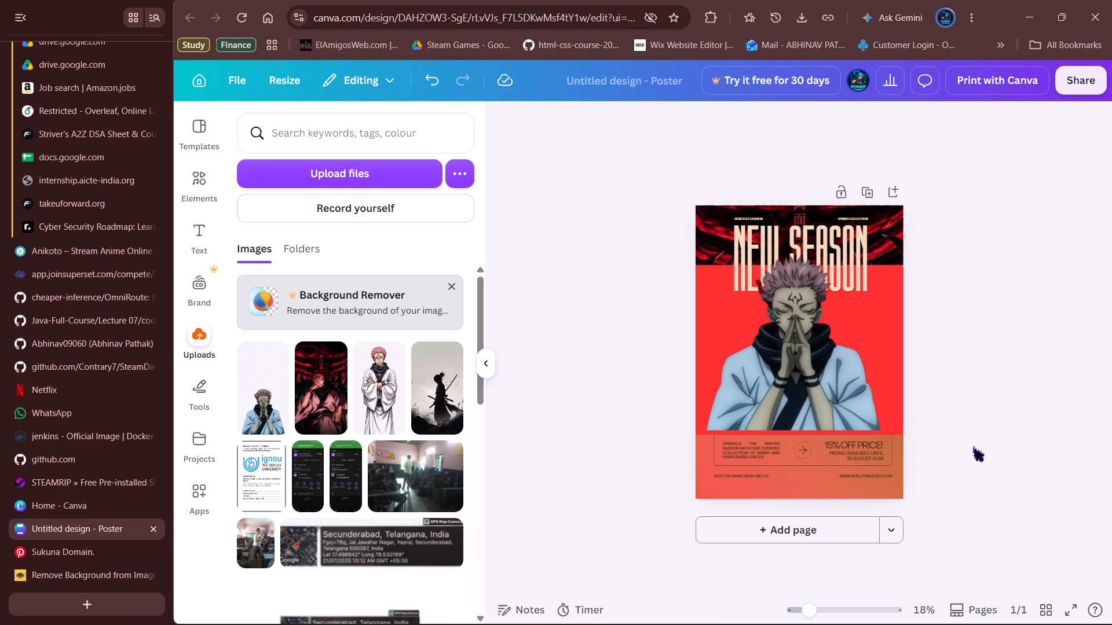
Extend the Sukuna image's lower edge over the promo band's text, and shift the image slightly right and upward.
click(807, 479)
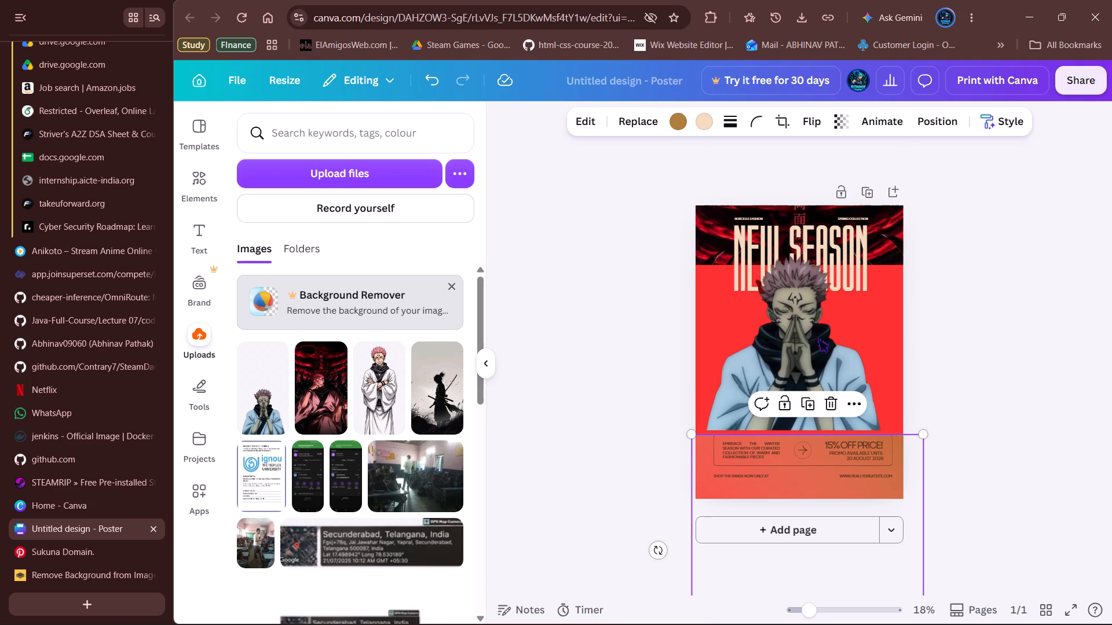
click(818, 335)
drag(799, 431, 803, 458)
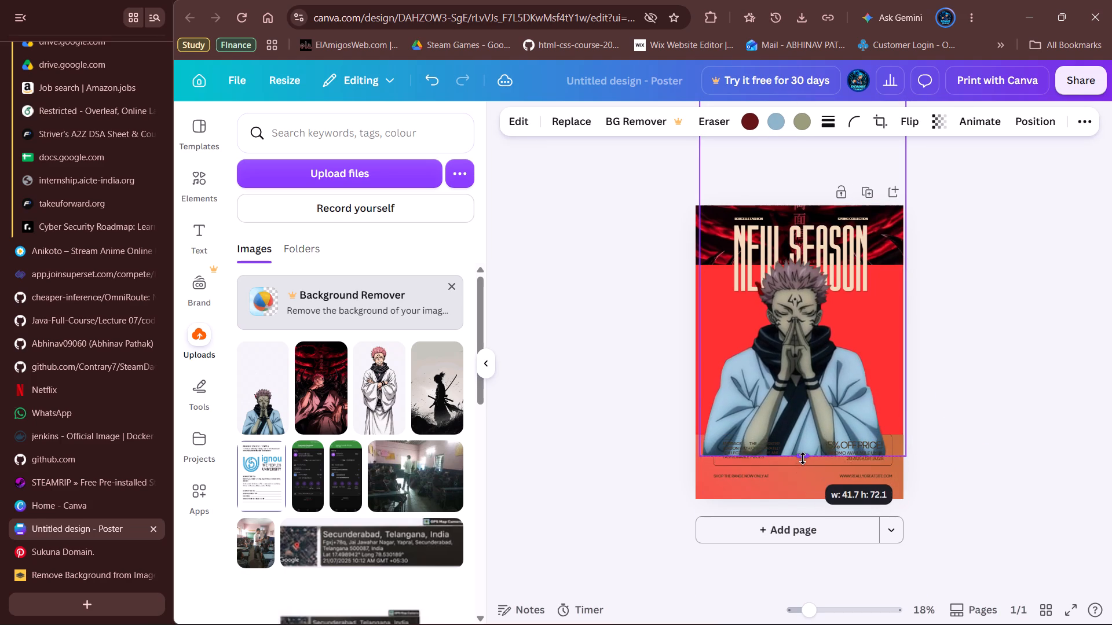
drag(803, 458, 803, 464)
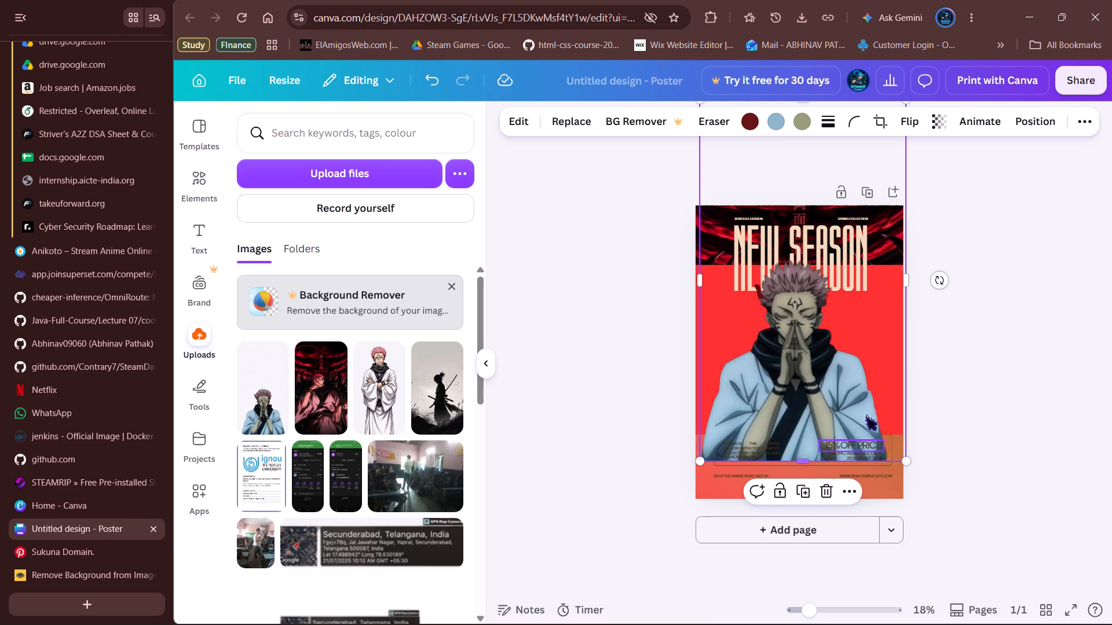
click(967, 385)
click(819, 399)
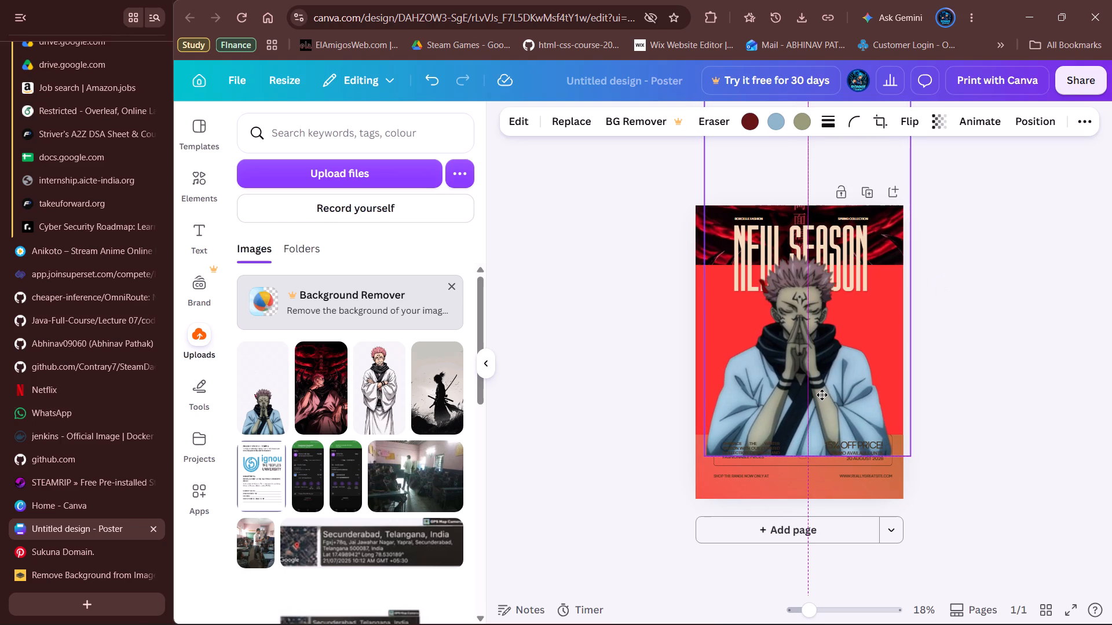
click(974, 369)
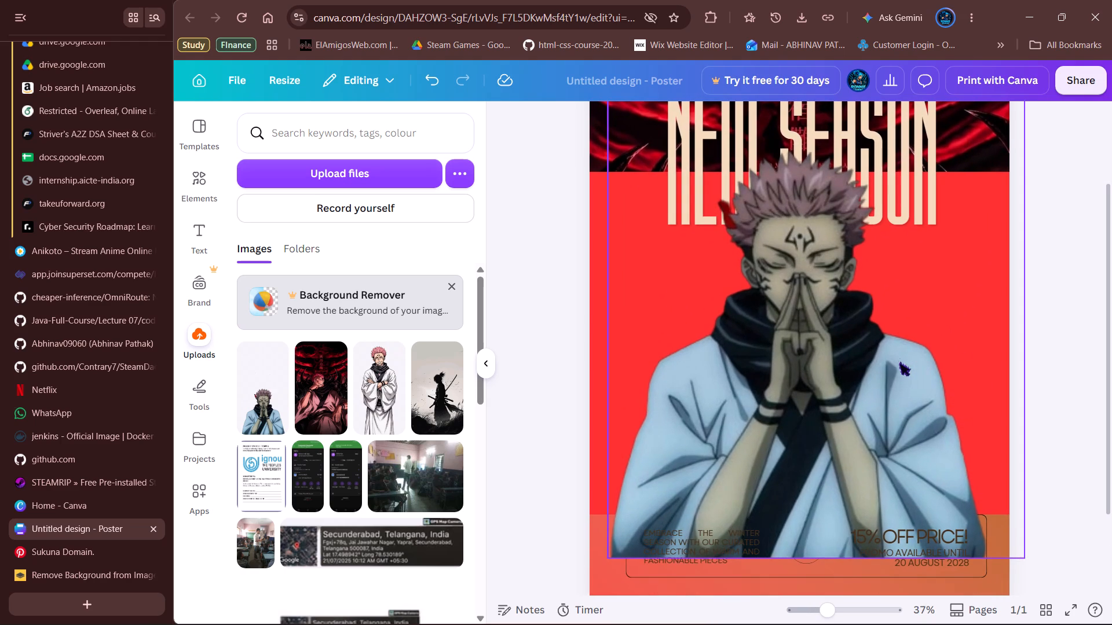
scroll(899, 359, left, 2)
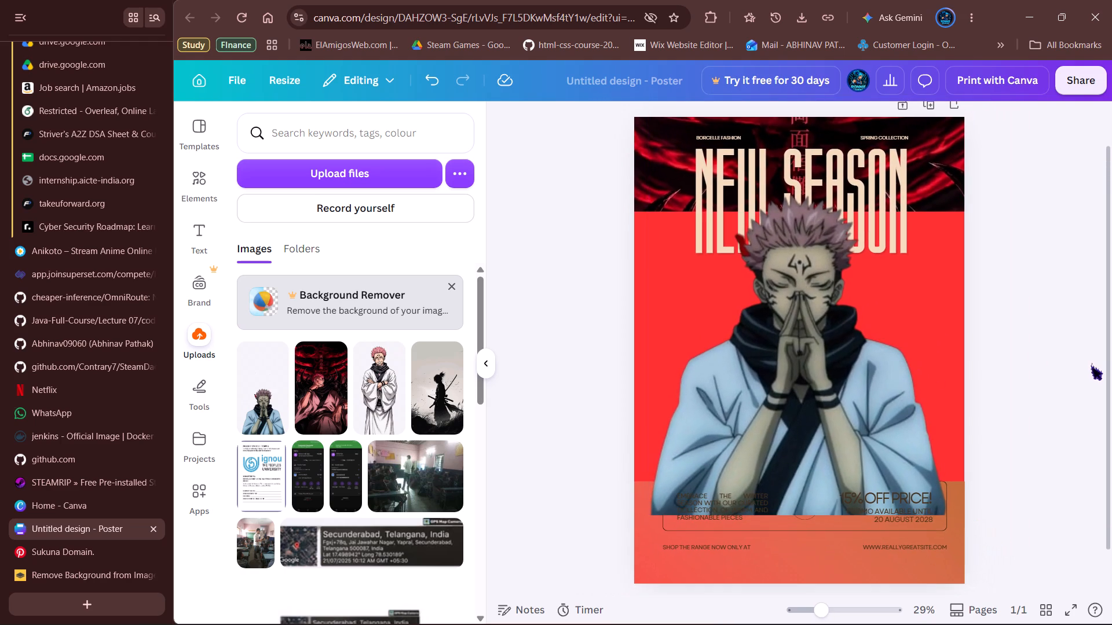
scroll(1091, 363, left, 1)
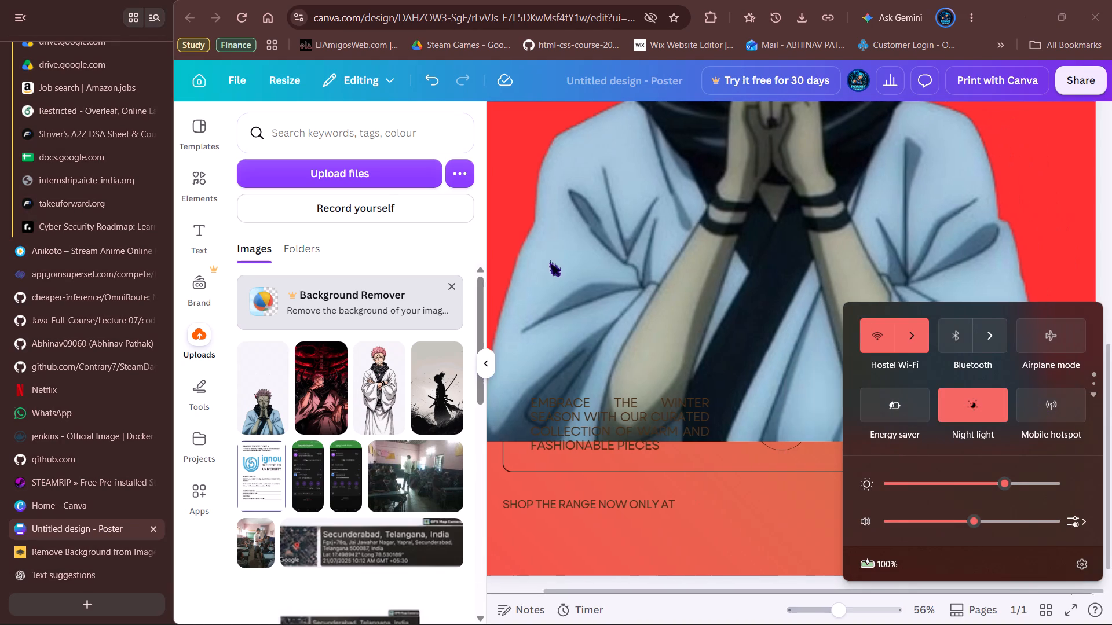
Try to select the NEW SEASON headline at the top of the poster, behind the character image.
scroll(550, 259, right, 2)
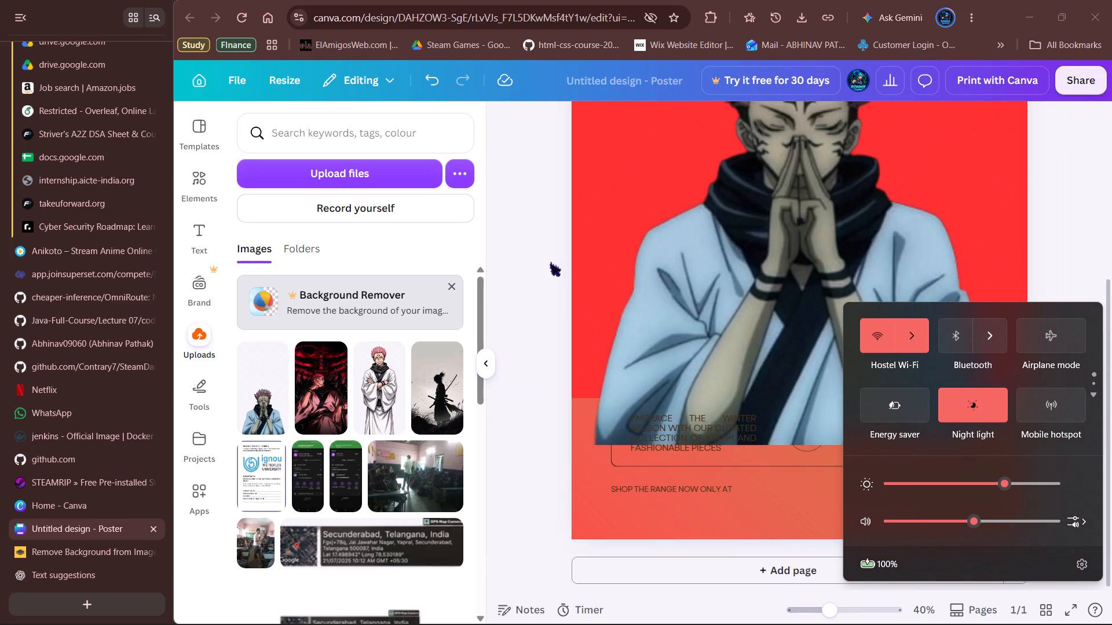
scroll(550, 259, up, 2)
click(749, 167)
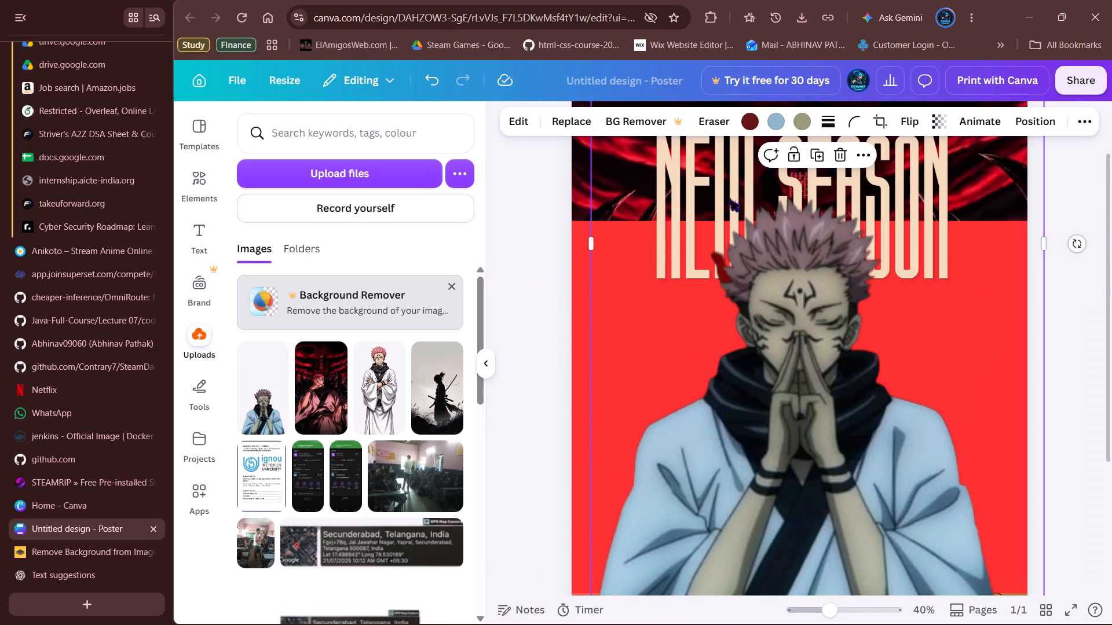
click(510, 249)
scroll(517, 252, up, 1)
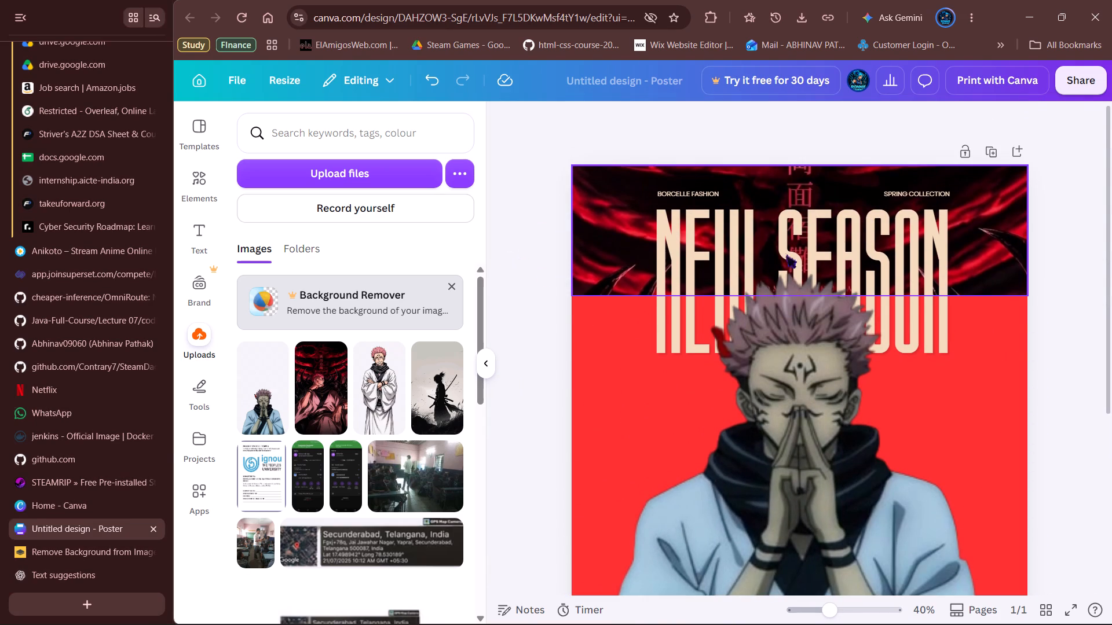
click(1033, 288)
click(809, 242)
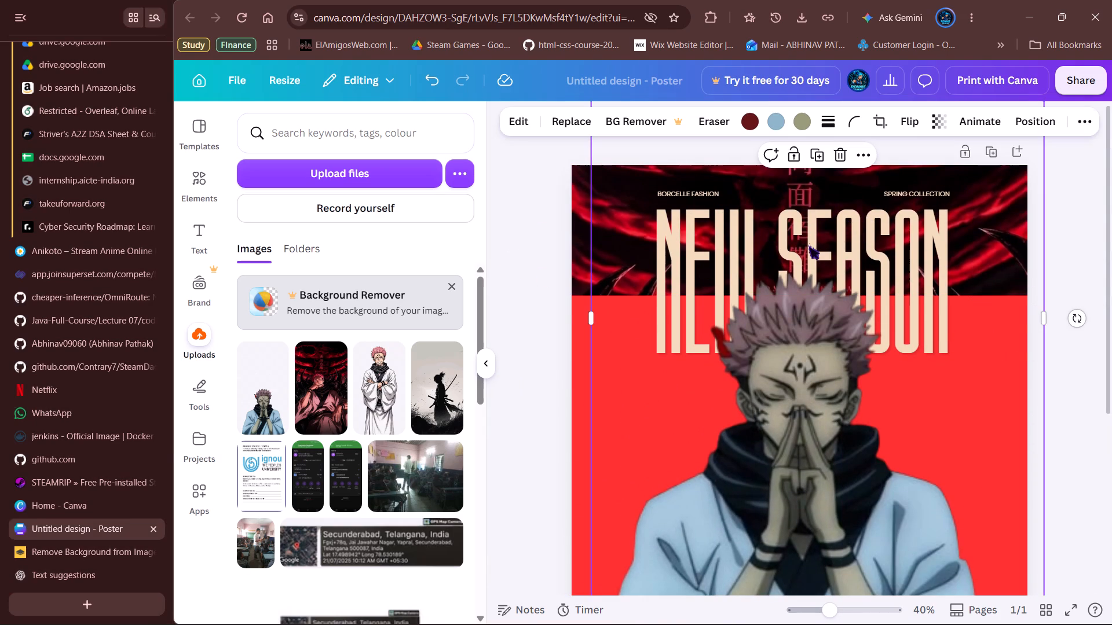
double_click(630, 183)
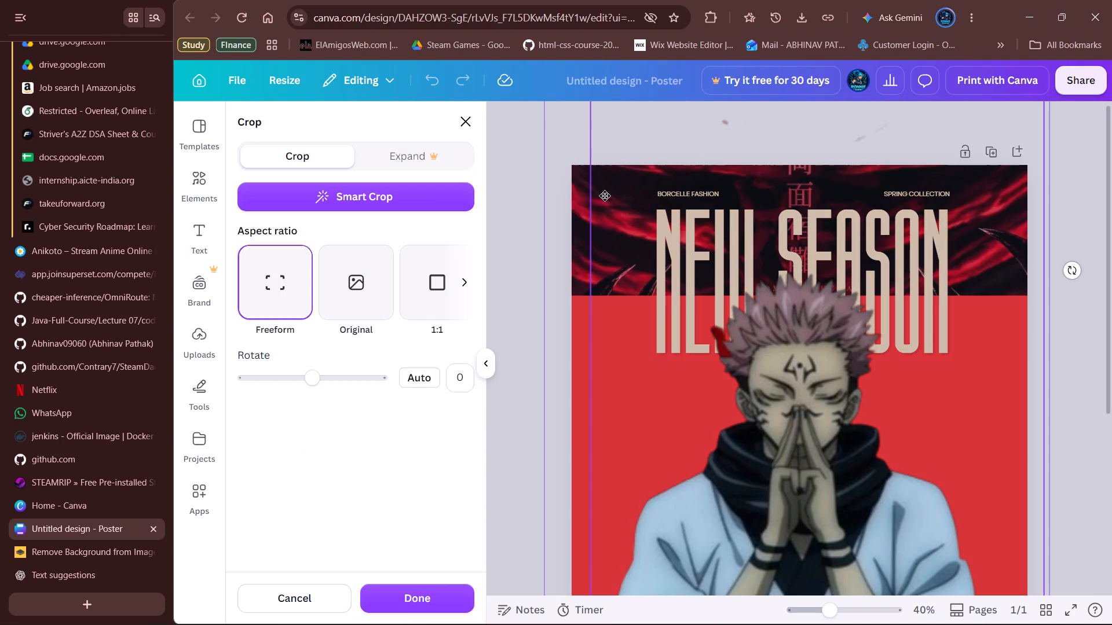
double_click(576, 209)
Select the dark red banner image behind the NEW SEASON headline and the plain red background below it.
click(577, 200)
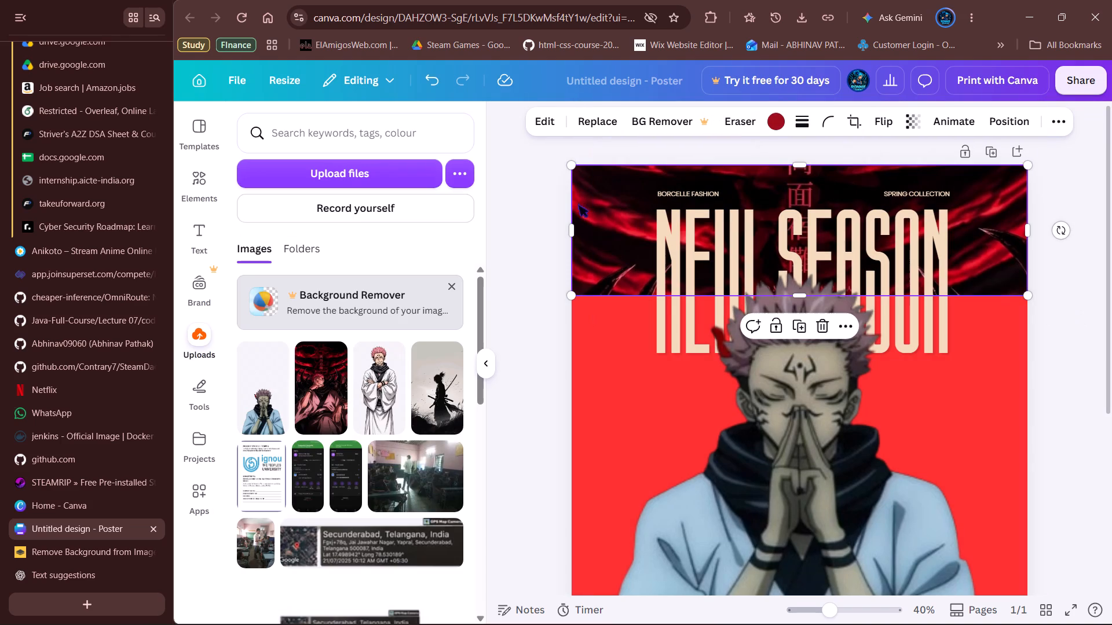
click(576, 347)
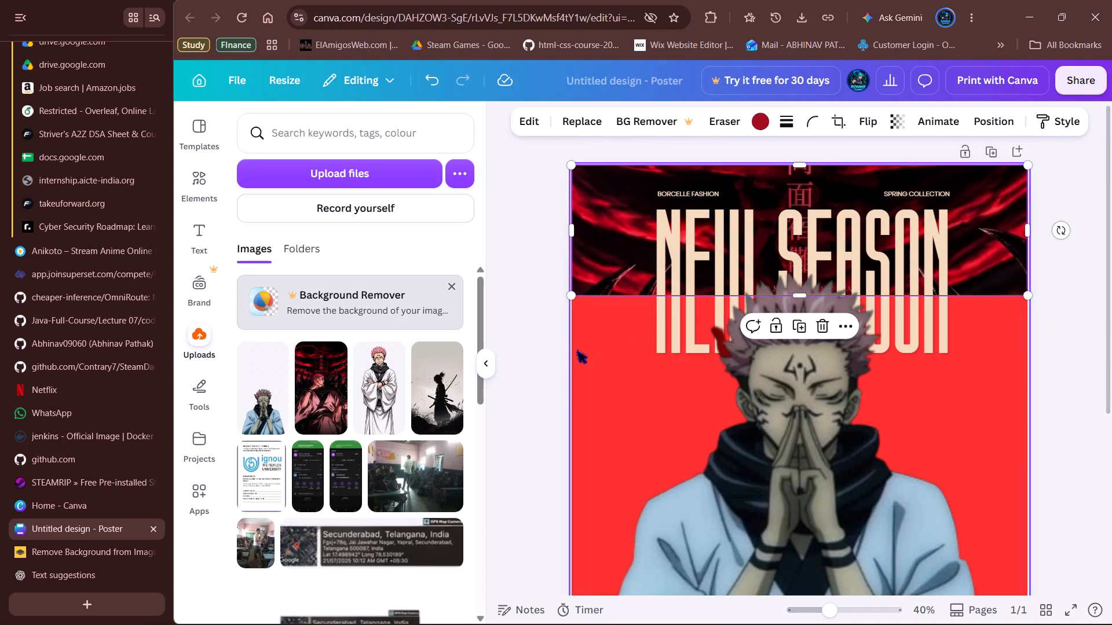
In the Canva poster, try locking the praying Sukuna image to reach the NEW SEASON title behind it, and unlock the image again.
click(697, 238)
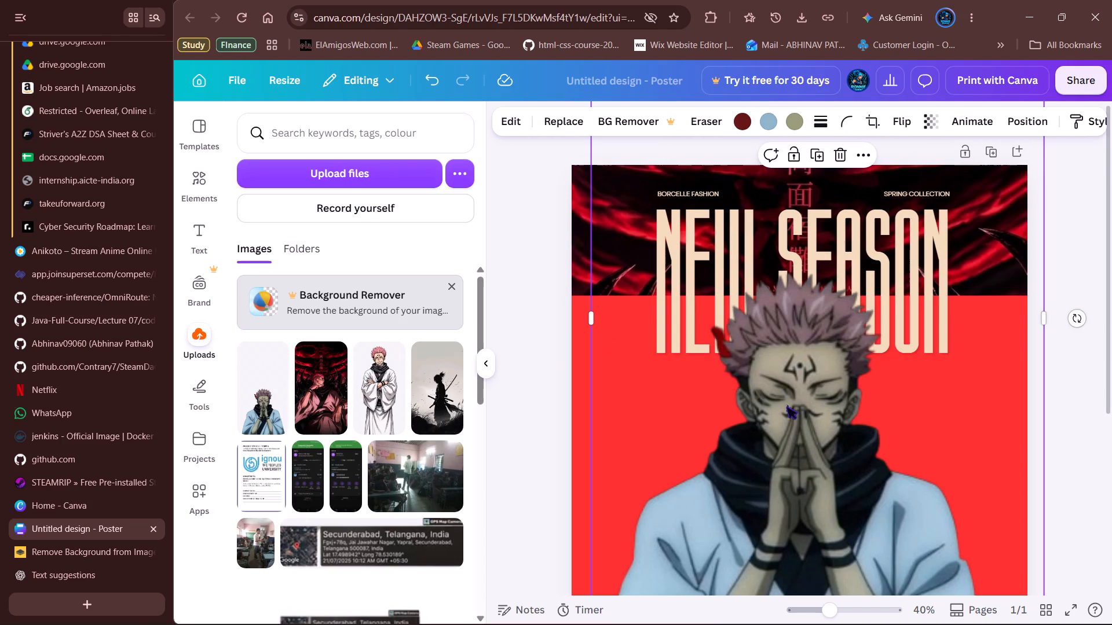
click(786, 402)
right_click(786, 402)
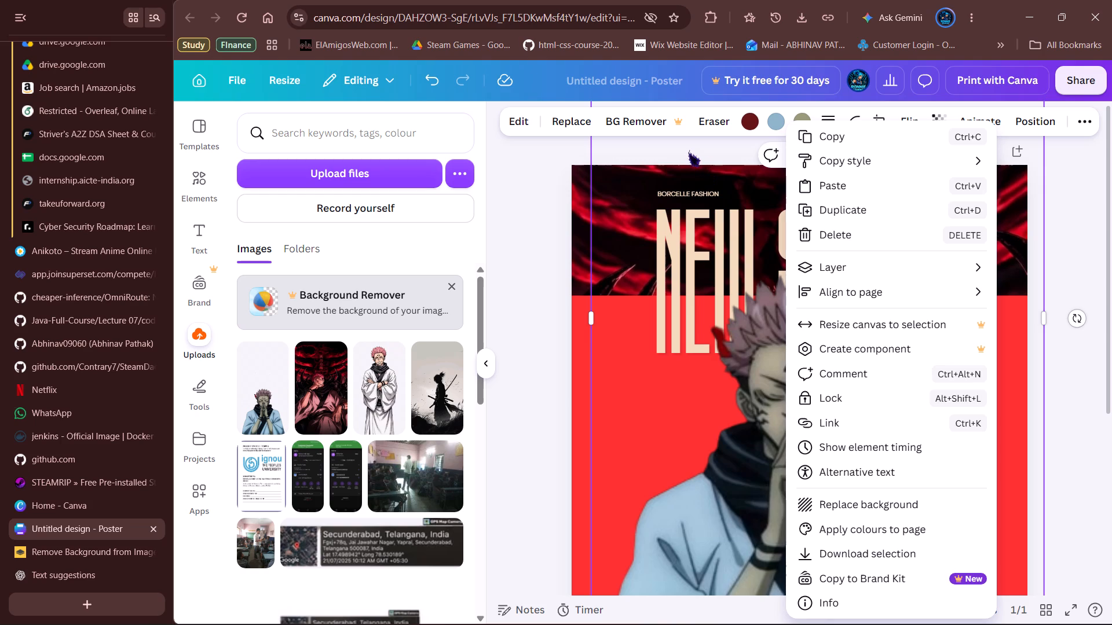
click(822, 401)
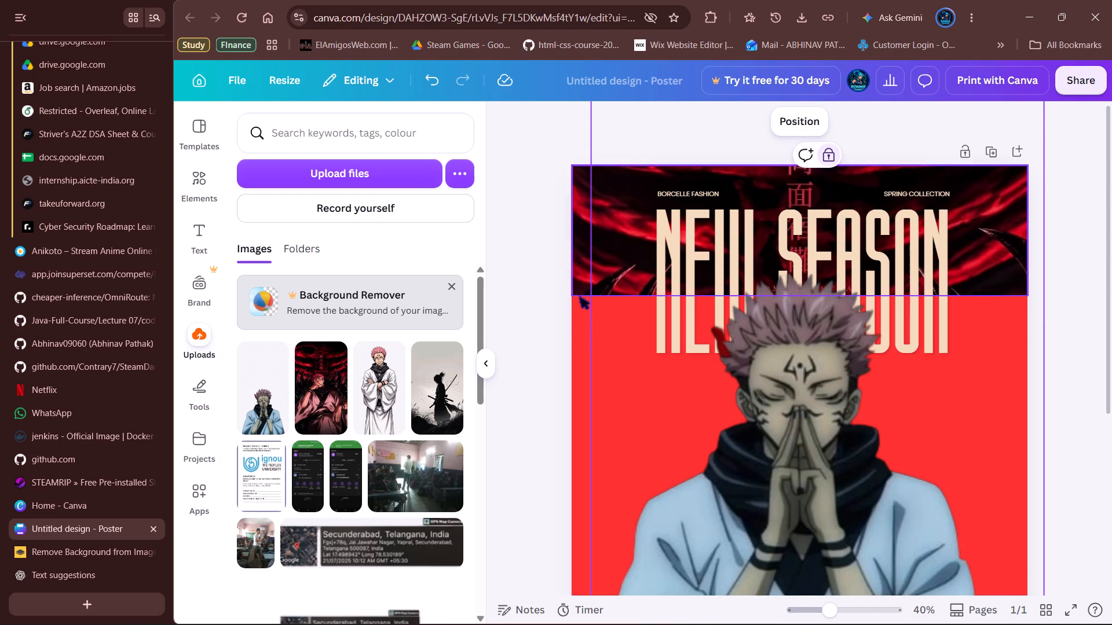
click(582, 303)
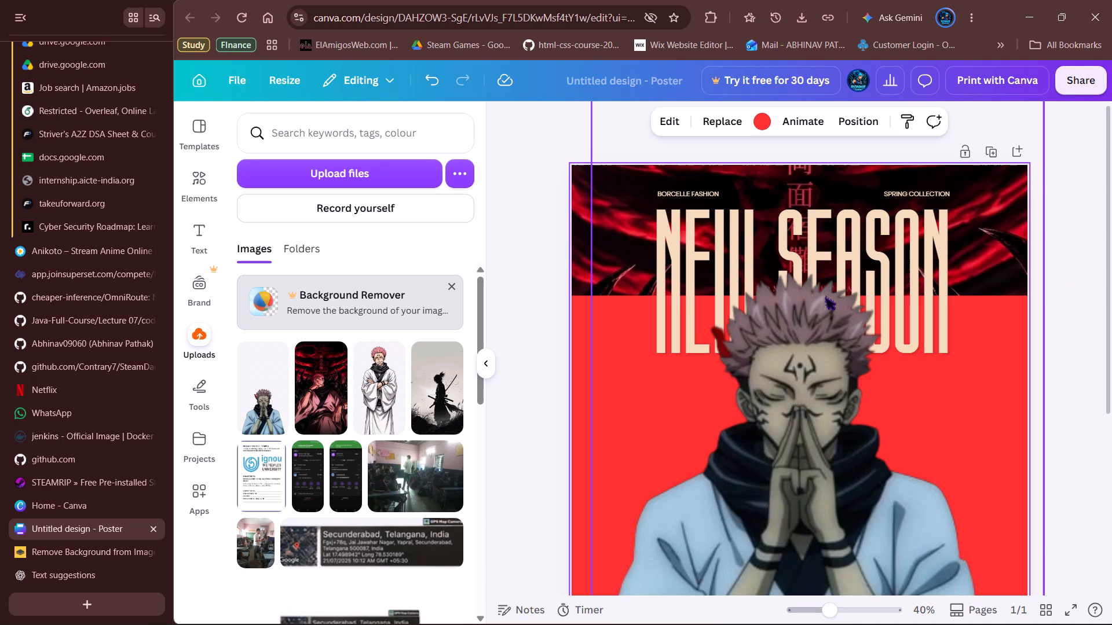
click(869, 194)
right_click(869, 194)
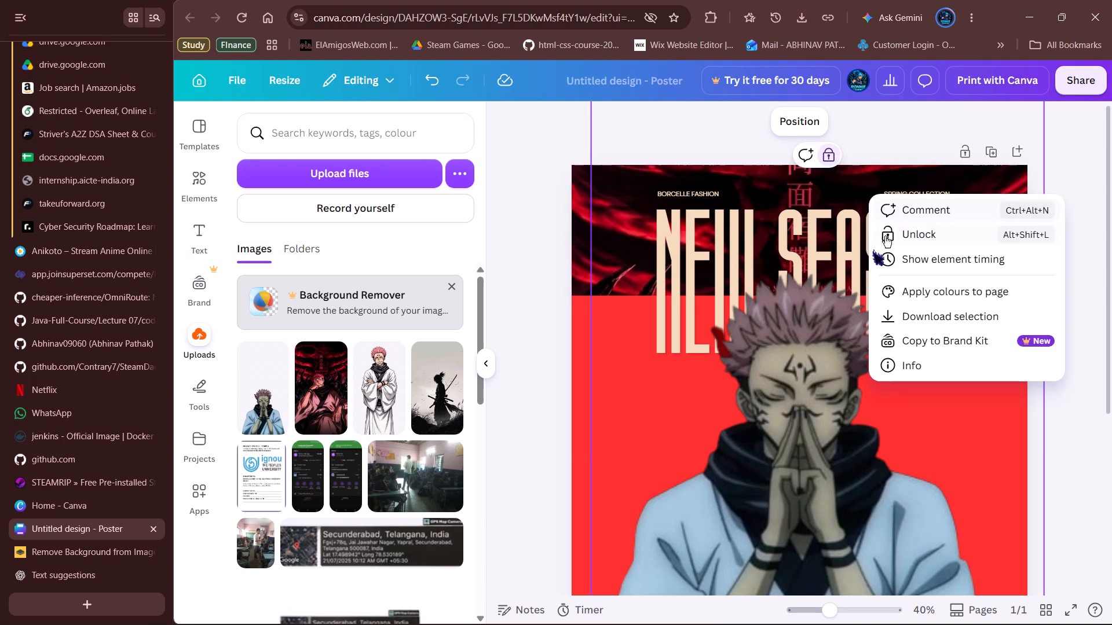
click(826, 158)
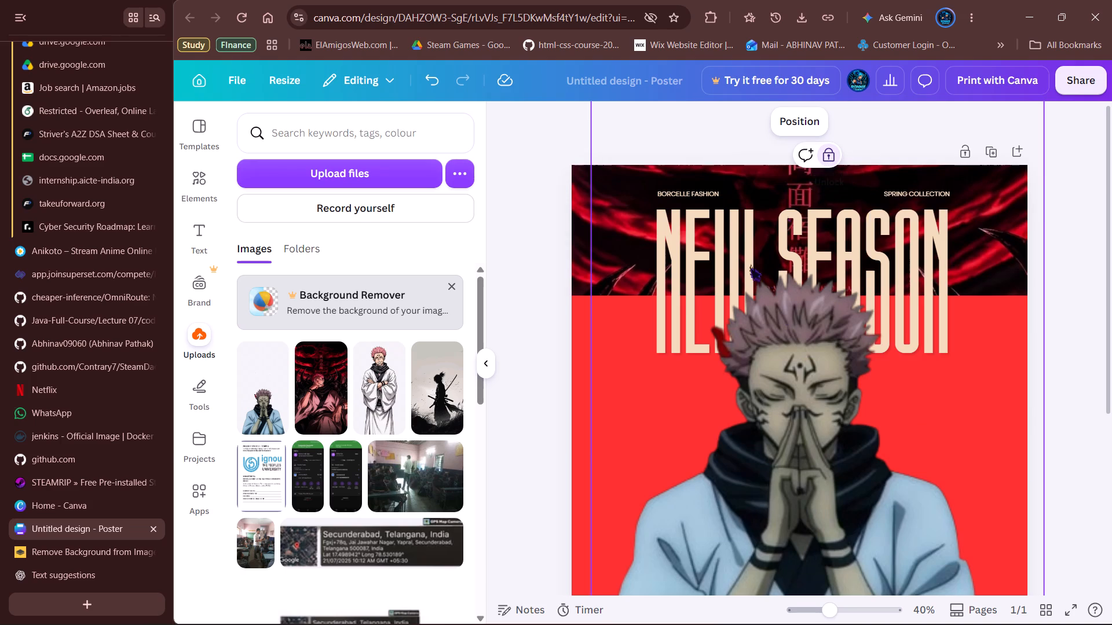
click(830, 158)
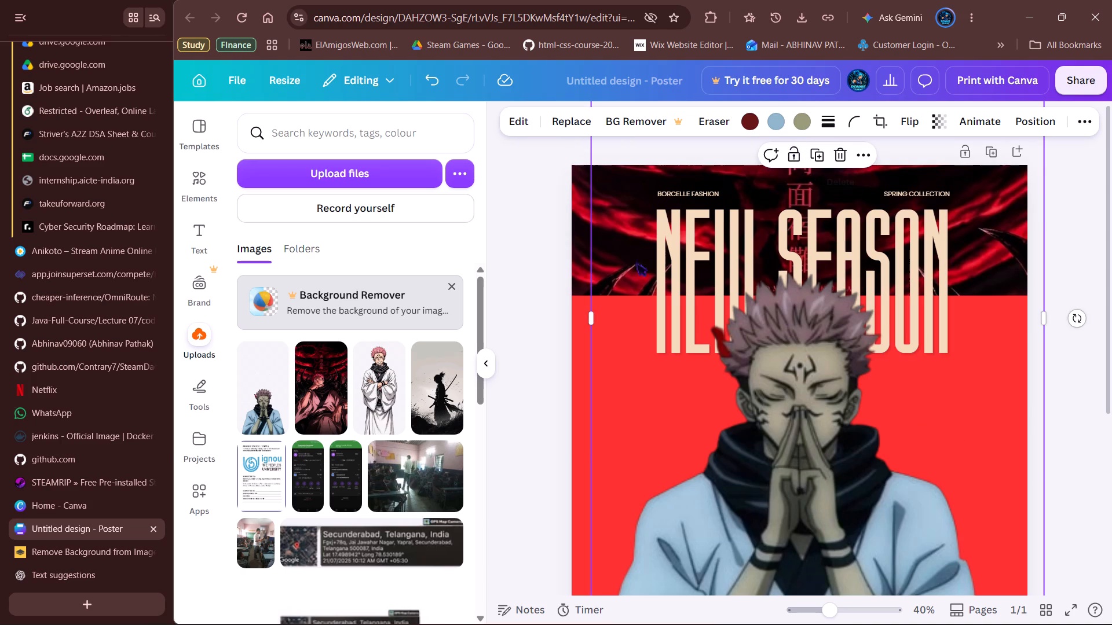
Show the poster's layer list and pick out the NEW SEASON title layer behind the praying Sukuna image.
click(579, 278)
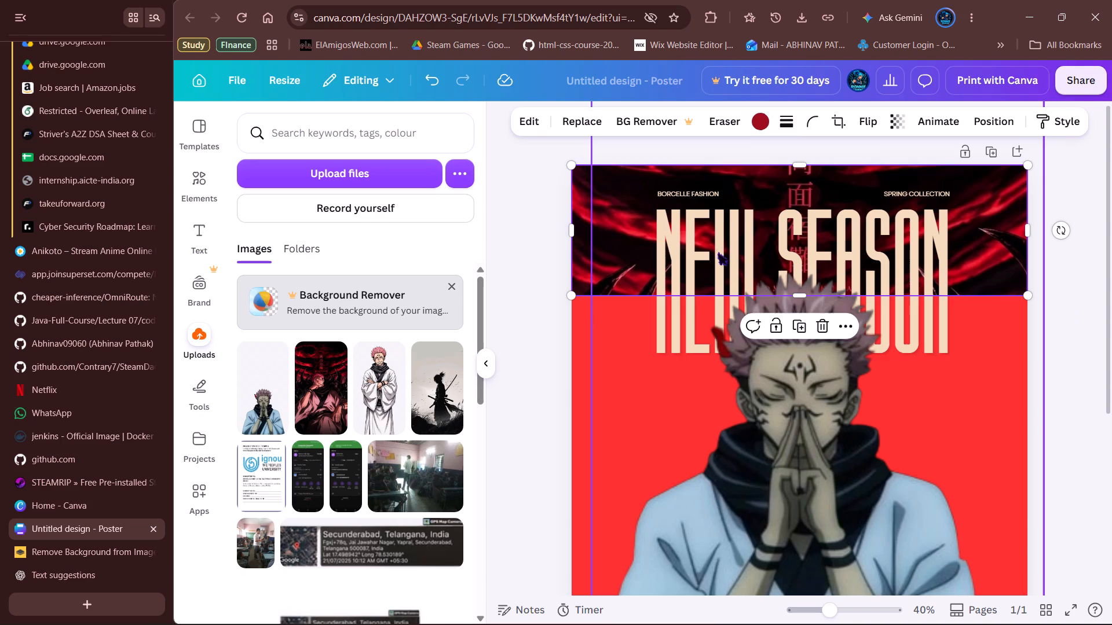
click(591, 371)
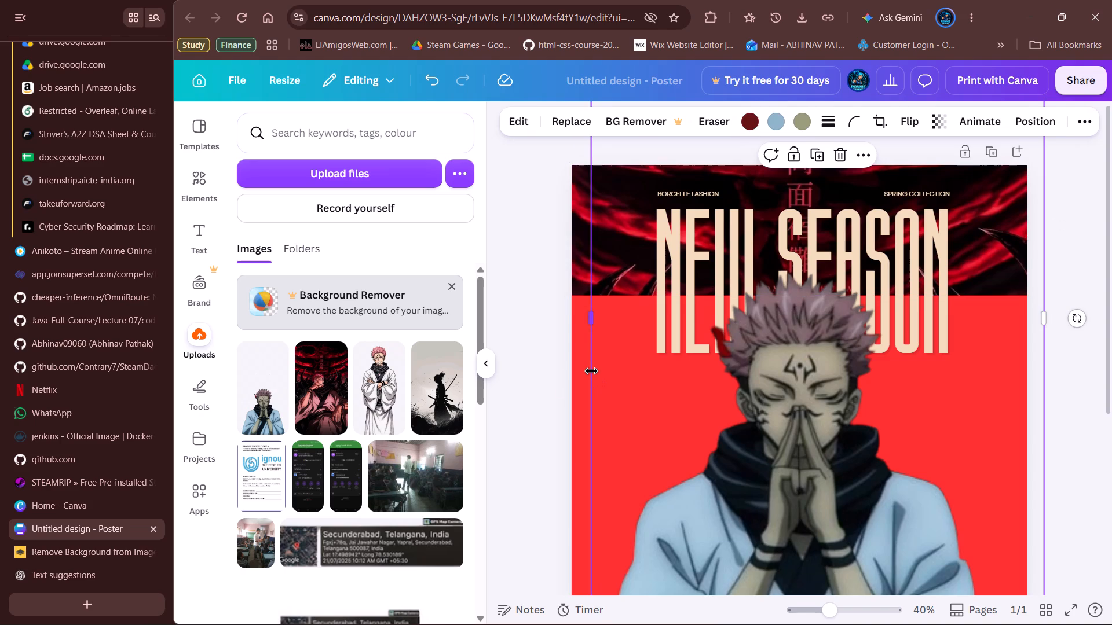
right_click(591, 371)
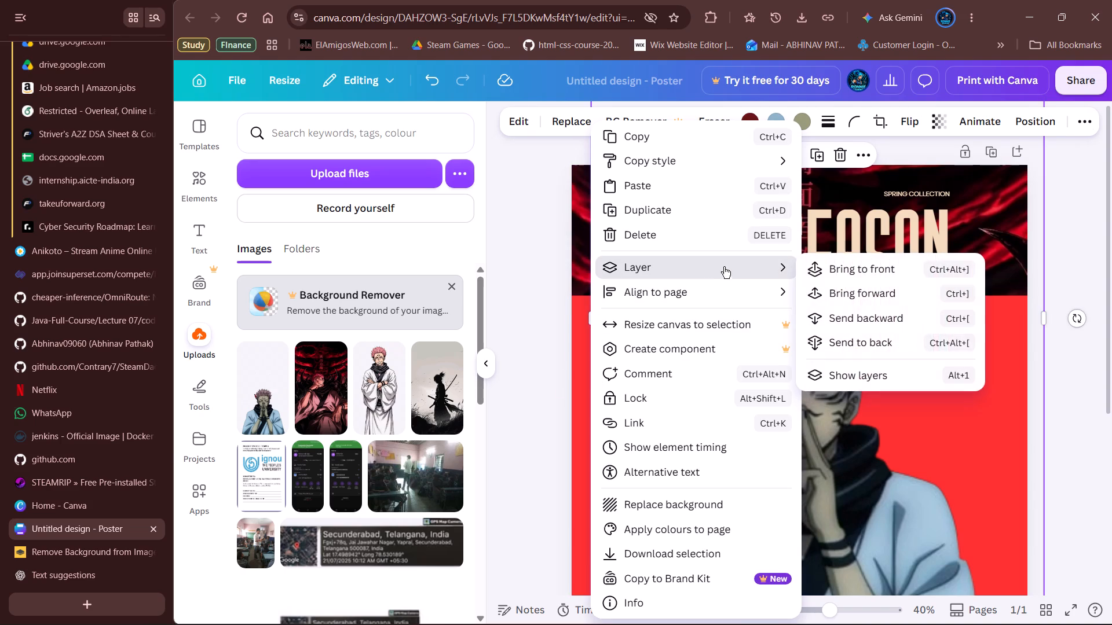
click(843, 376)
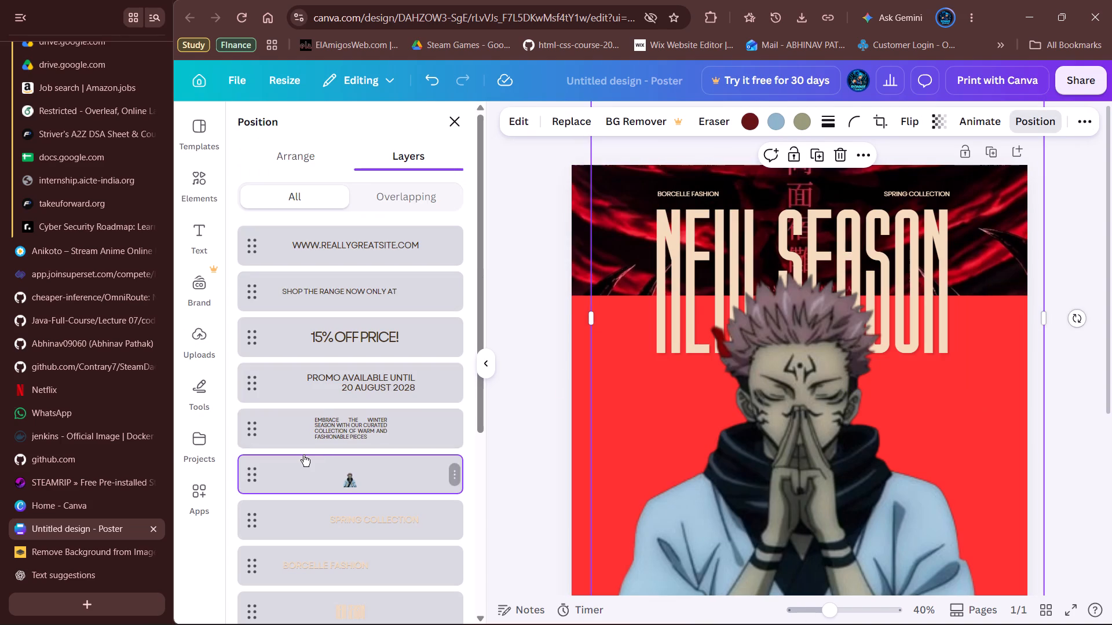
scroll(303, 455, down, 4)
scroll(303, 455, up, 4)
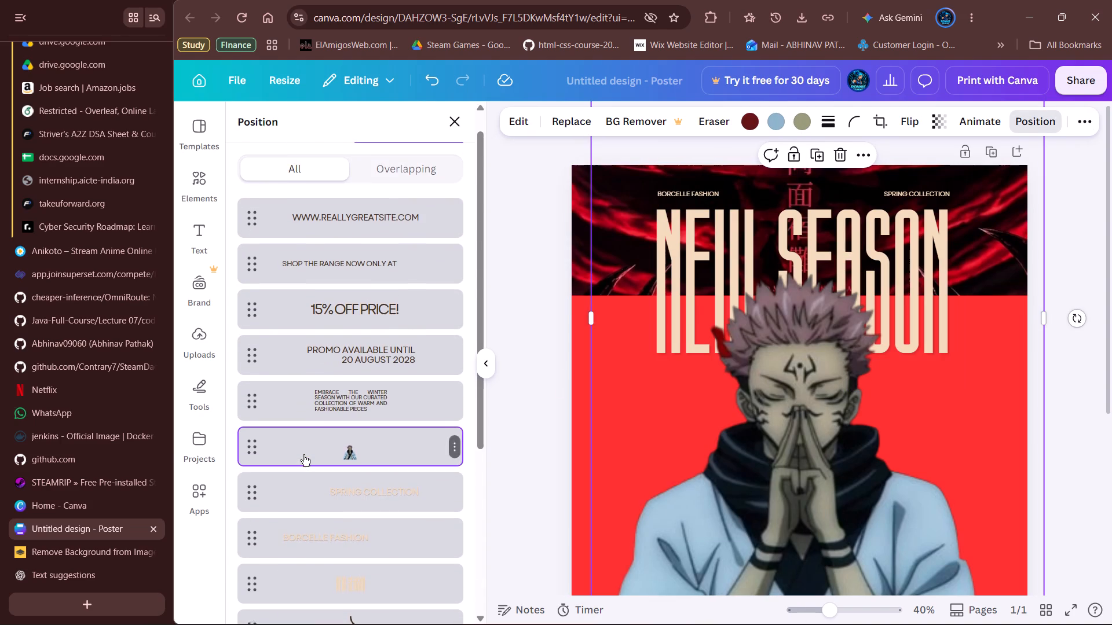
scroll(303, 455, up, 2)
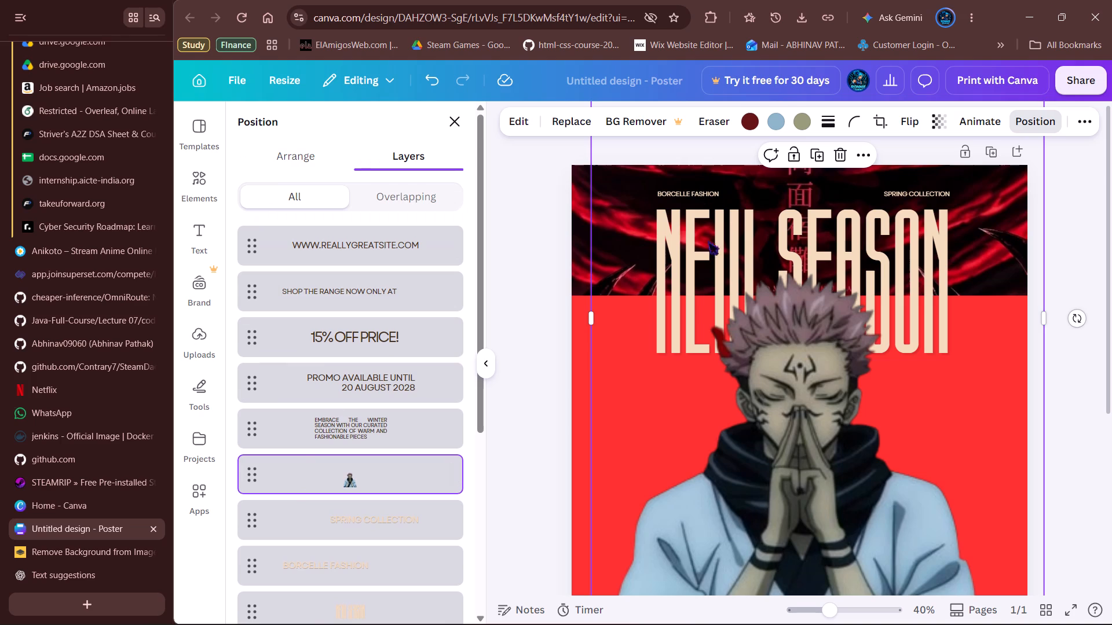
scroll(358, 522, down, 2)
click(374, 474)
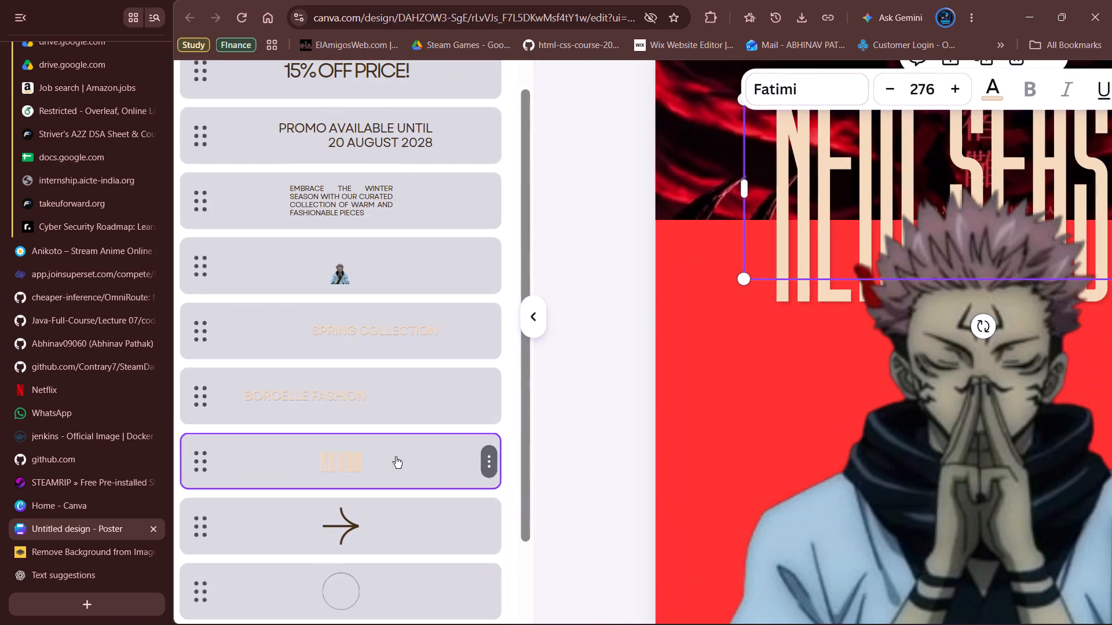
scroll(769, 259, up, 2)
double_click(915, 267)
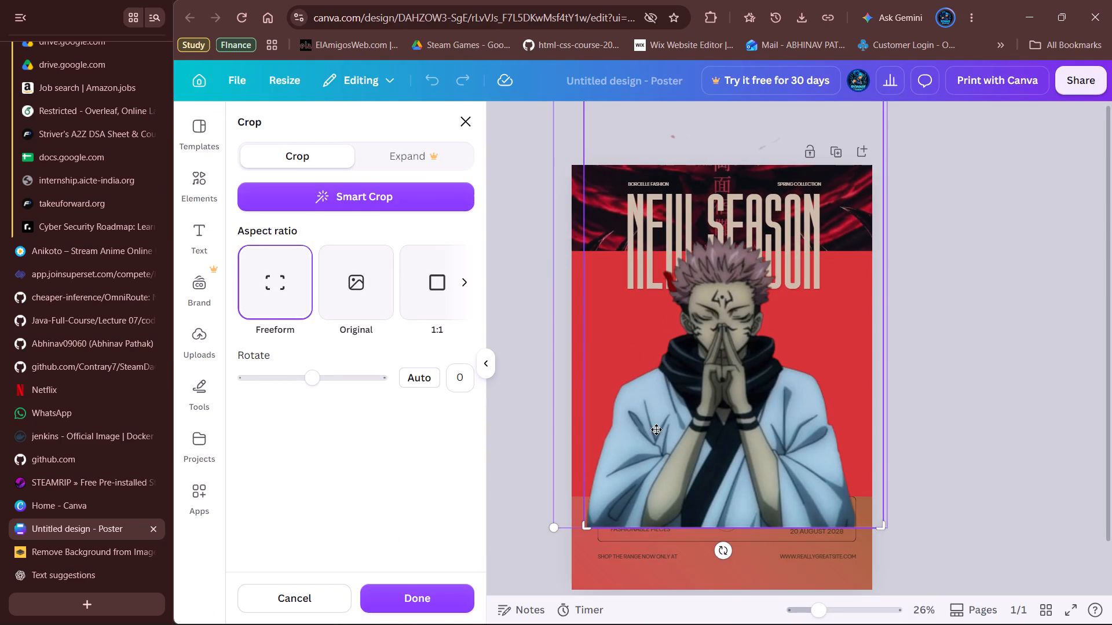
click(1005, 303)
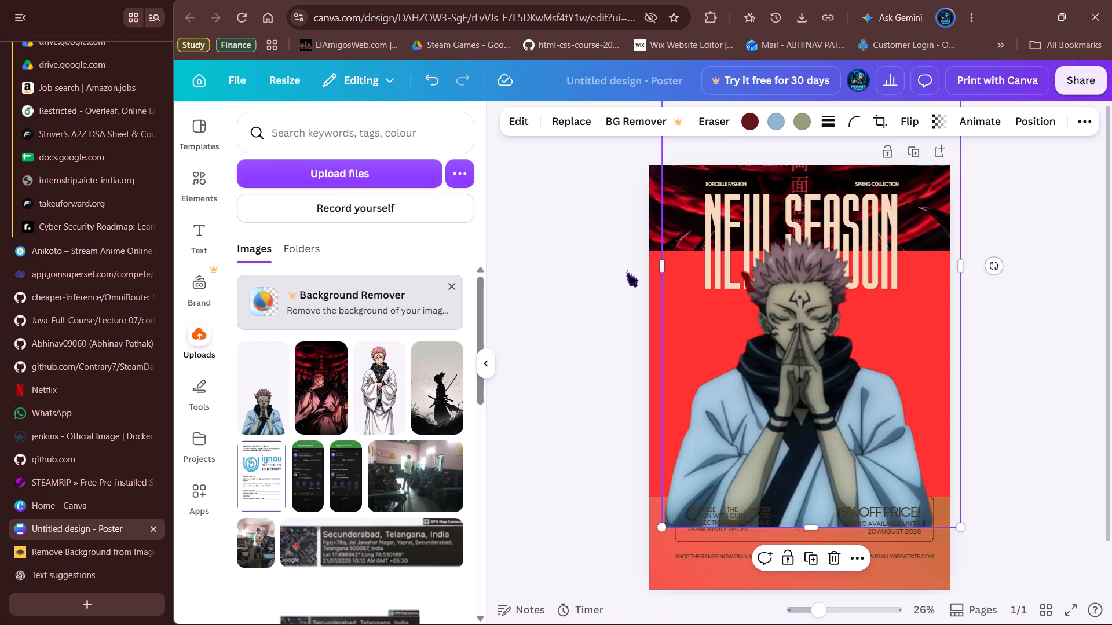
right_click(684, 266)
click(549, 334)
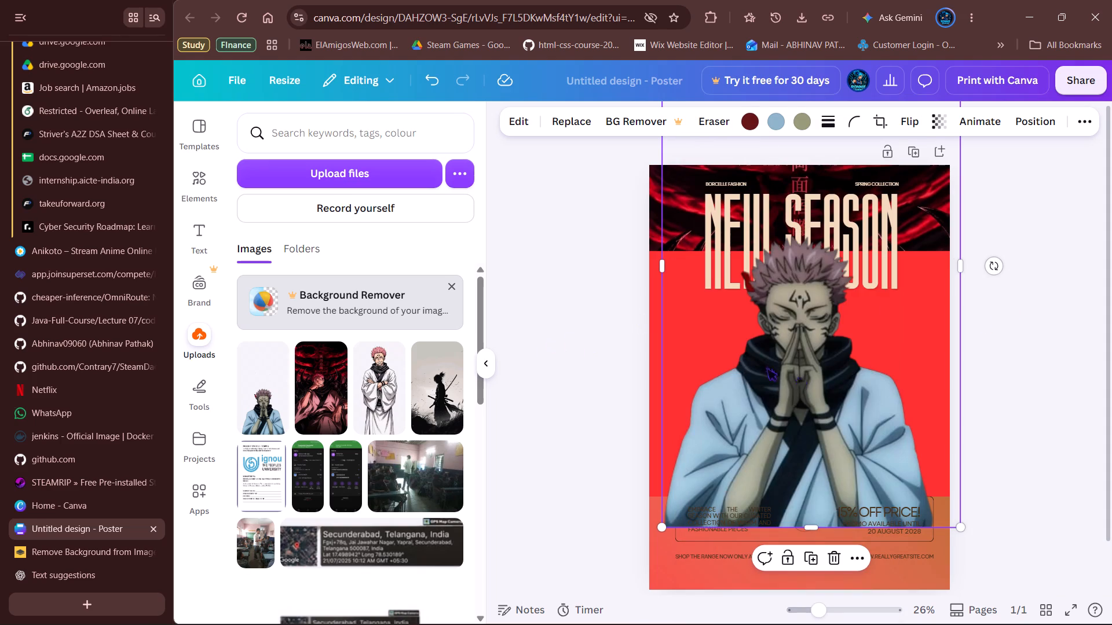
Shrink the praying Sukuna image, bring it fully onto the poster, and crop away the empty area above his head.
click(822, 398)
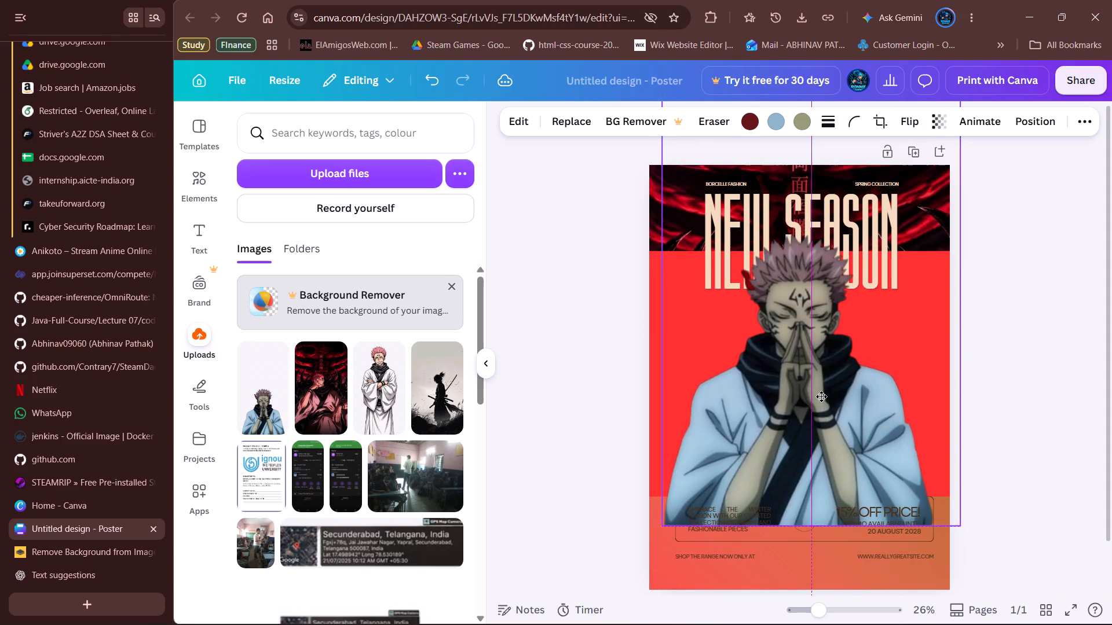
scroll(1062, 381, up, 1)
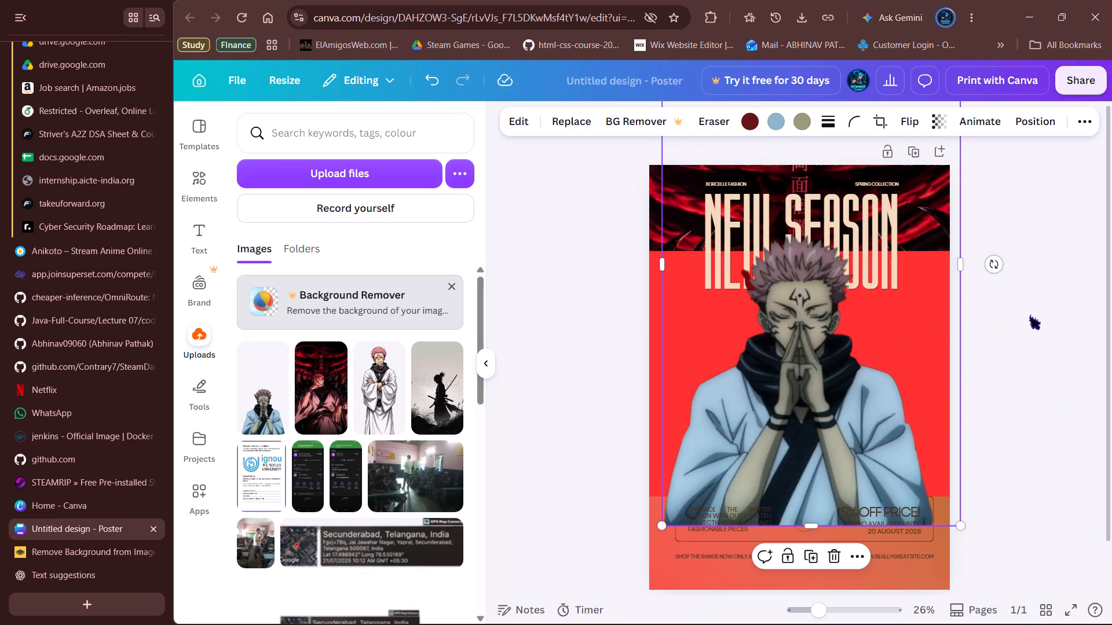
scroll(1027, 311, up, 1)
scroll(977, 201, up, 5)
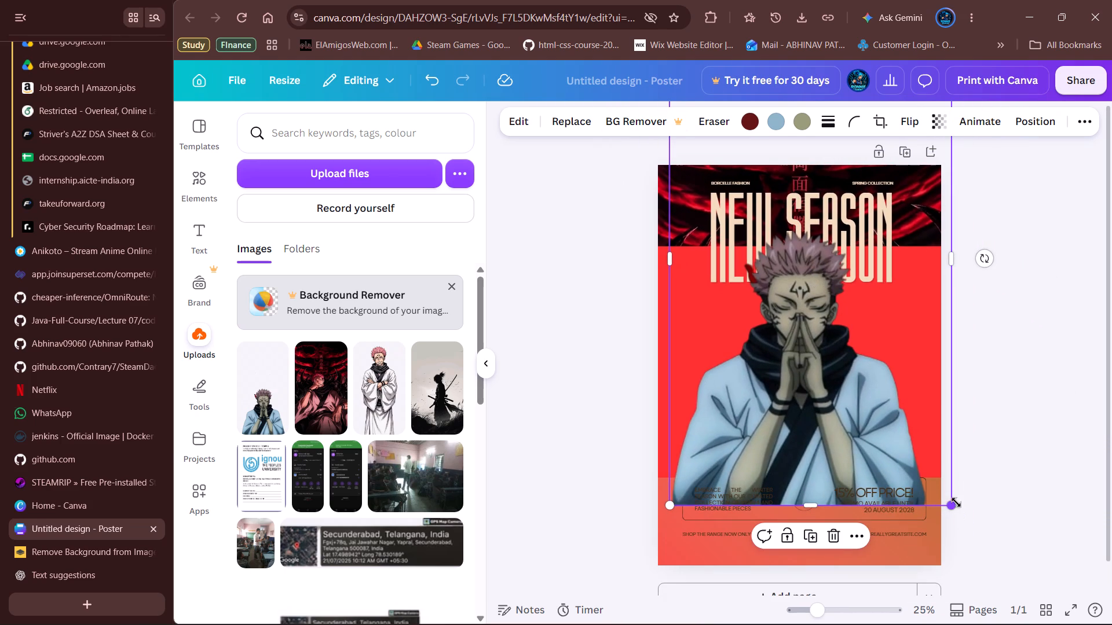
drag(956, 502, 870, 396)
drag(767, 292, 776, 462)
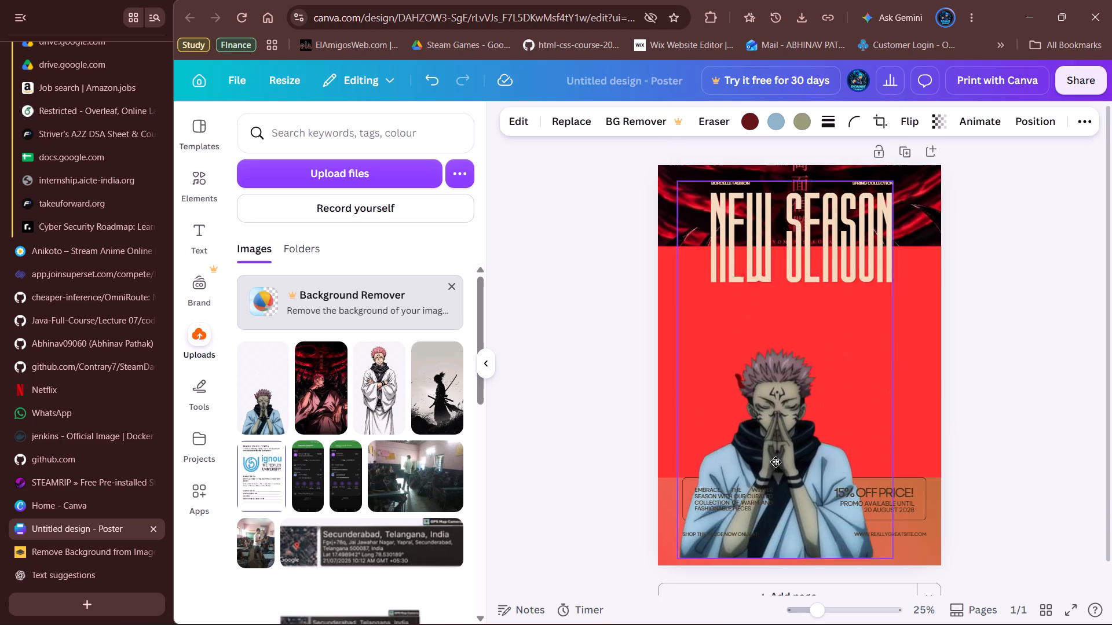
drag(776, 462, 763, 425)
drag(774, 147, 774, 148)
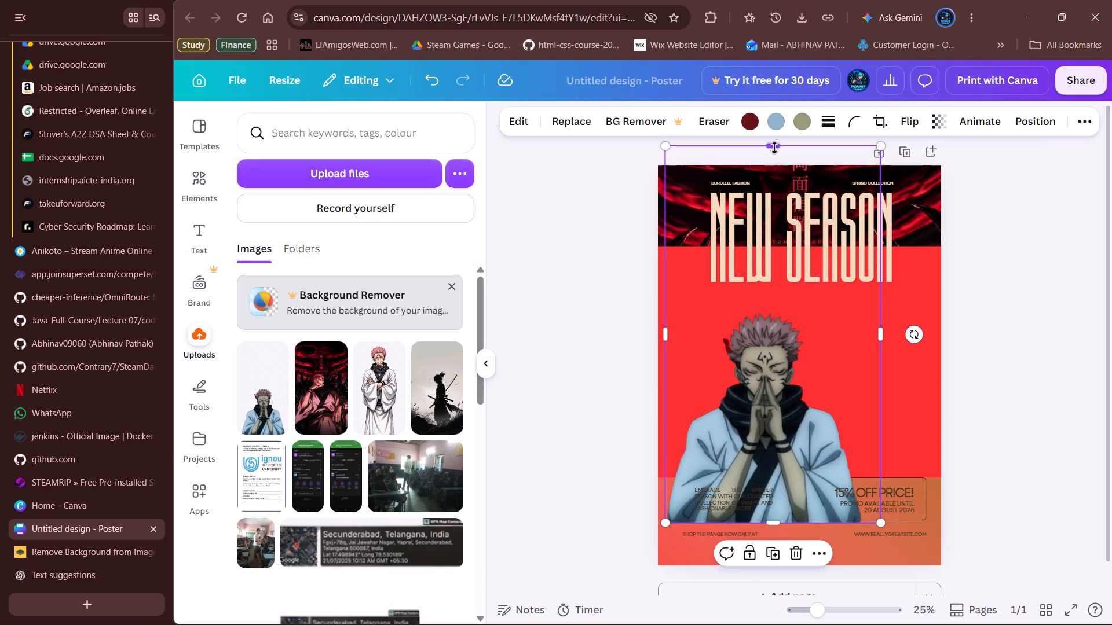
drag(774, 148, 790, 303)
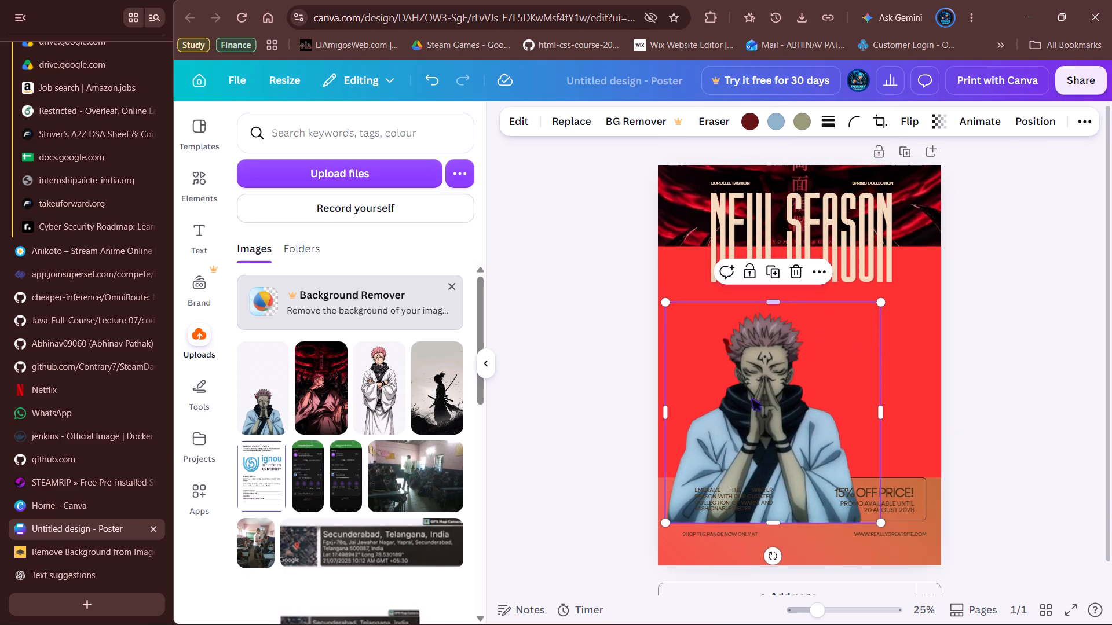
drag(743, 413, 769, 337)
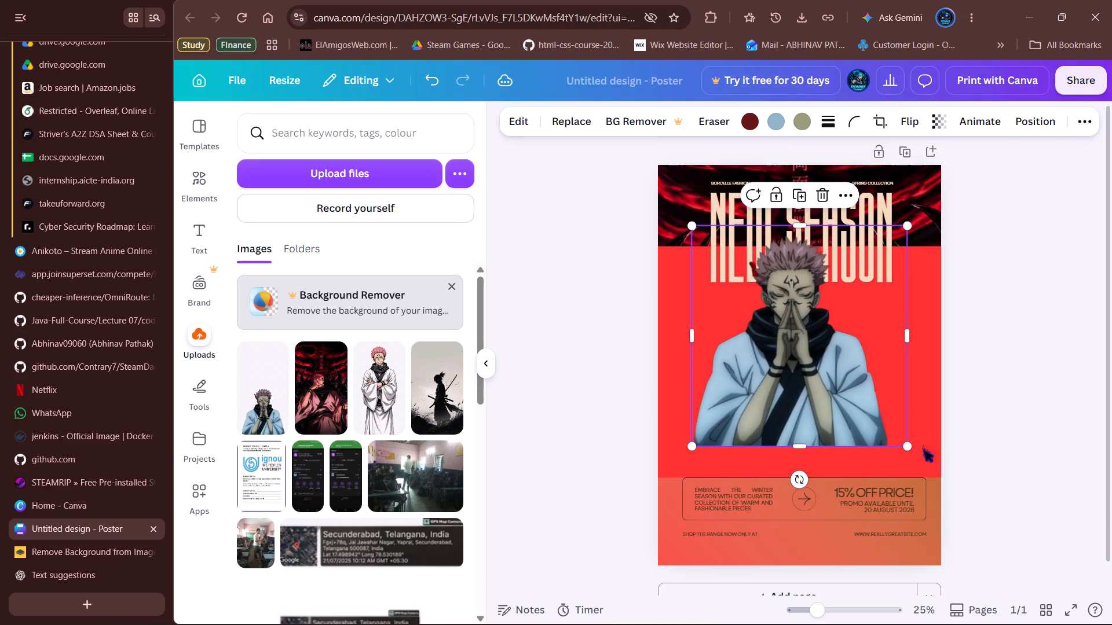
drag(910, 443, 956, 471)
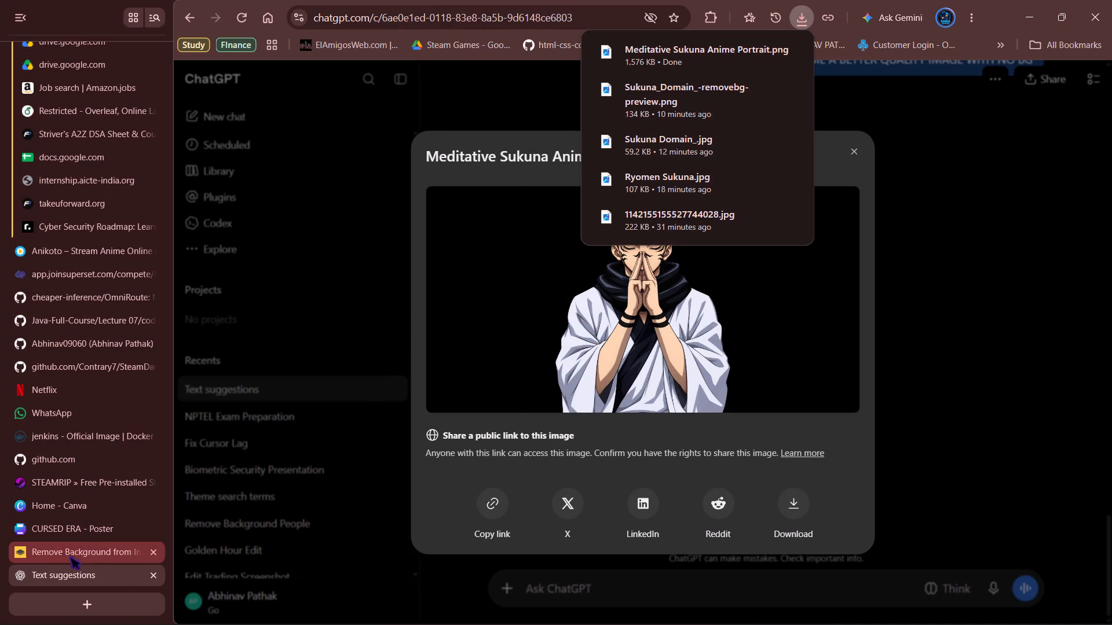
Switch to the Canva poster and upload Meditative Sukuna Anime Portrait.png from Downloads.
click(87, 531)
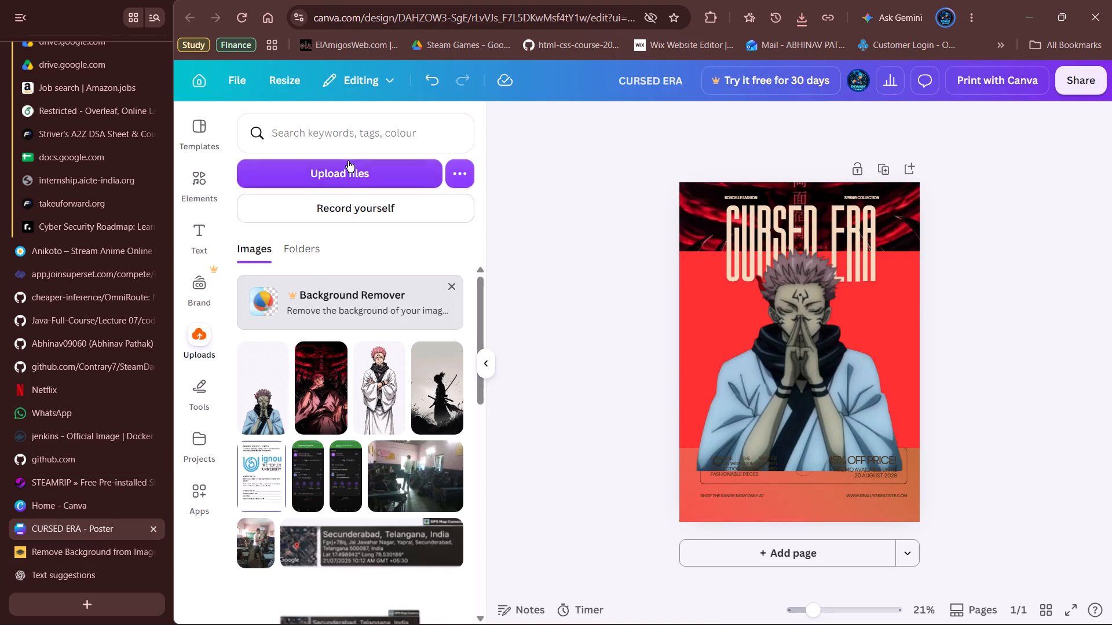
click(349, 179)
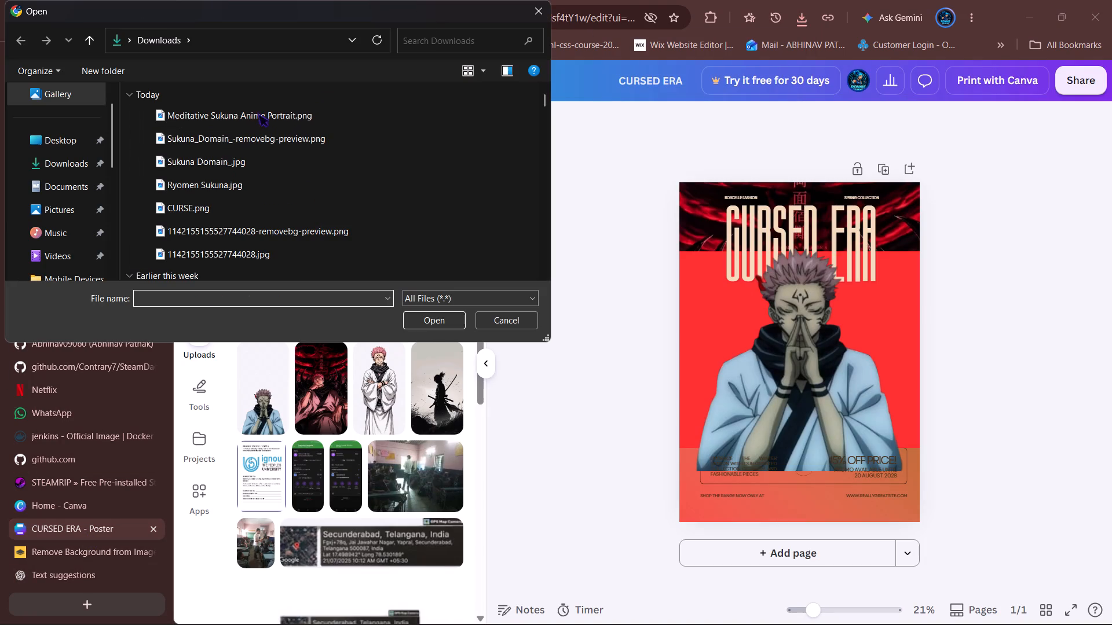
click(258, 110)
click(452, 319)
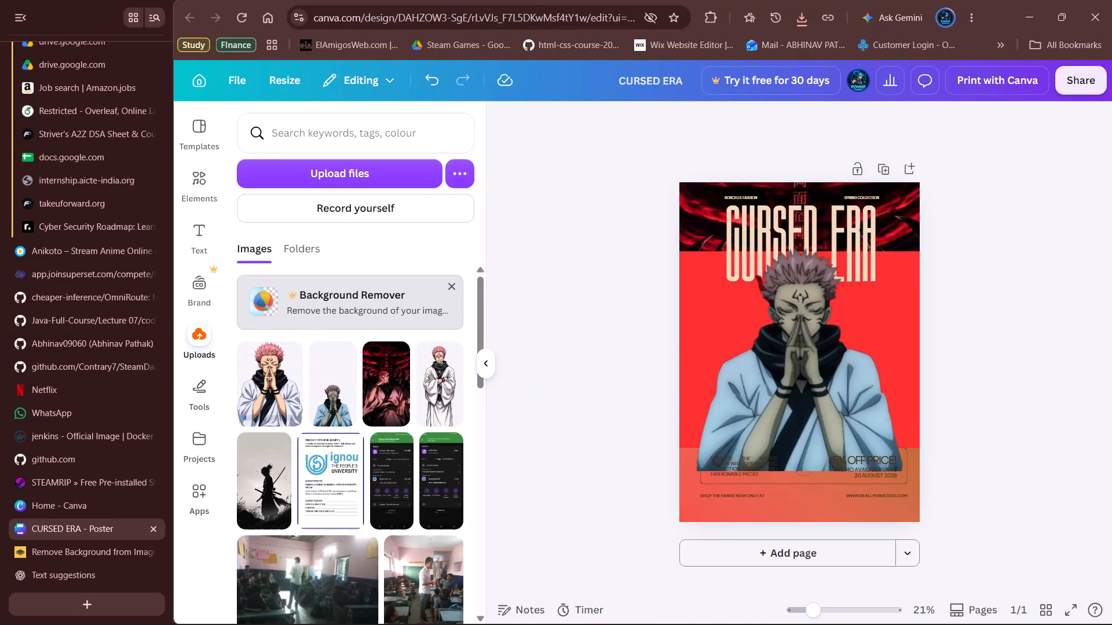
Replace the old blue-toned Sukuna image on the poster with the newly uploaded white-robed Sukuna image.
click(791, 393)
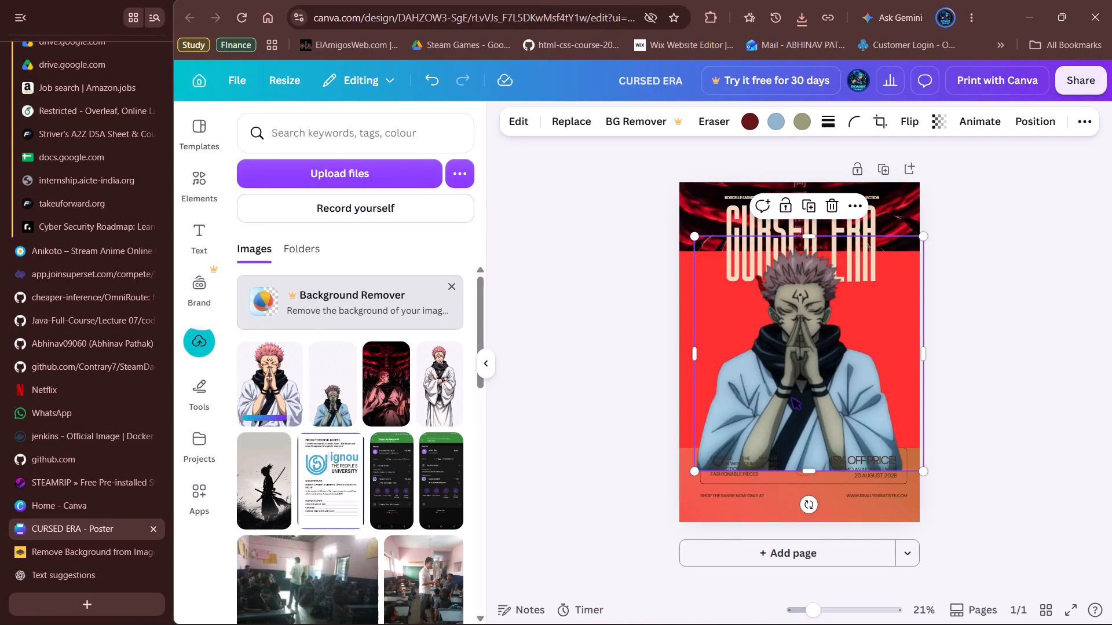
right_click(762, 307)
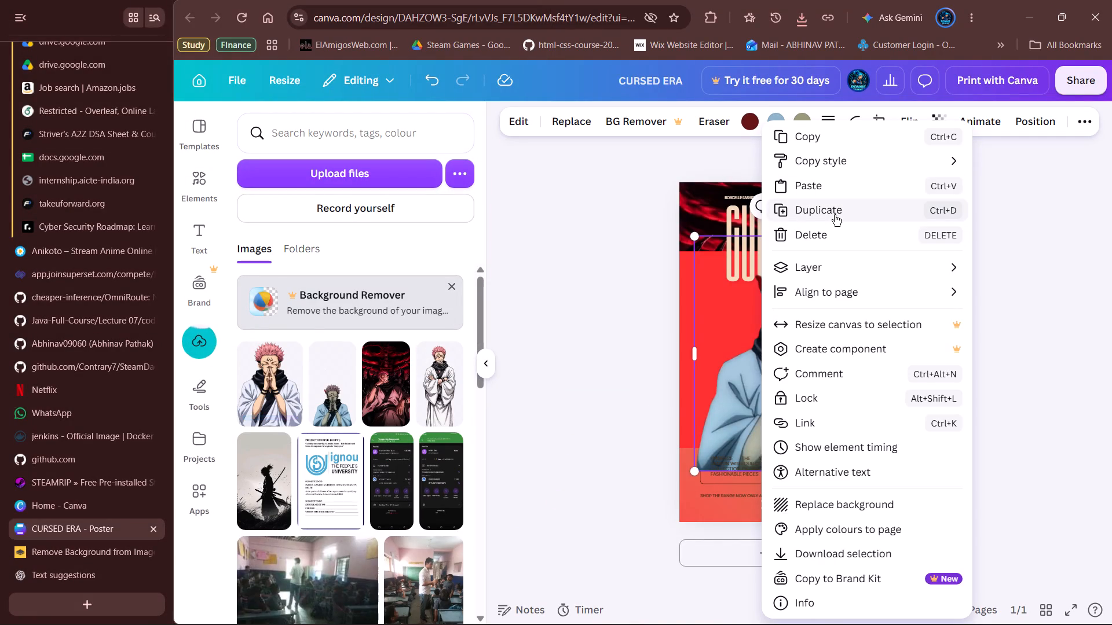
click(813, 241)
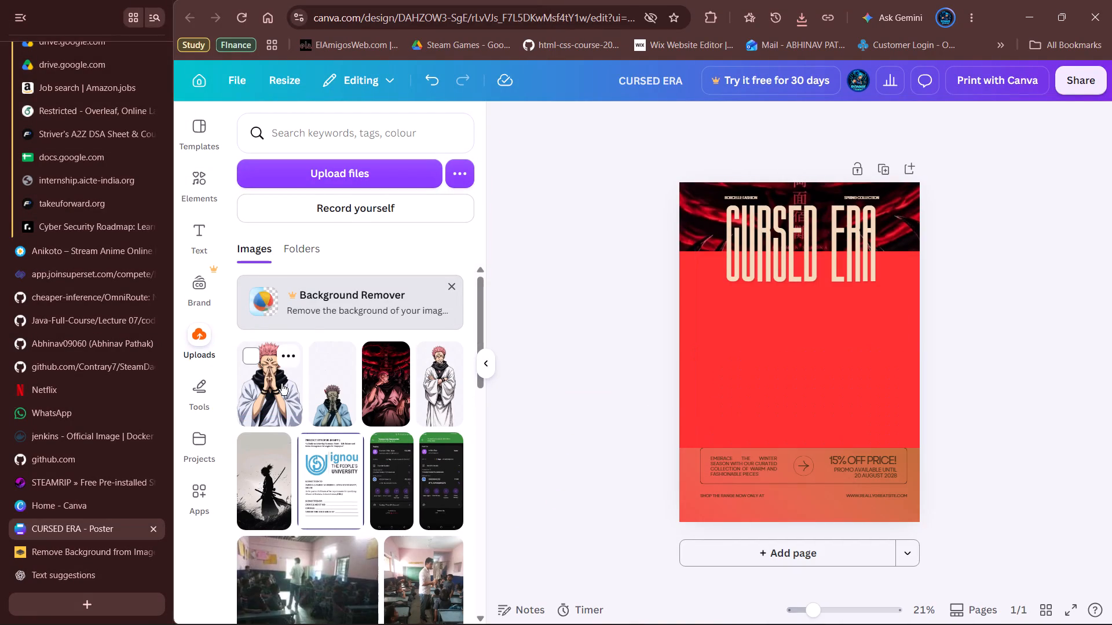
click(273, 381)
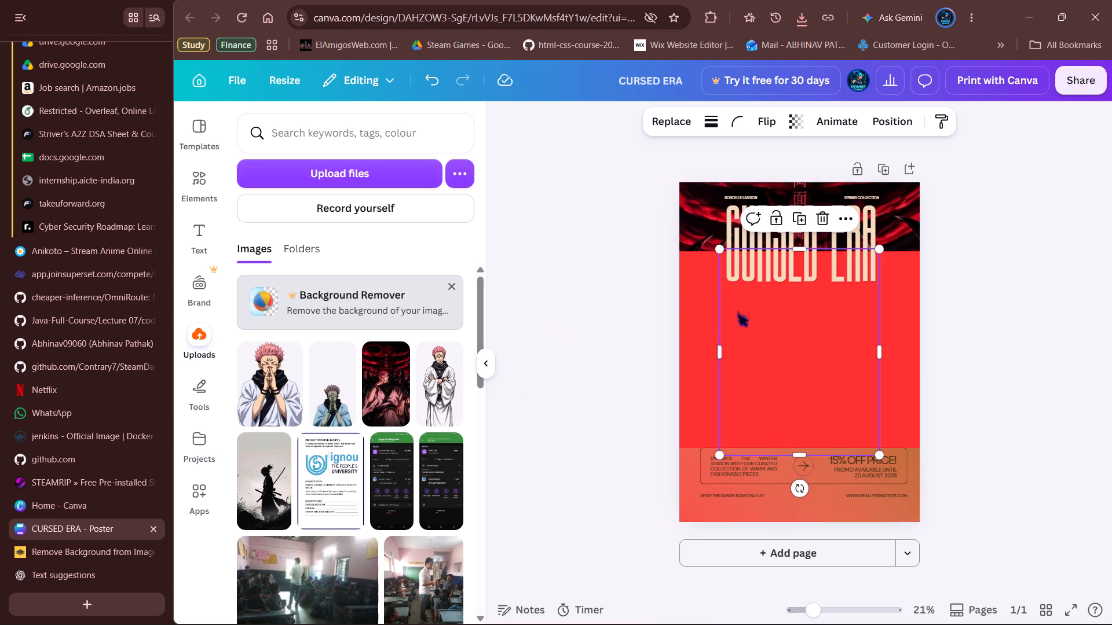
Move the new Sukuna image one layer up so that it sits in front of the CURSED ERA title.
right_click(706, 274)
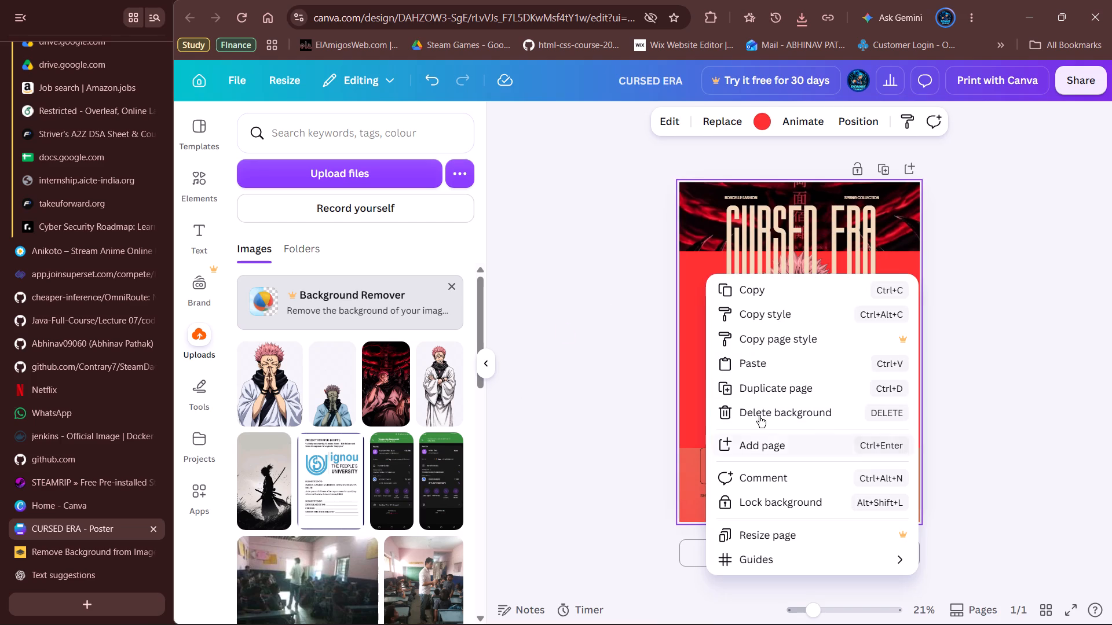
click(768, 228)
click(786, 339)
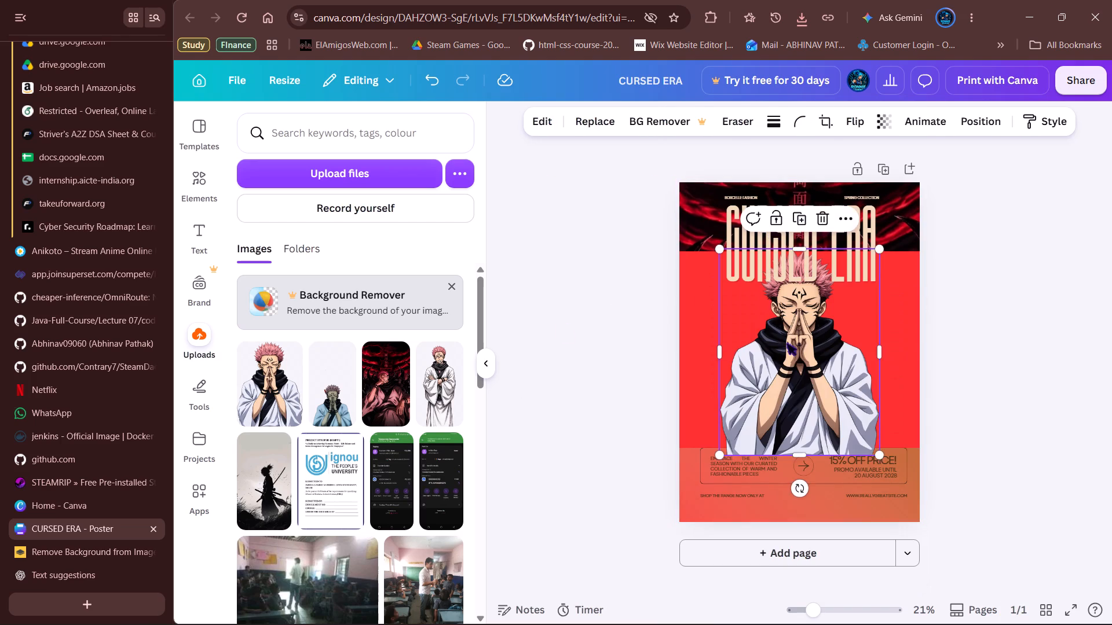
right_click(786, 339)
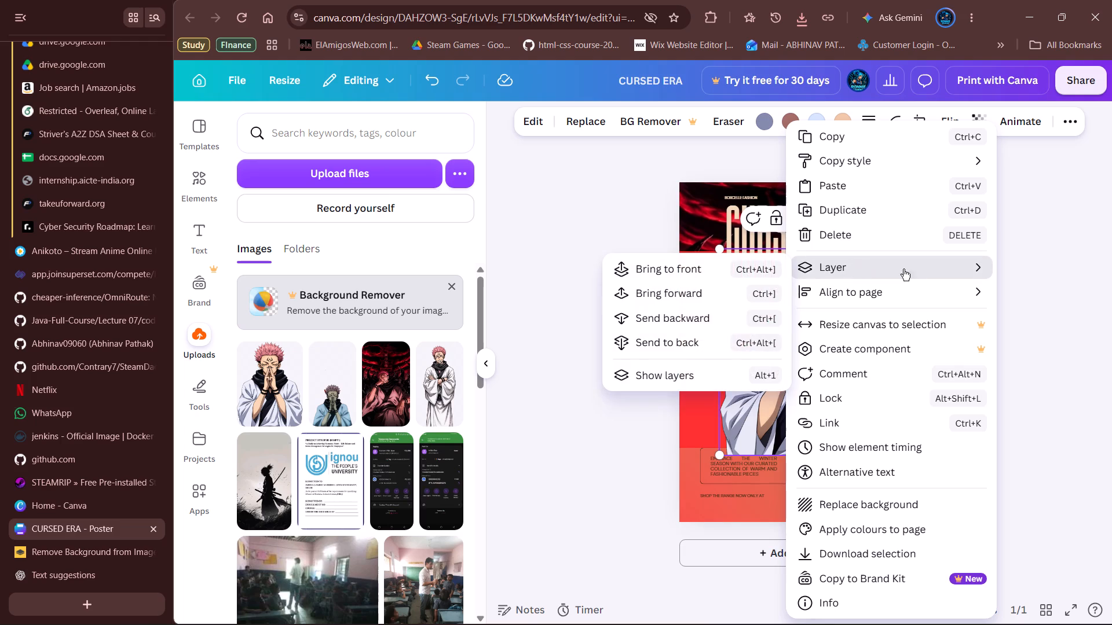
click(685, 383)
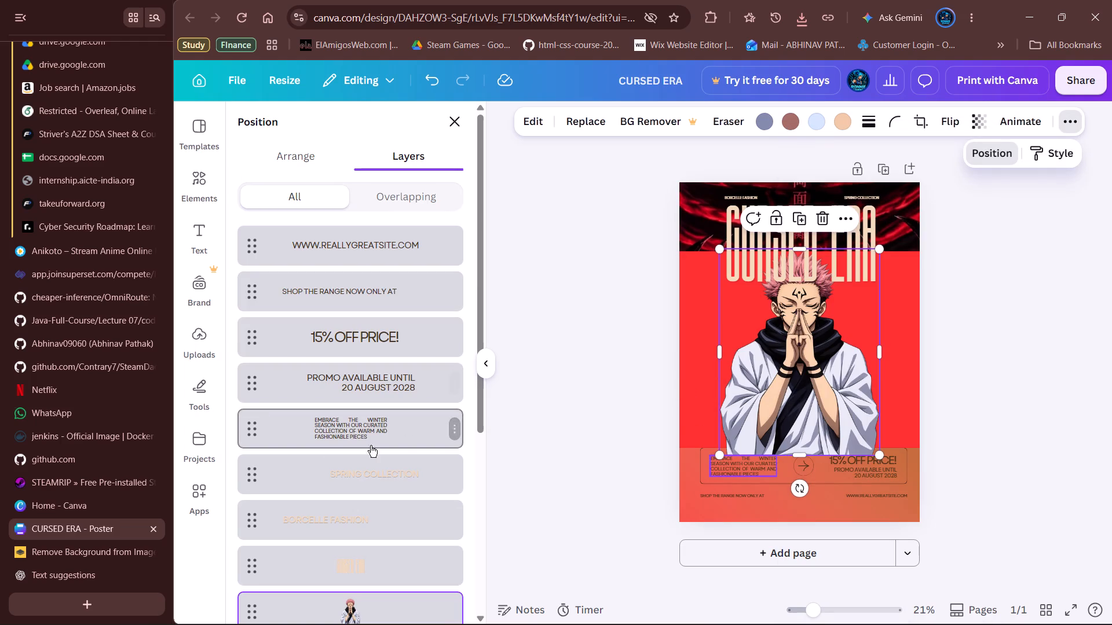
scroll(321, 441, down, 4)
scroll(321, 441, up, 1)
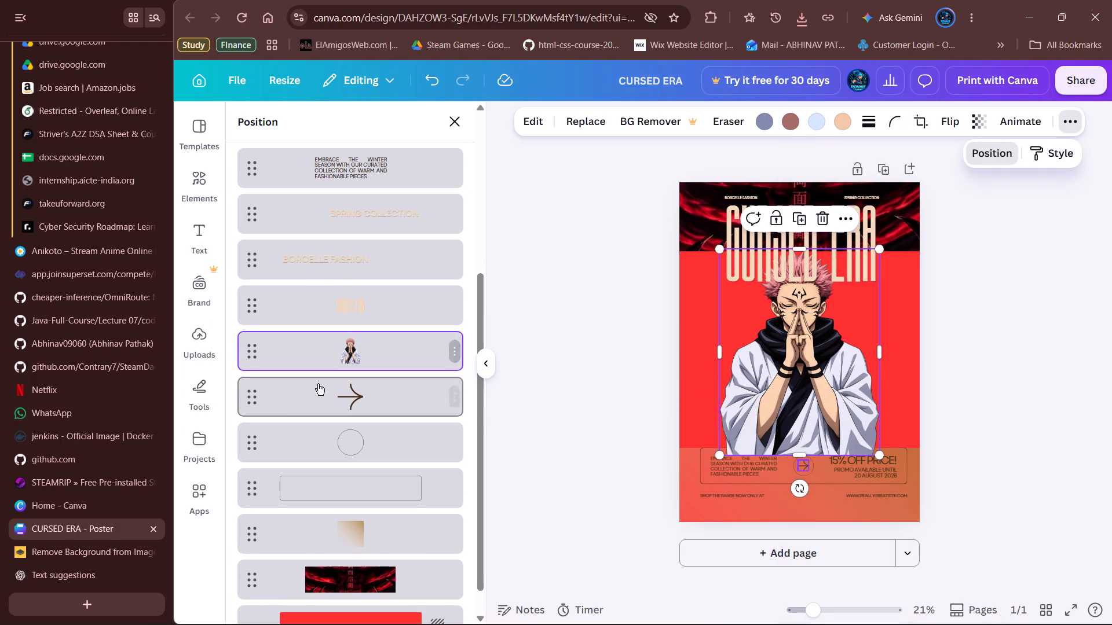
drag(250, 352, 252, 303)
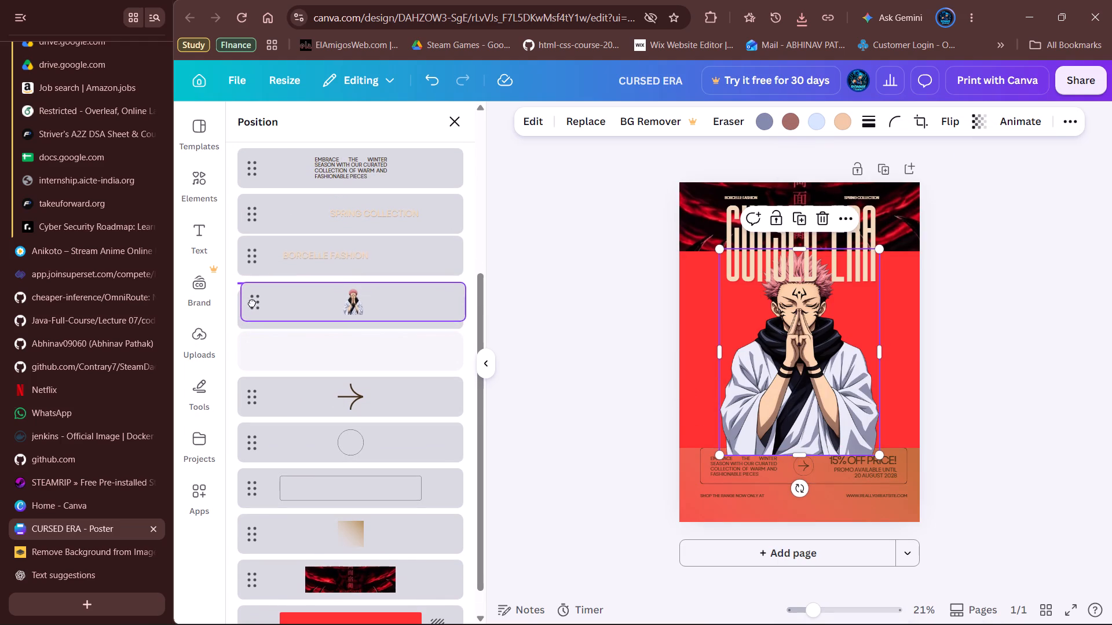
drag(252, 303, 250, 275)
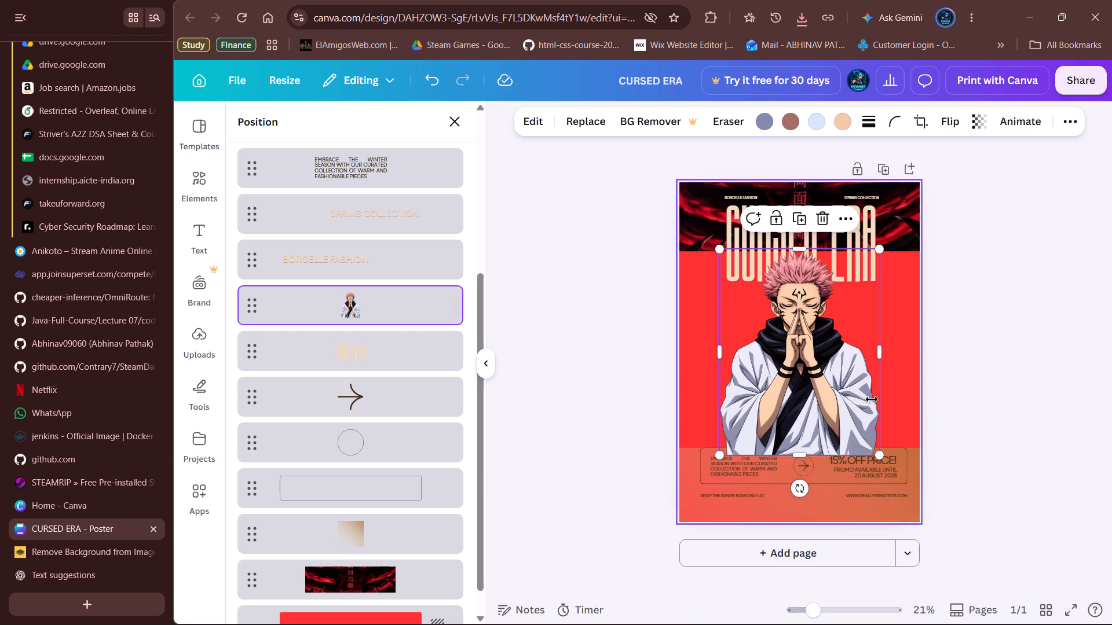
Enlarge the Sukuna image to about 30.6 wide by 38.8 high and shift it slightly to the right.
drag(799, 453, 799, 470)
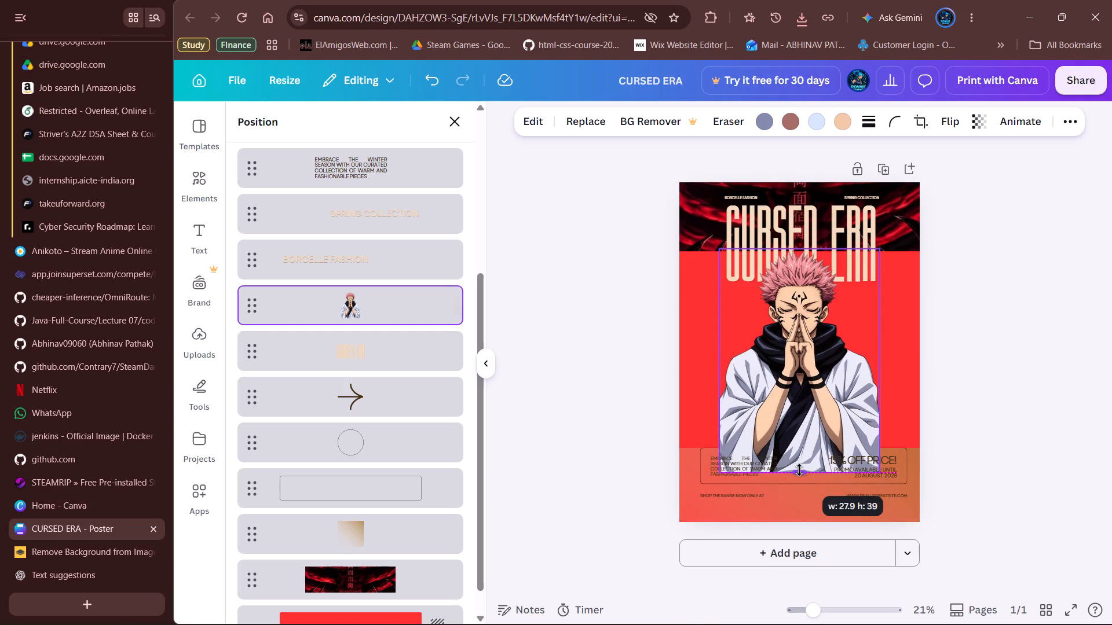
drag(799, 470, 799, 469)
drag(718, 359, 701, 359)
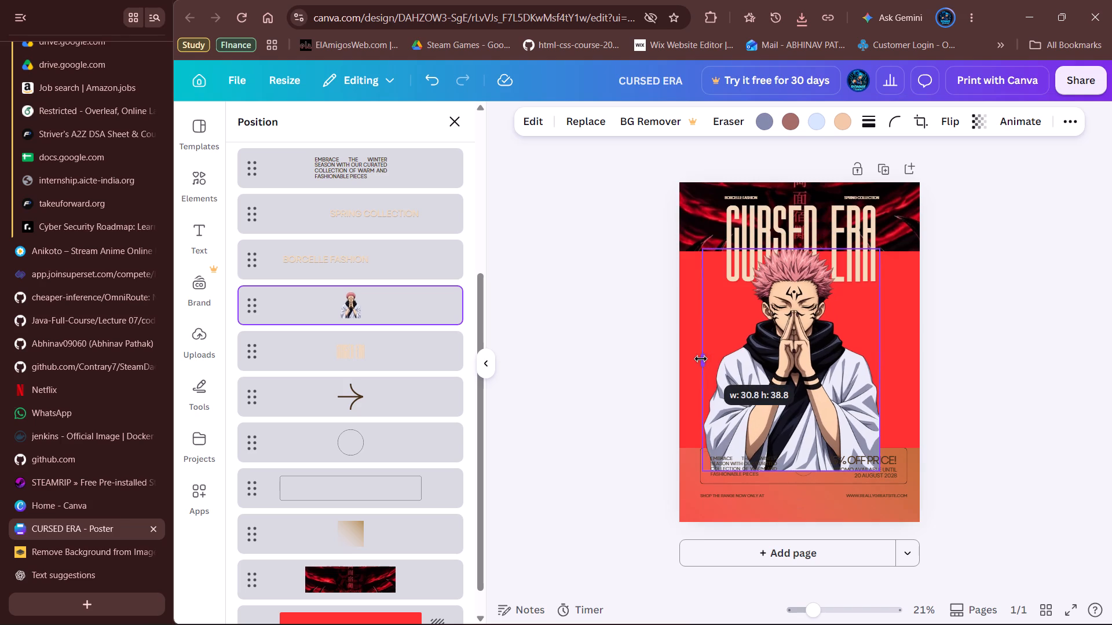
drag(701, 359, 704, 359)
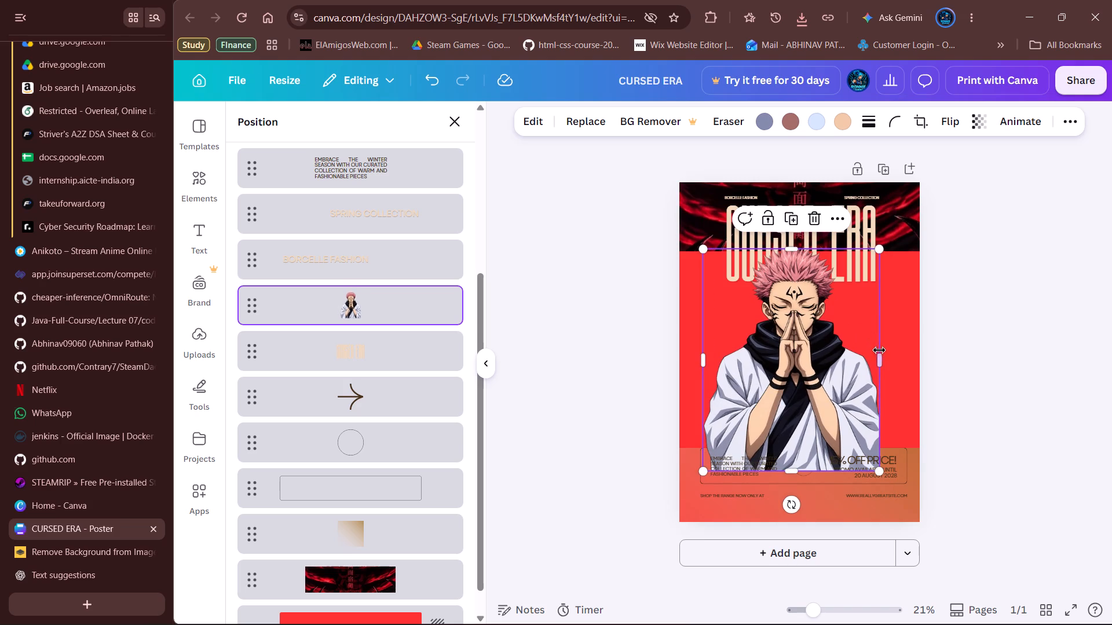
click(882, 356)
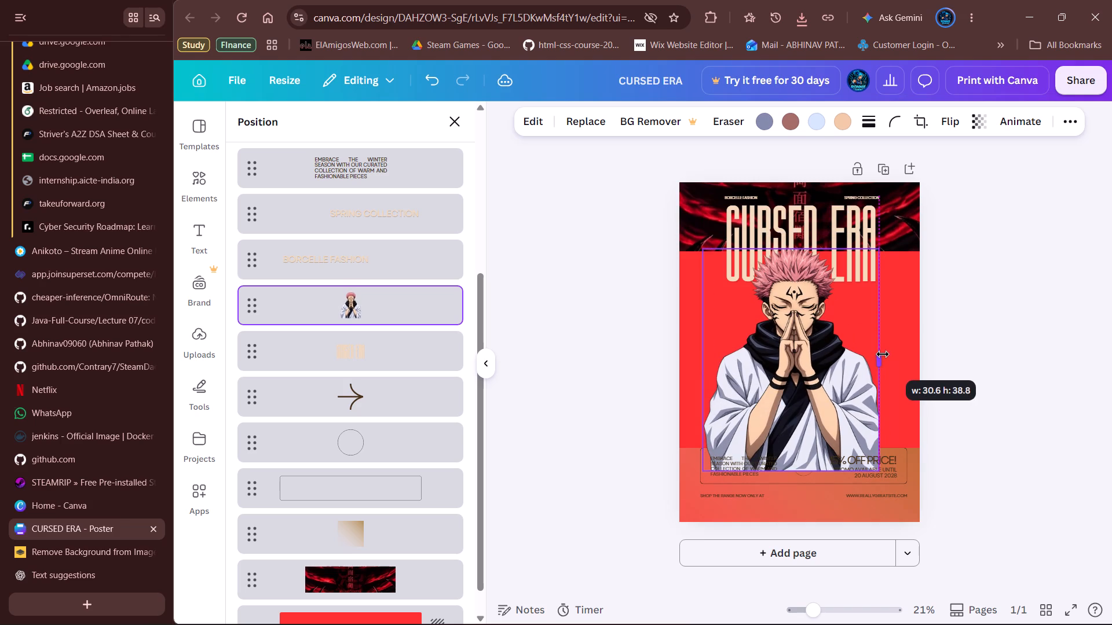
drag(811, 354, 820, 353)
click(986, 285)
click(972, 273)
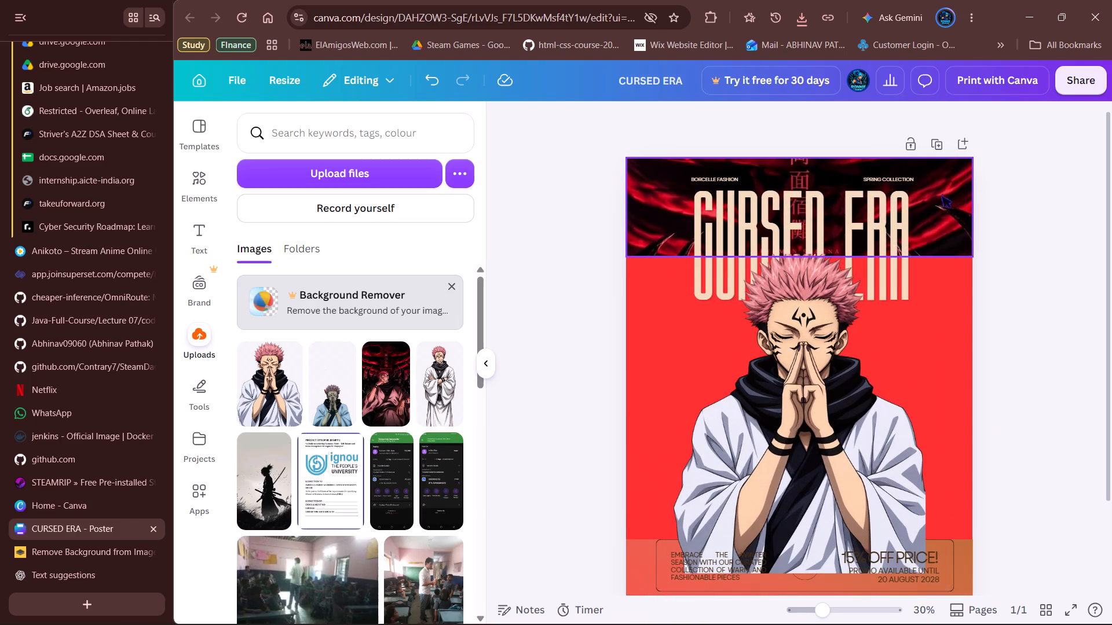
Delete the word ERA from the poster title, leaving only CURSED.
scroll(1024, 256, left, 1)
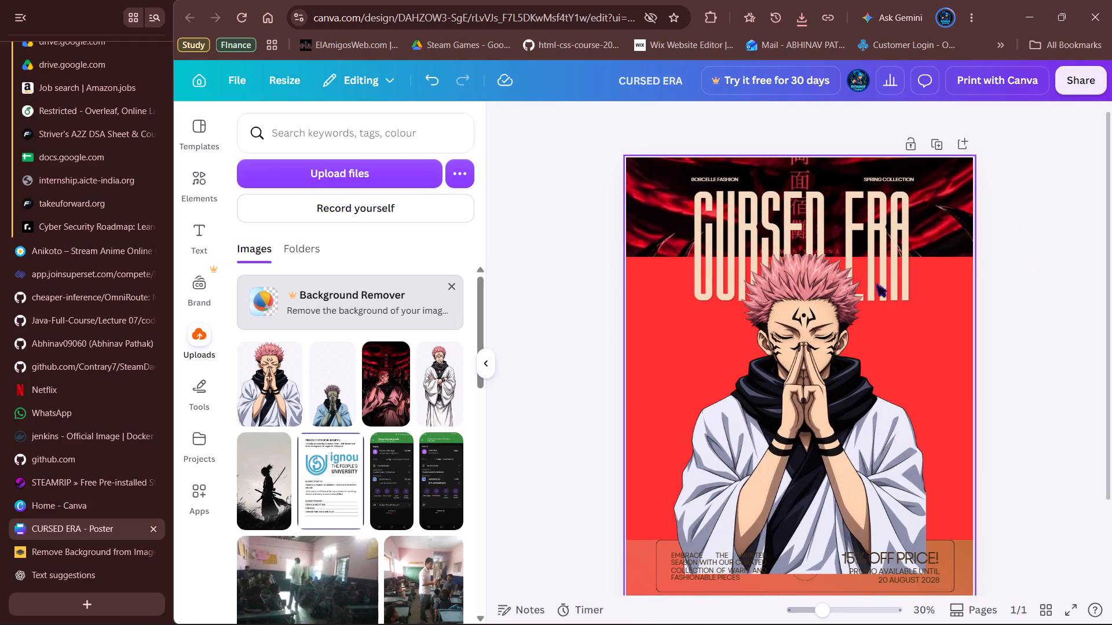
click(908, 219)
click(903, 235)
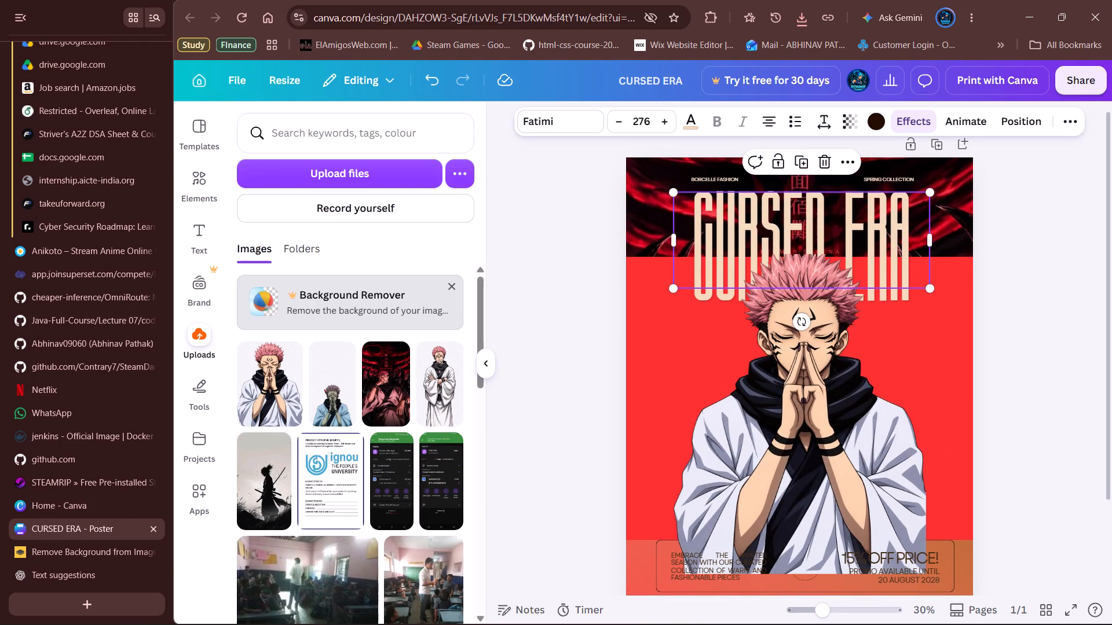
double_click(910, 227)
click(910, 227)
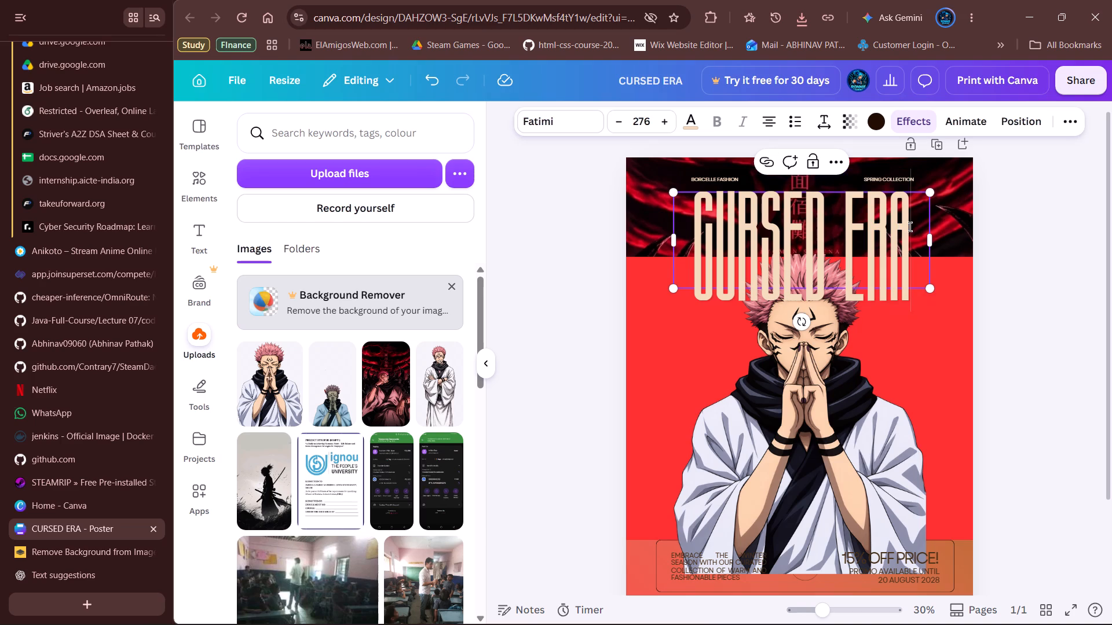
click(910, 227)
key(BackSpace)
key(BackSpace)
key(BackSpace)
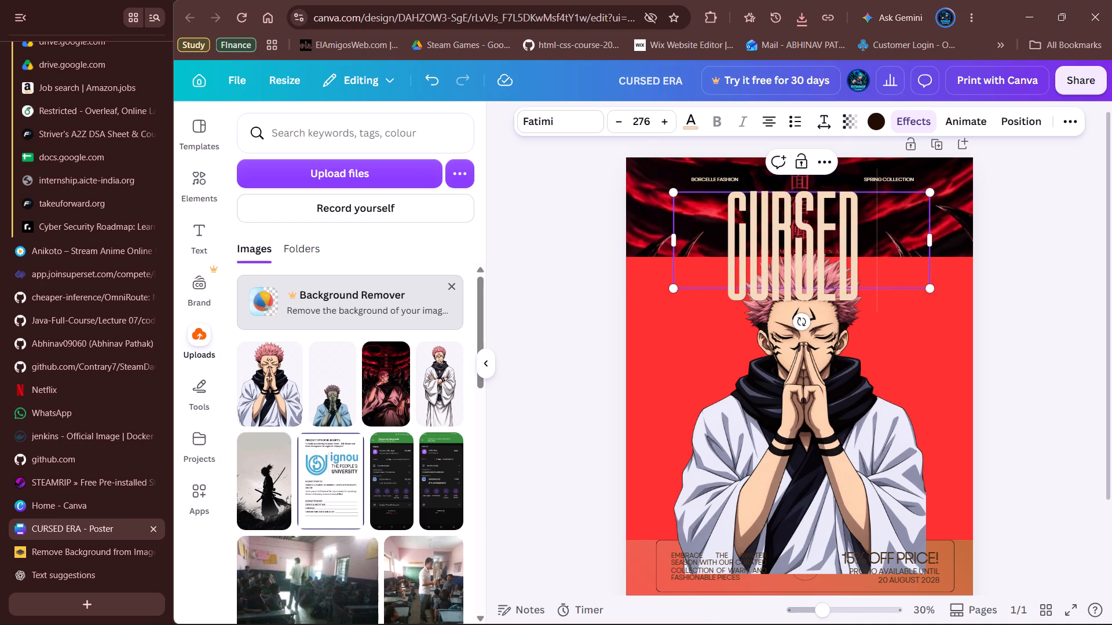
Set the CURSED title in League Spartan and widen its text box on both sides until the word fits on one line.
click(828, 225)
click(562, 125)
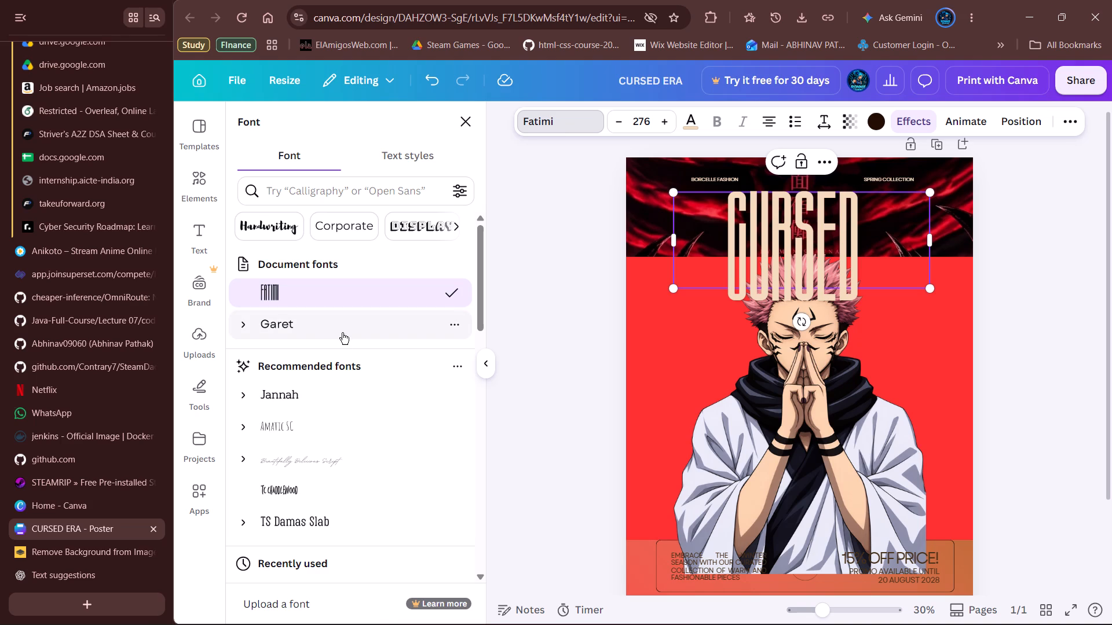
scroll(327, 458, down, 5)
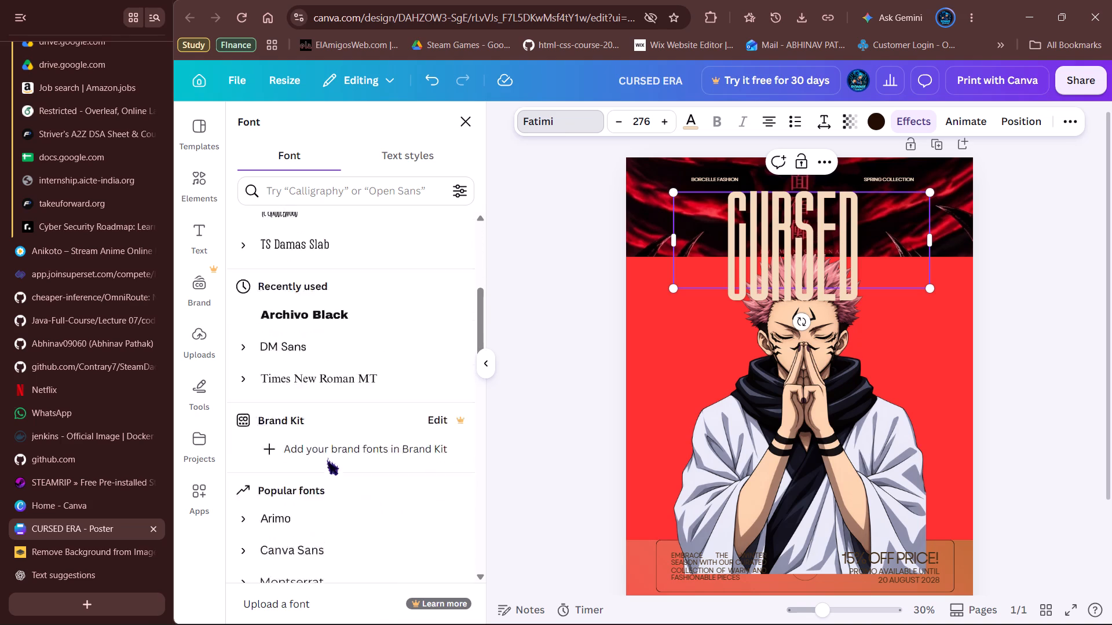
scroll(327, 458, down, 5)
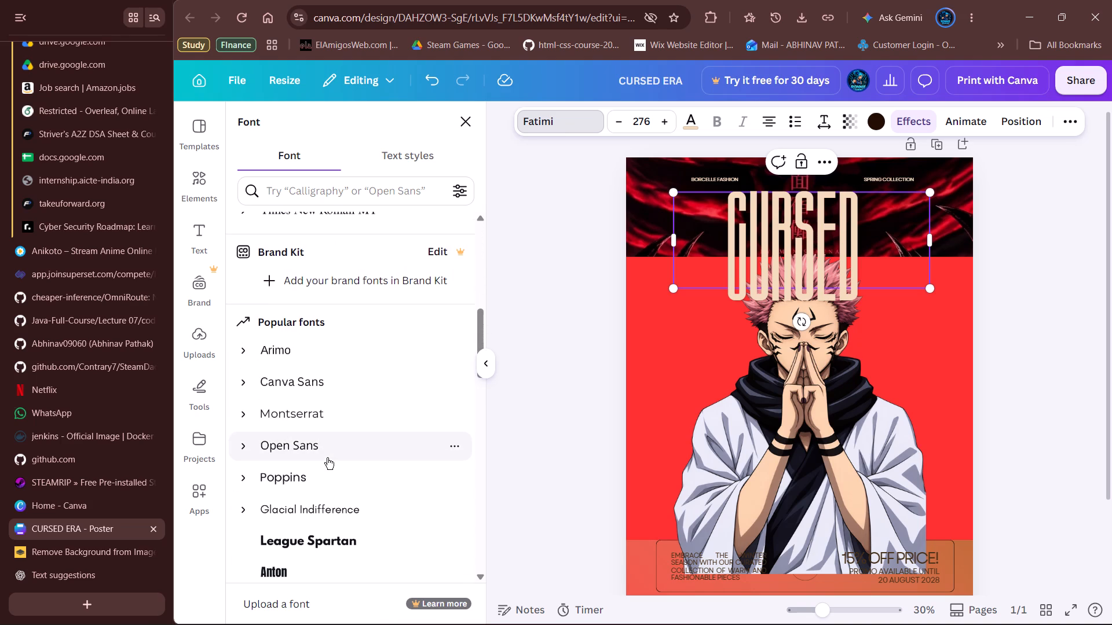
scroll(327, 458, down, 1)
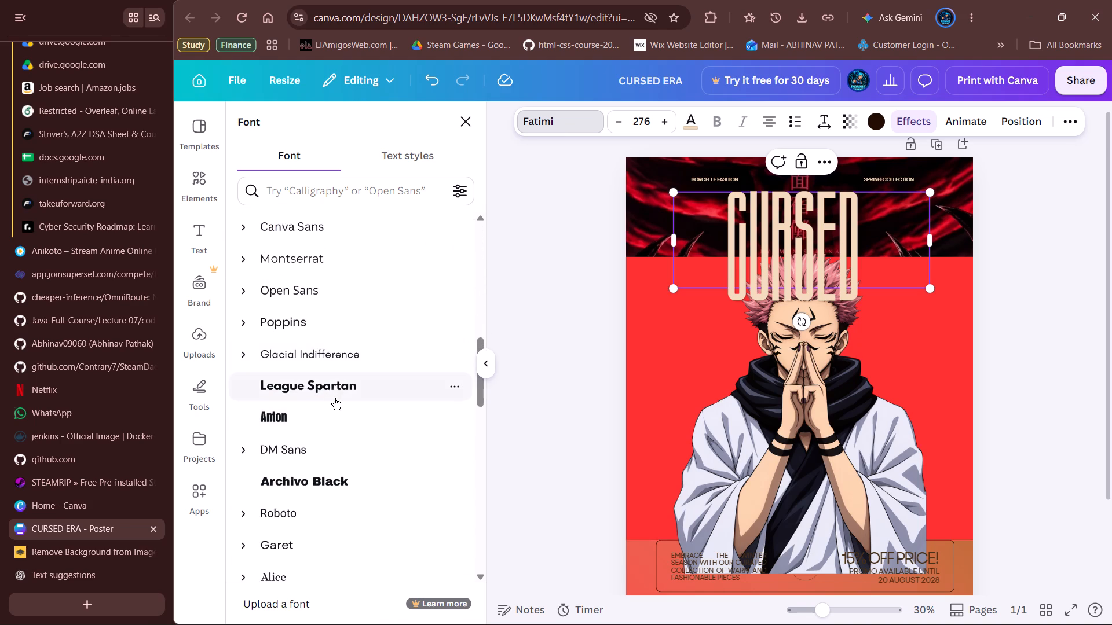
click(338, 390)
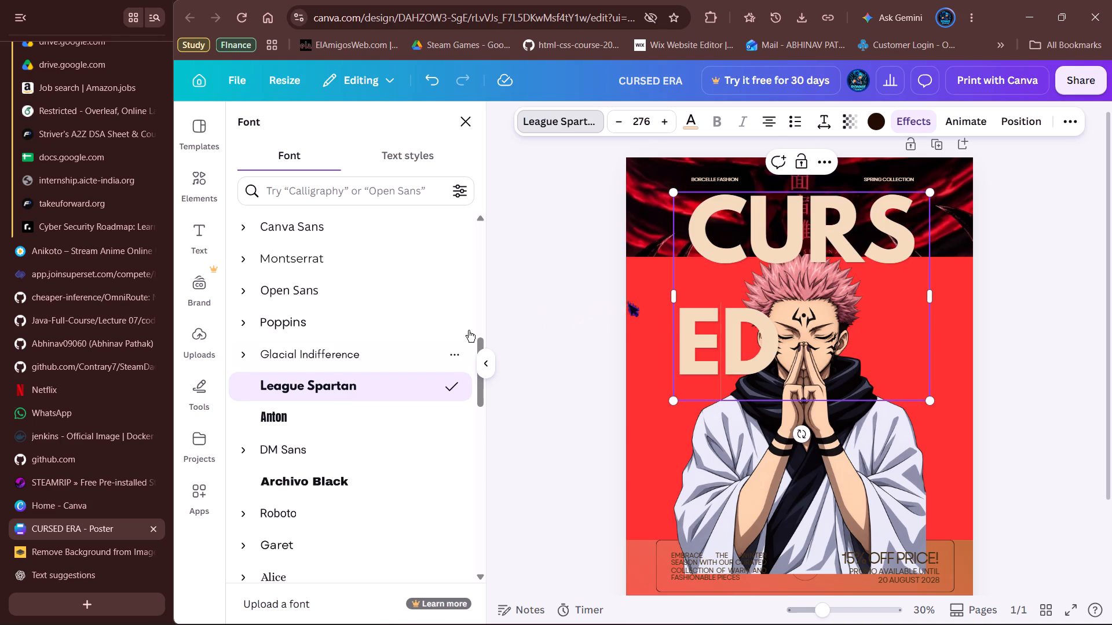
drag(673, 299, 609, 299)
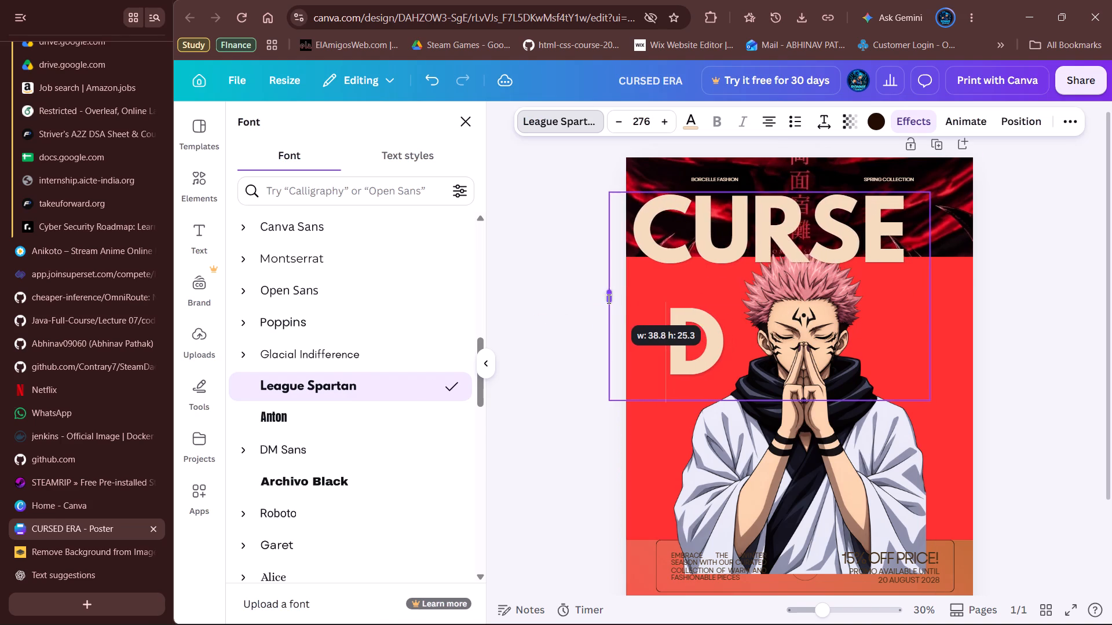
drag(609, 299, 641, 296)
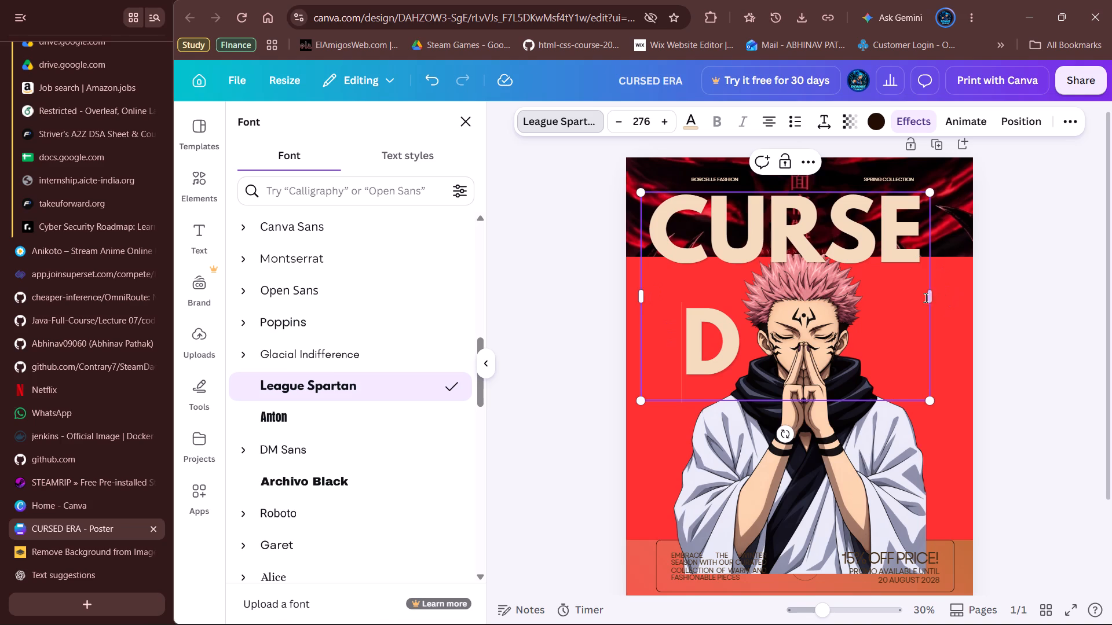
drag(933, 297, 968, 289)
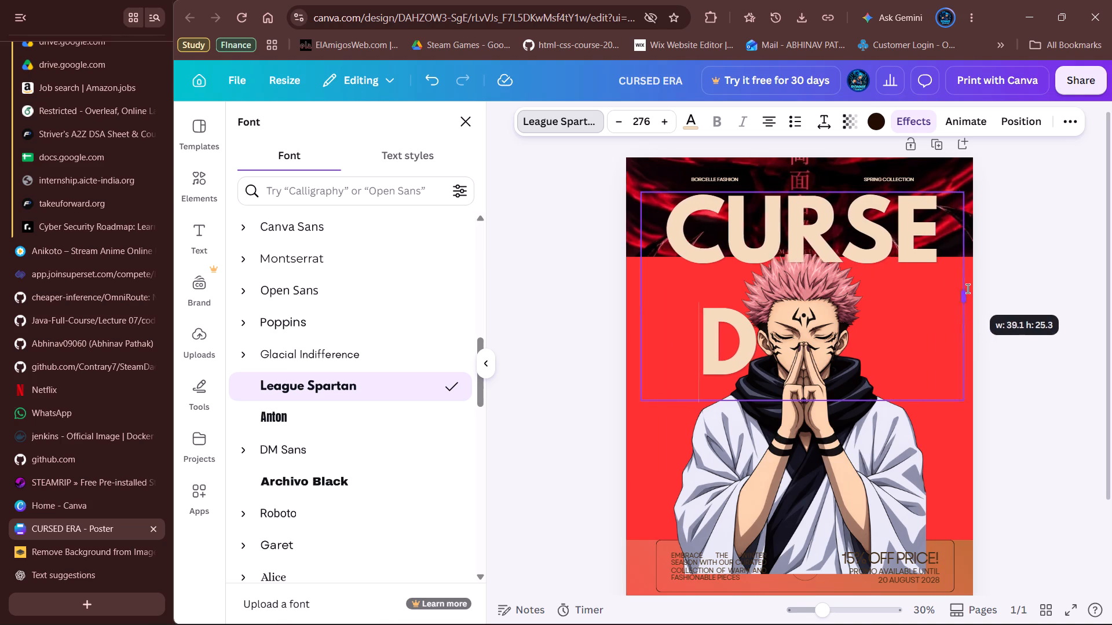
drag(968, 289, 982, 291)
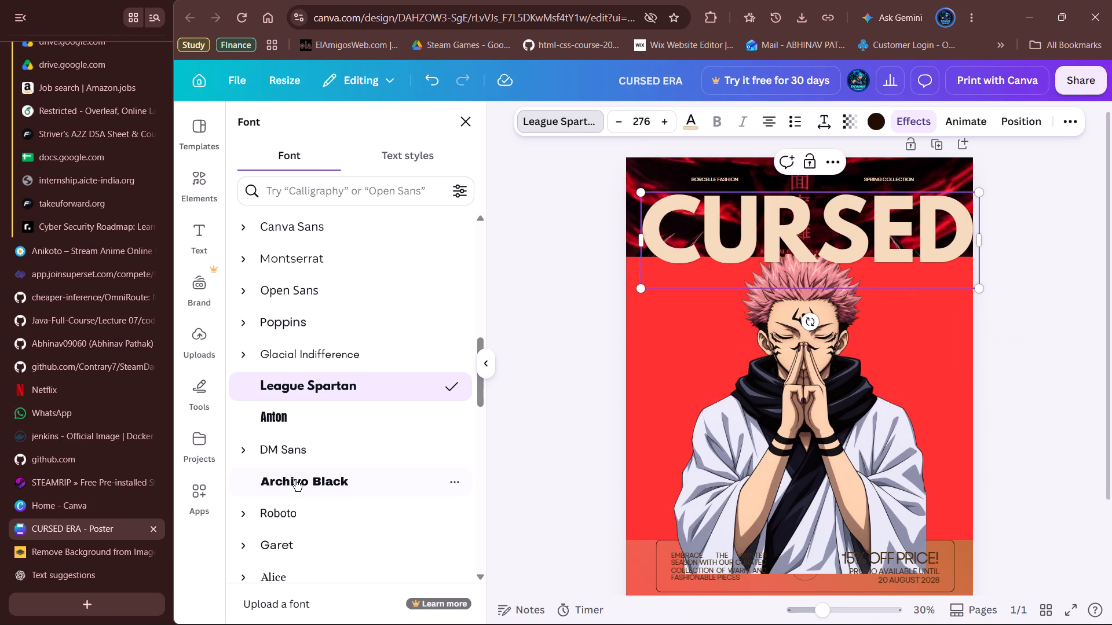
Change the CURSED title's font to Gagalin.
scroll(330, 469, down, 4)
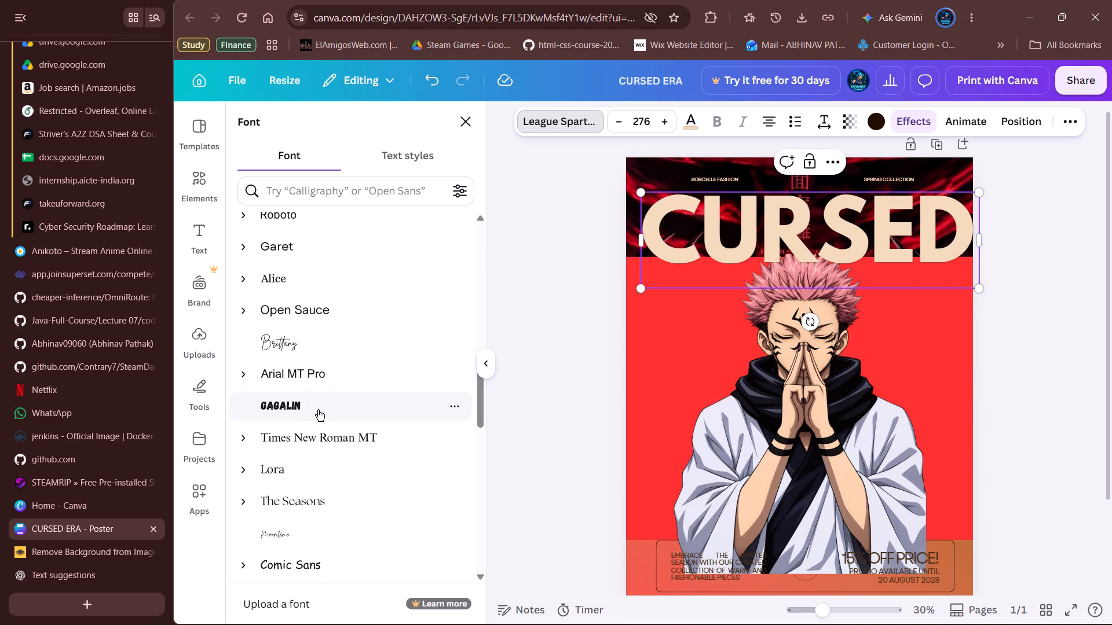
click(318, 410)
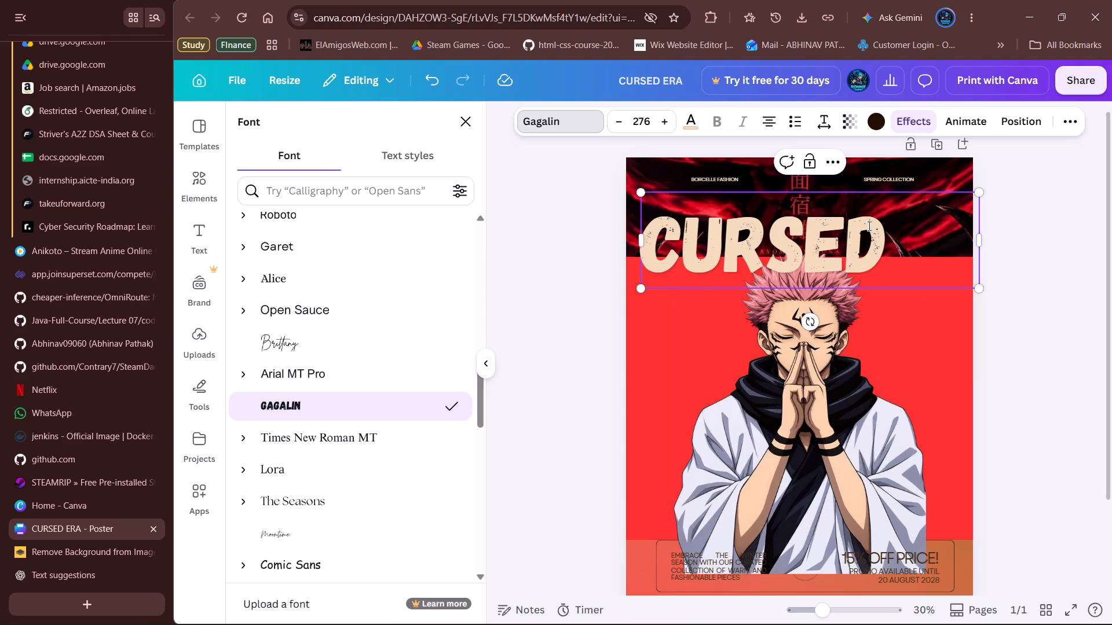
click(1059, 248)
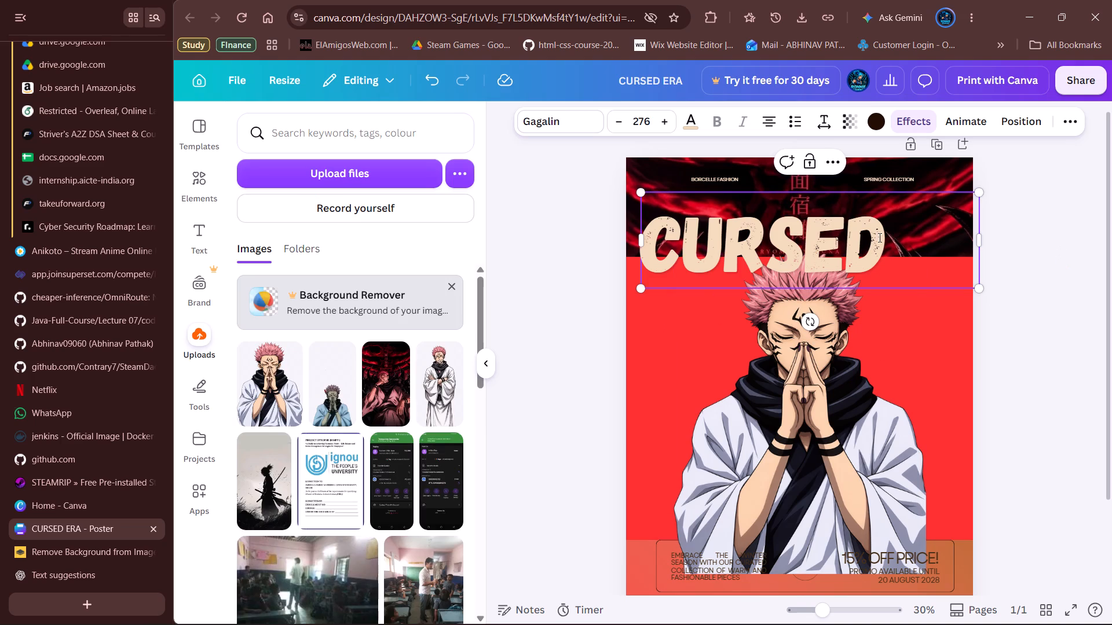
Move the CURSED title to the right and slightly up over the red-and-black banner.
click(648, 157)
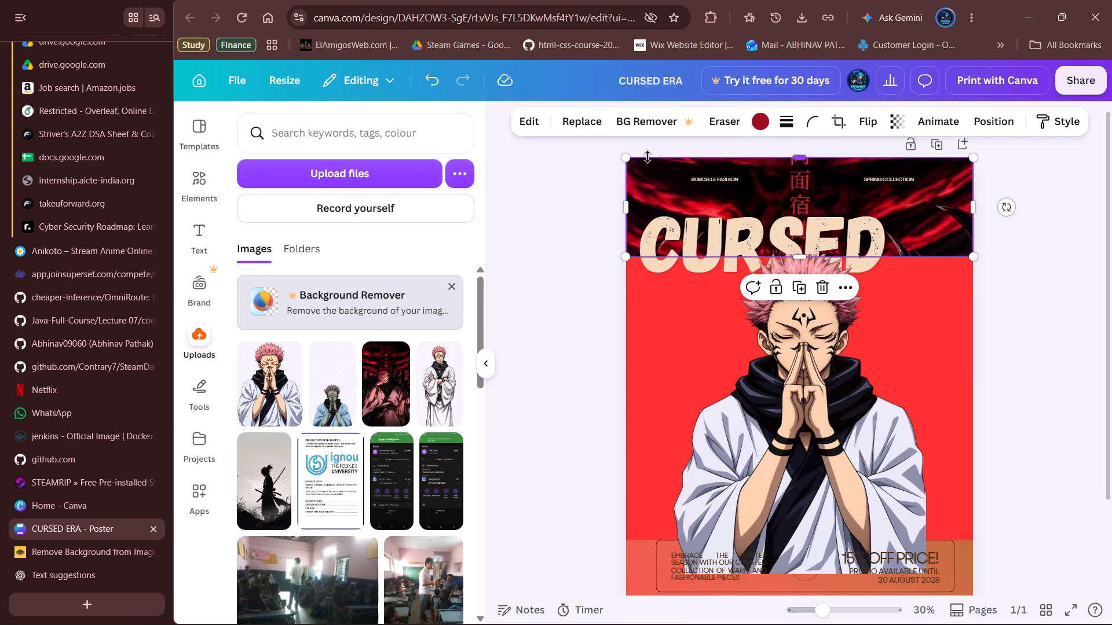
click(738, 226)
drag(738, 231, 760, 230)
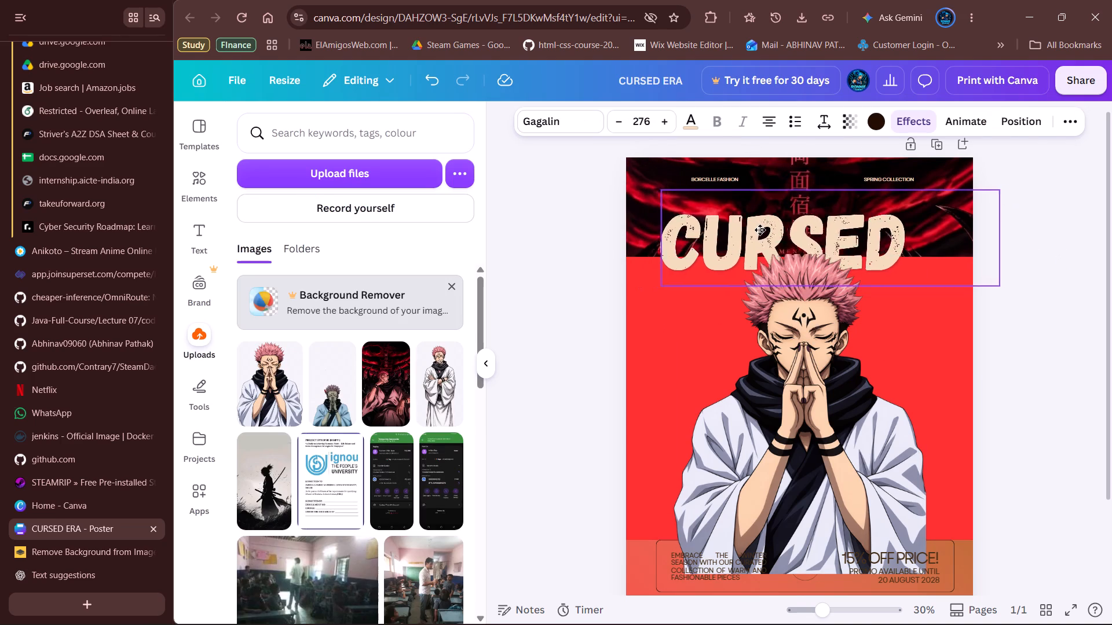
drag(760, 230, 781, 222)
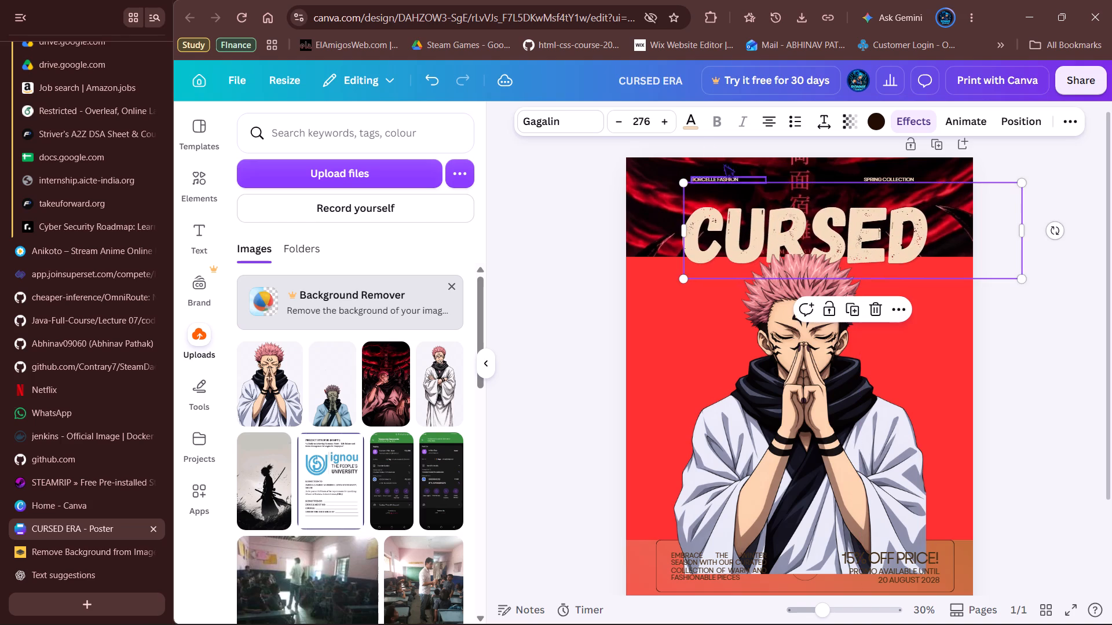
Change the CURSED title's font to The Seasons.
click(563, 113)
scroll(306, 435, down, 3)
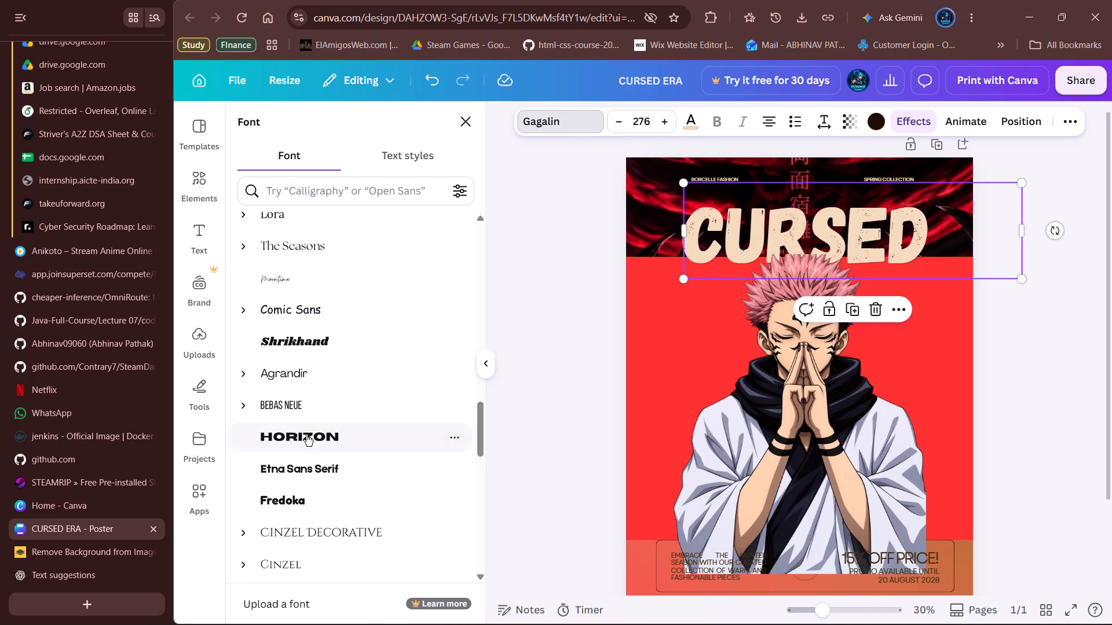
click(327, 256)
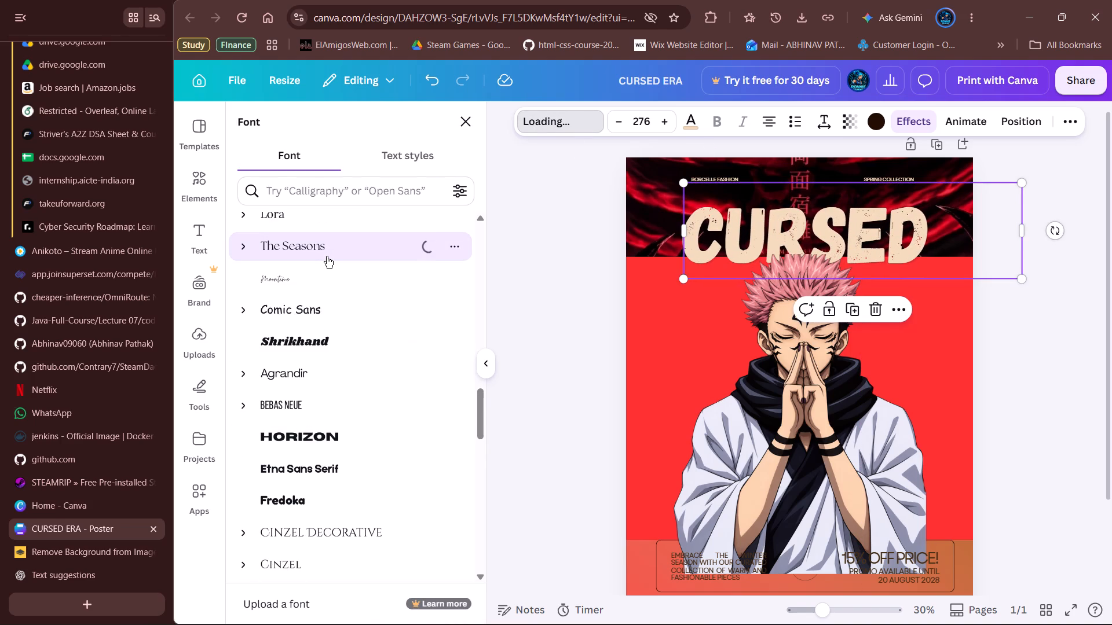
Move the CURSED title back left and slightly down so the whole word sits centred within the poster's width.
click(826, 218)
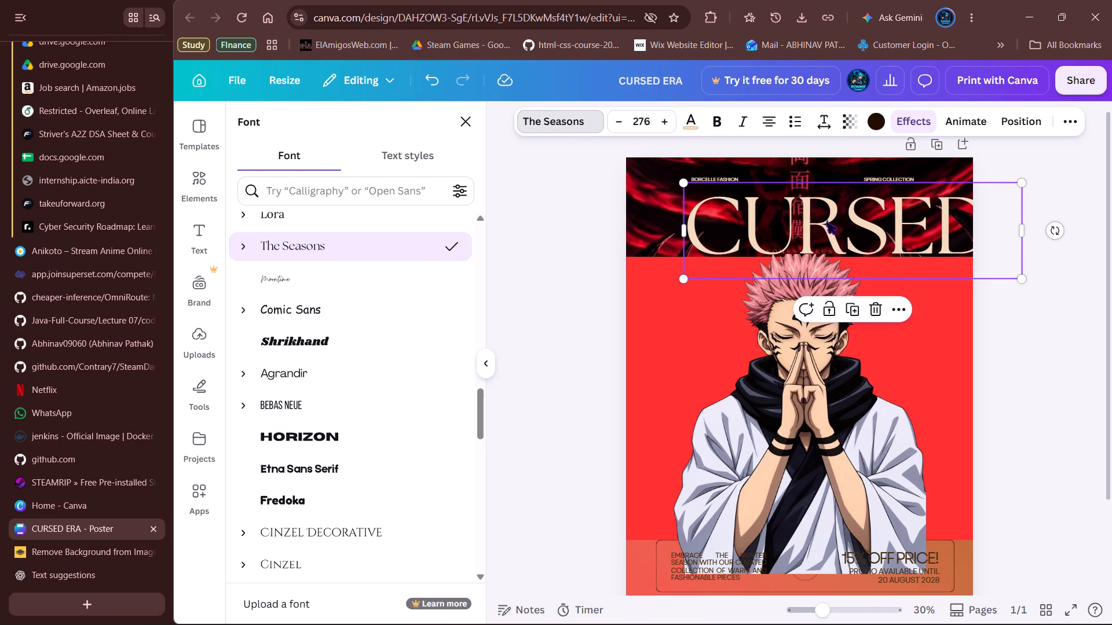
drag(856, 224, 828, 230)
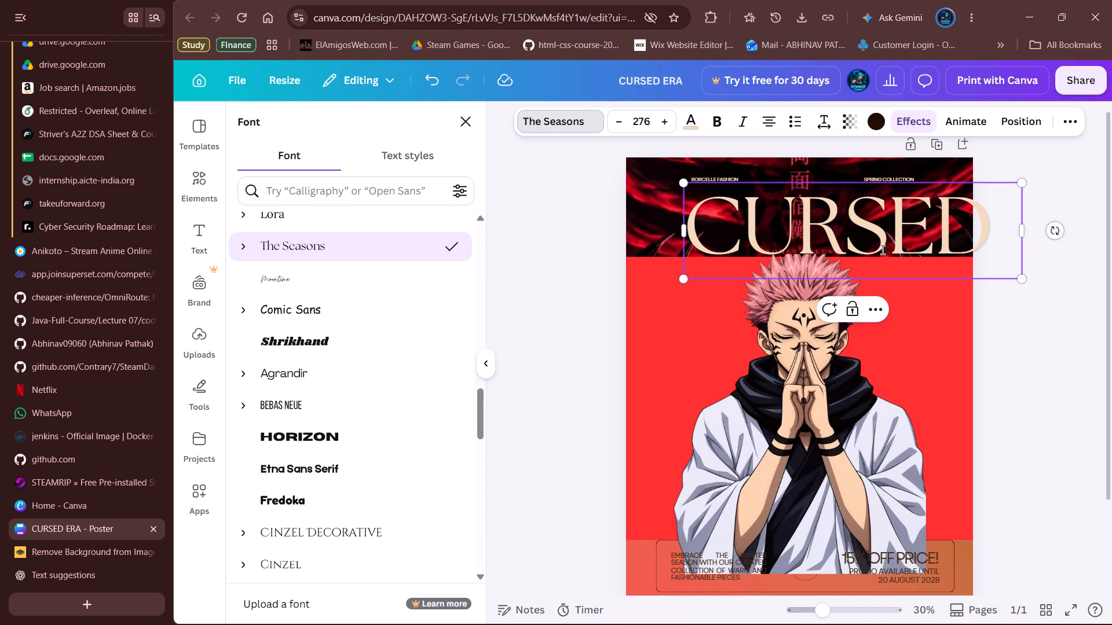
click(886, 267)
click(955, 337)
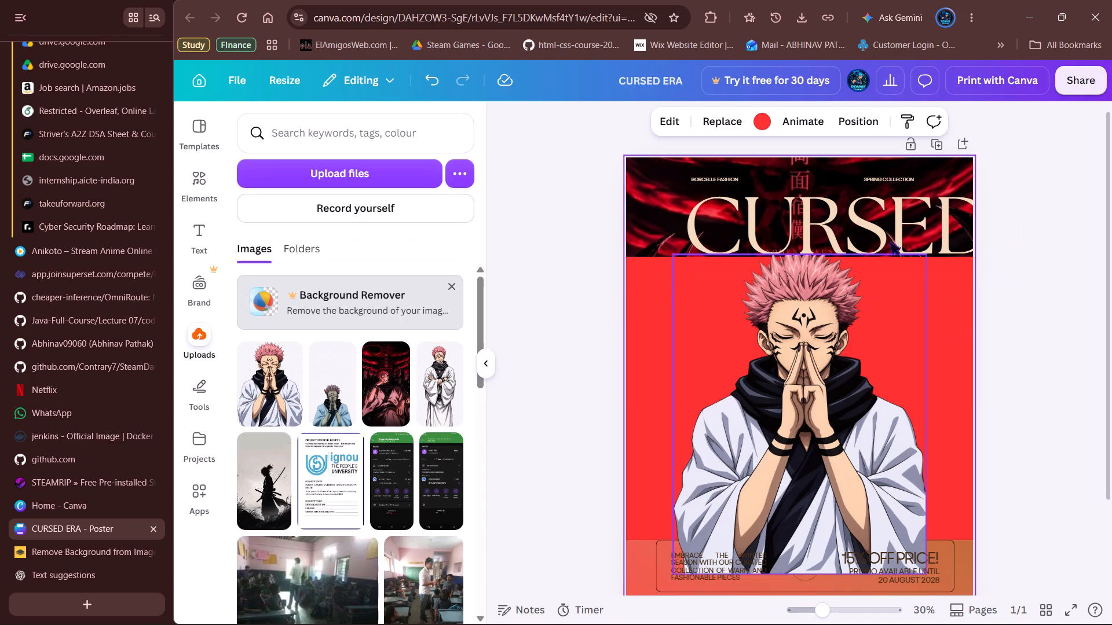
click(881, 207)
drag(864, 210, 828, 225)
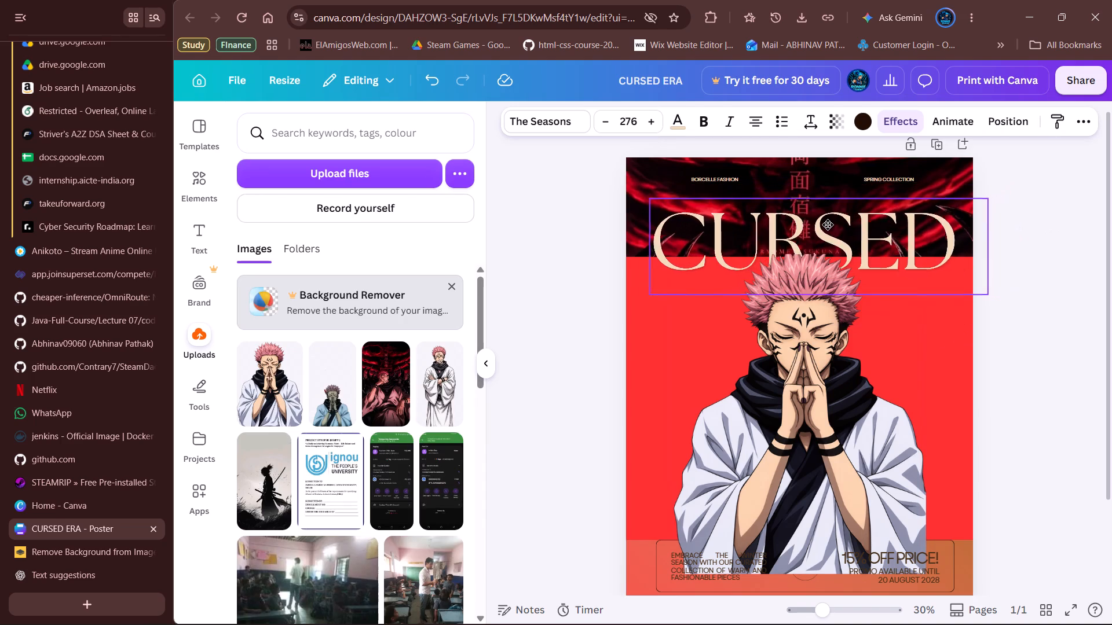
drag(828, 225, 831, 223)
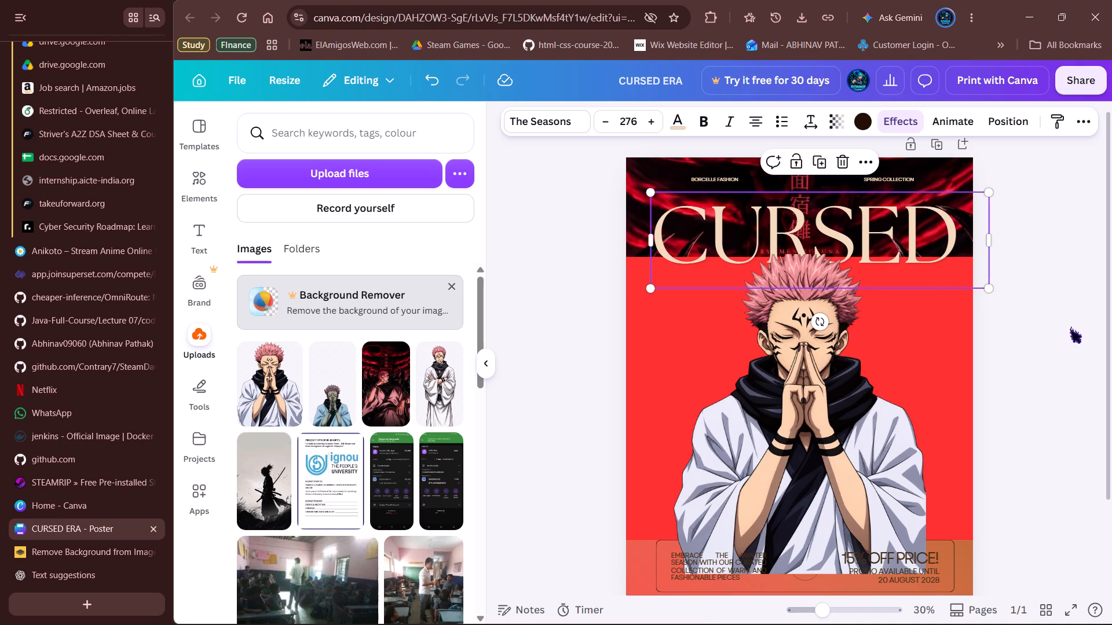
Nudge the Sukuna image slightly up and left so the hair overlaps more of the CURSED title.
click(1070, 326)
scroll(1003, 312, up, 1)
scroll(1003, 312, down, 1)
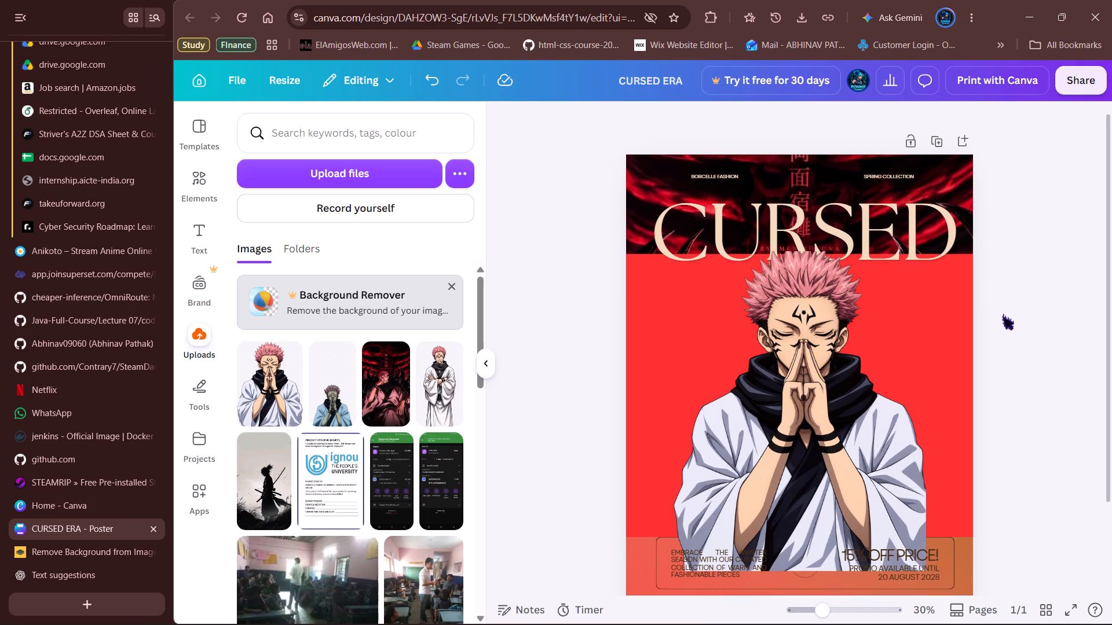
scroll(1003, 312, down, 1)
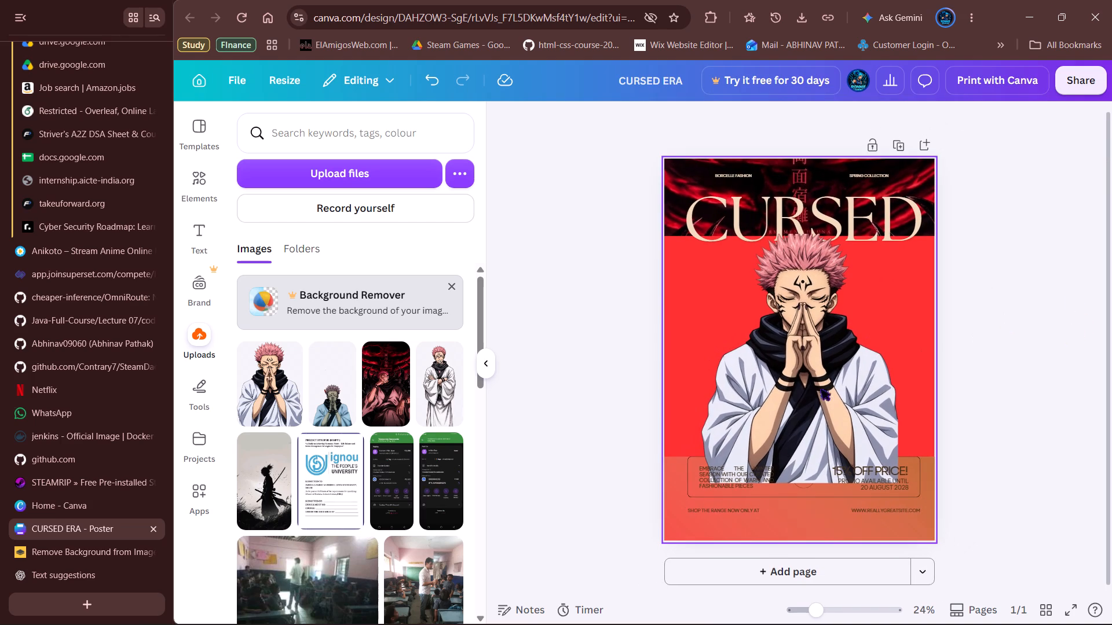
drag(813, 385, 808, 376)
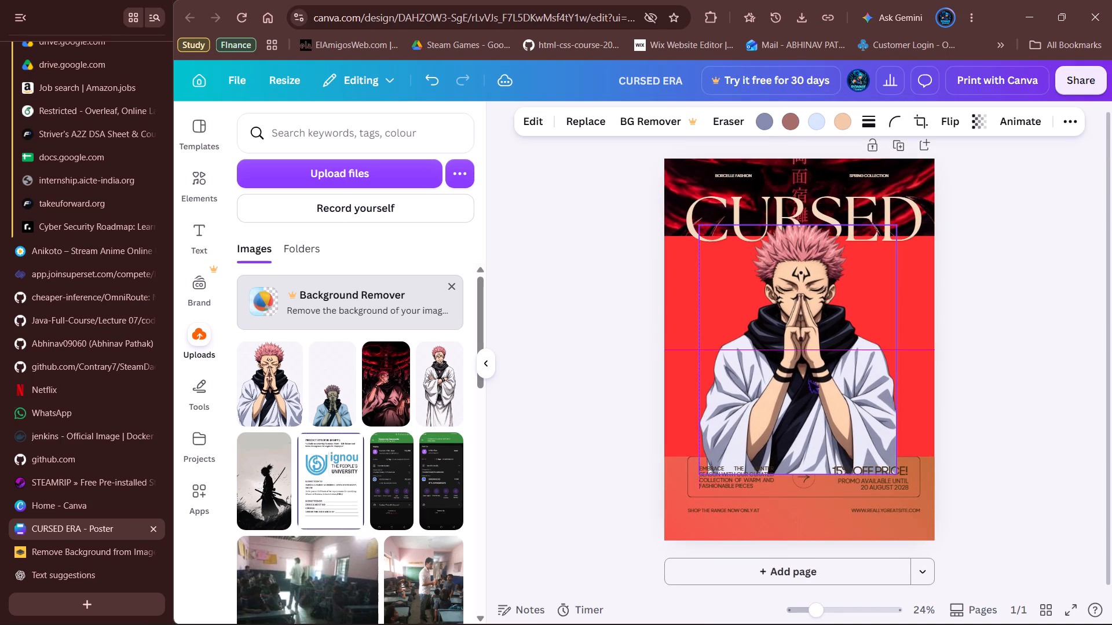
click(1000, 340)
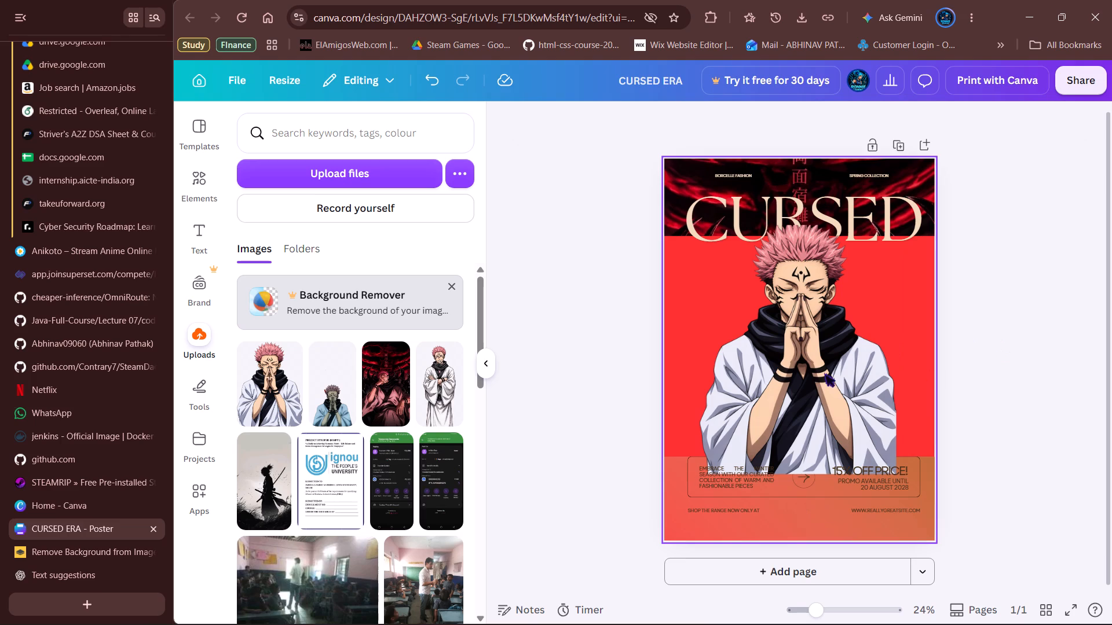
Inspect the poster's elements and their layer order down to the red background layer.
click(742, 172)
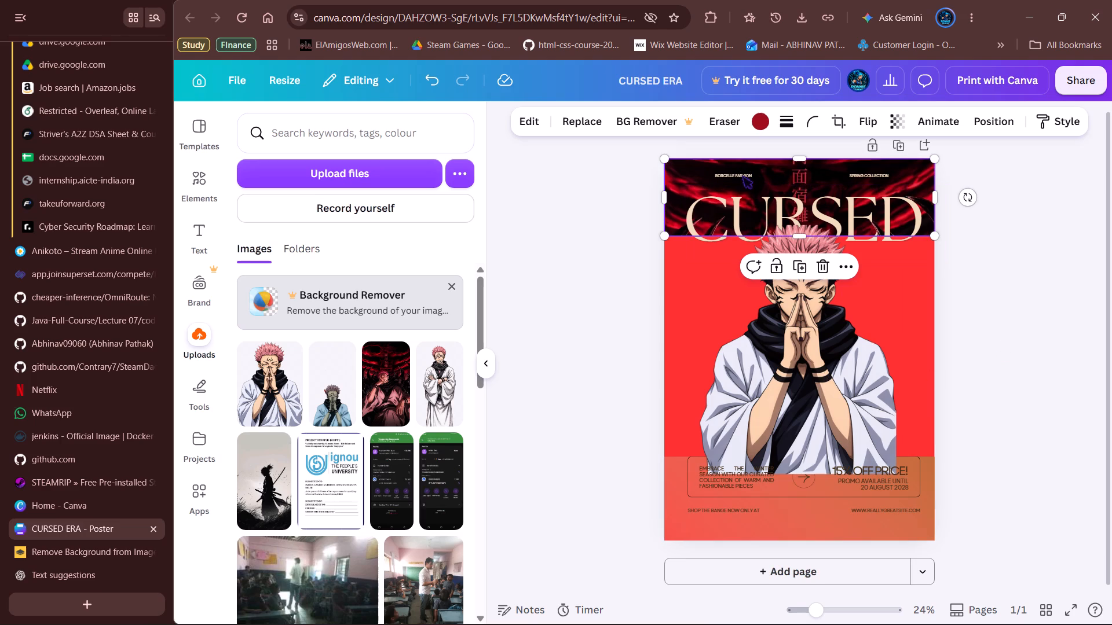
click(1019, 389)
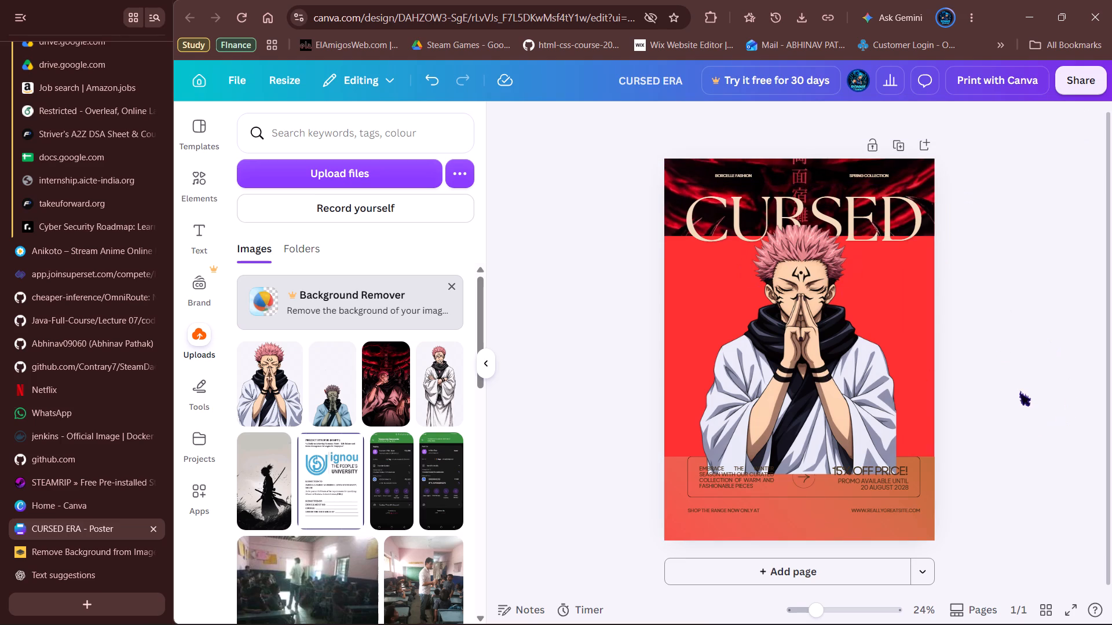
click(831, 204)
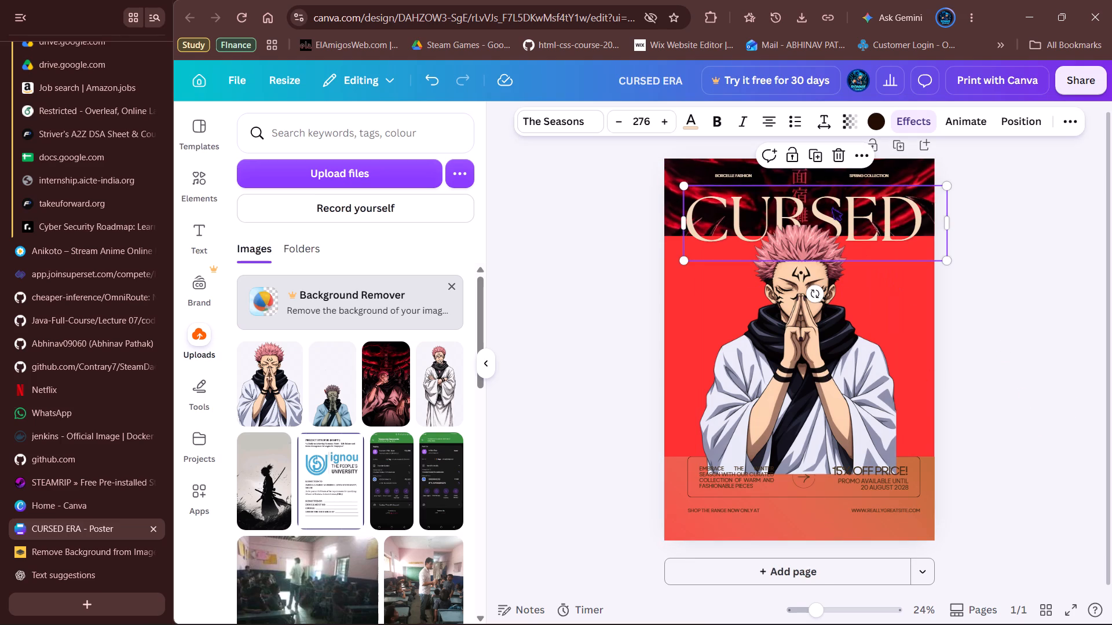
click(688, 280)
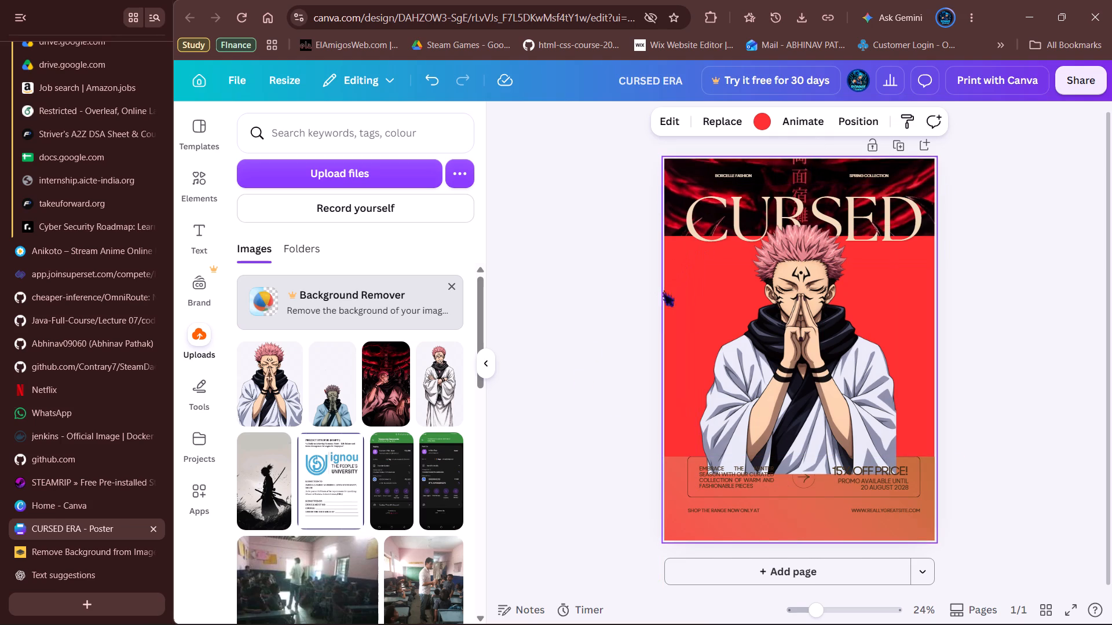
right_click(687, 288)
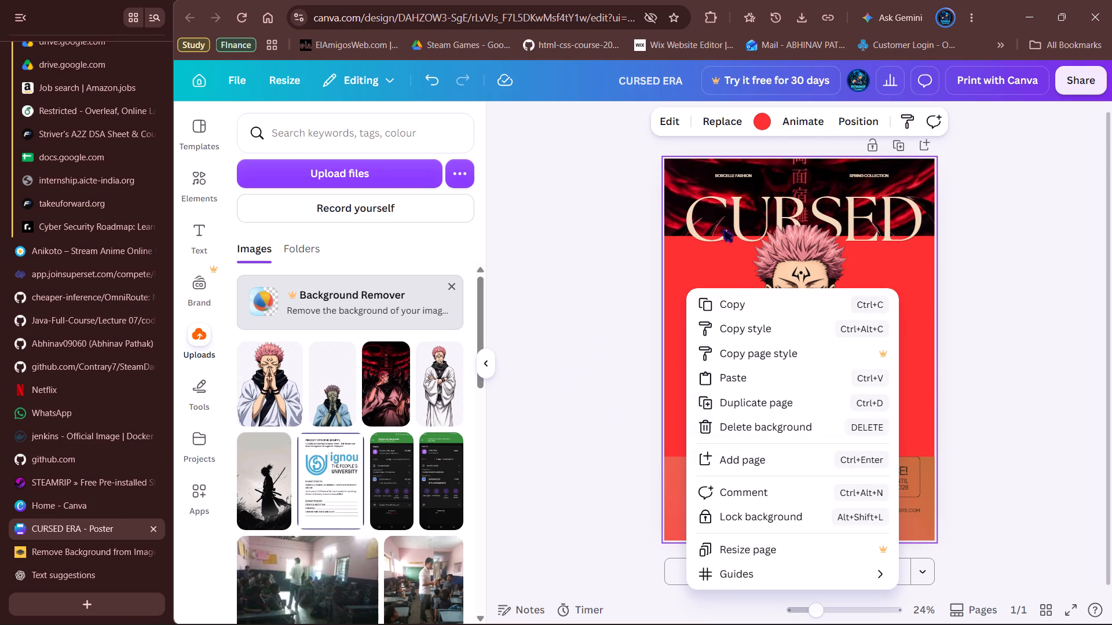
click(727, 225)
click(727, 225)
right_click(727, 225)
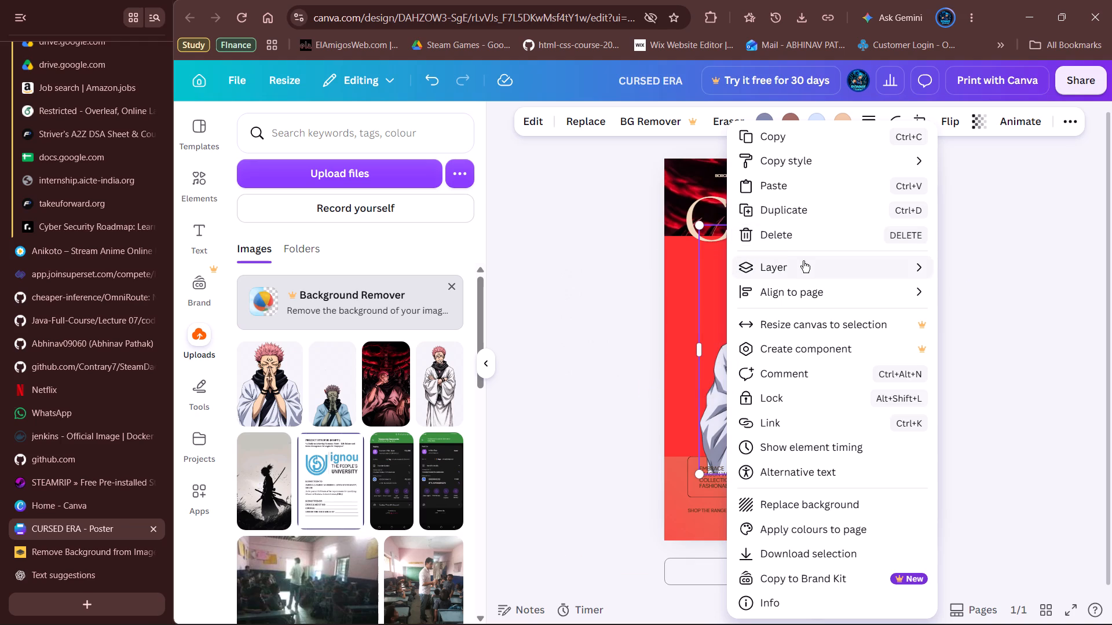
click(620, 373)
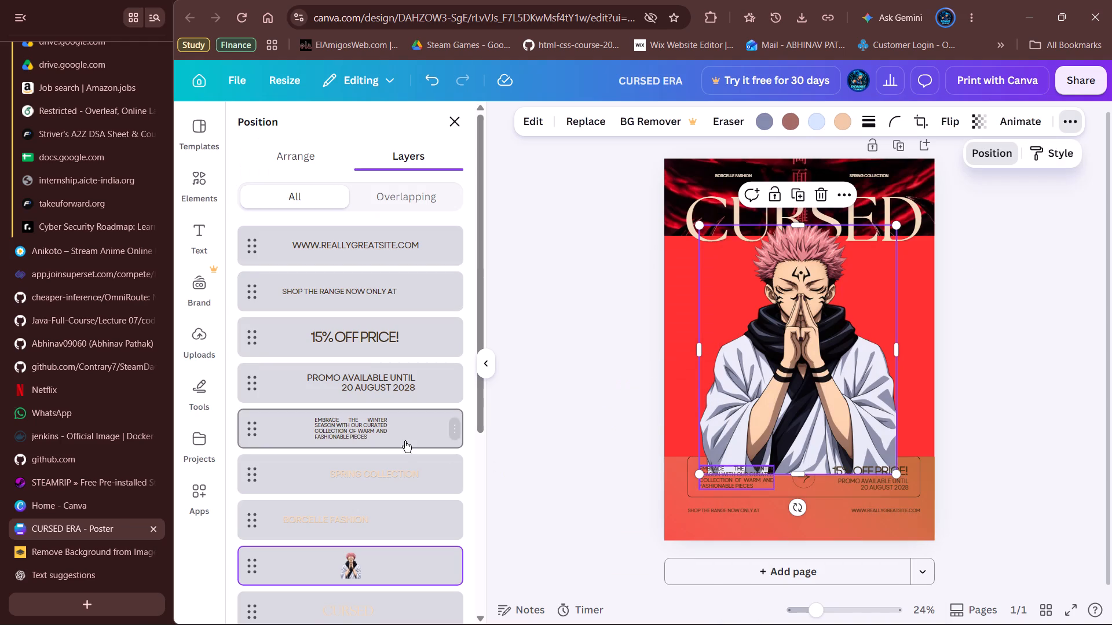
scroll(330, 533, down, 8)
click(339, 583)
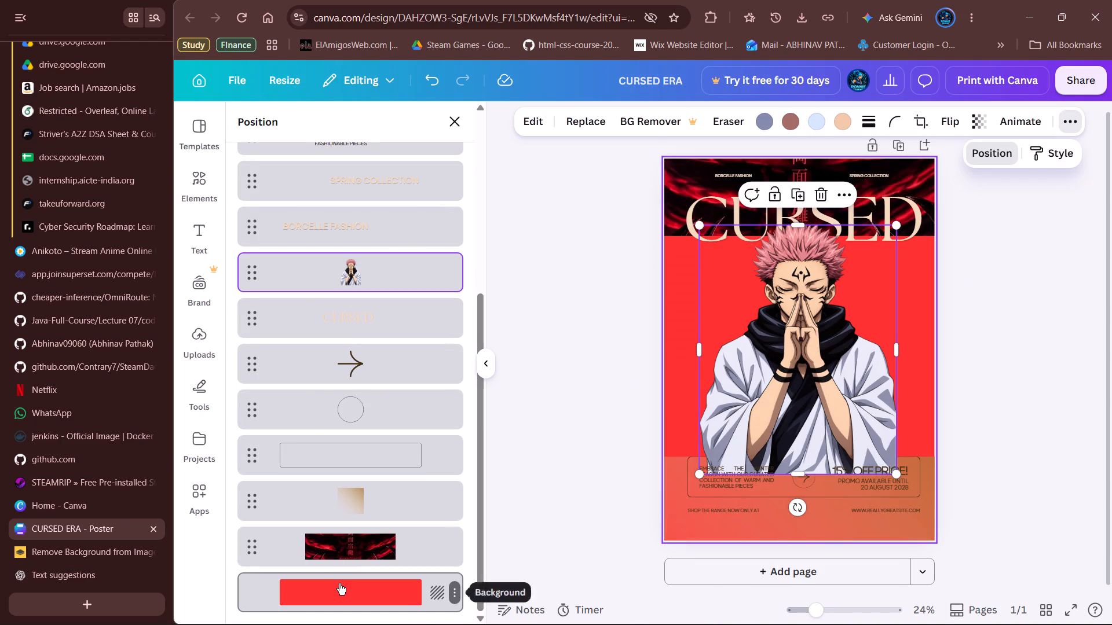
click(339, 583)
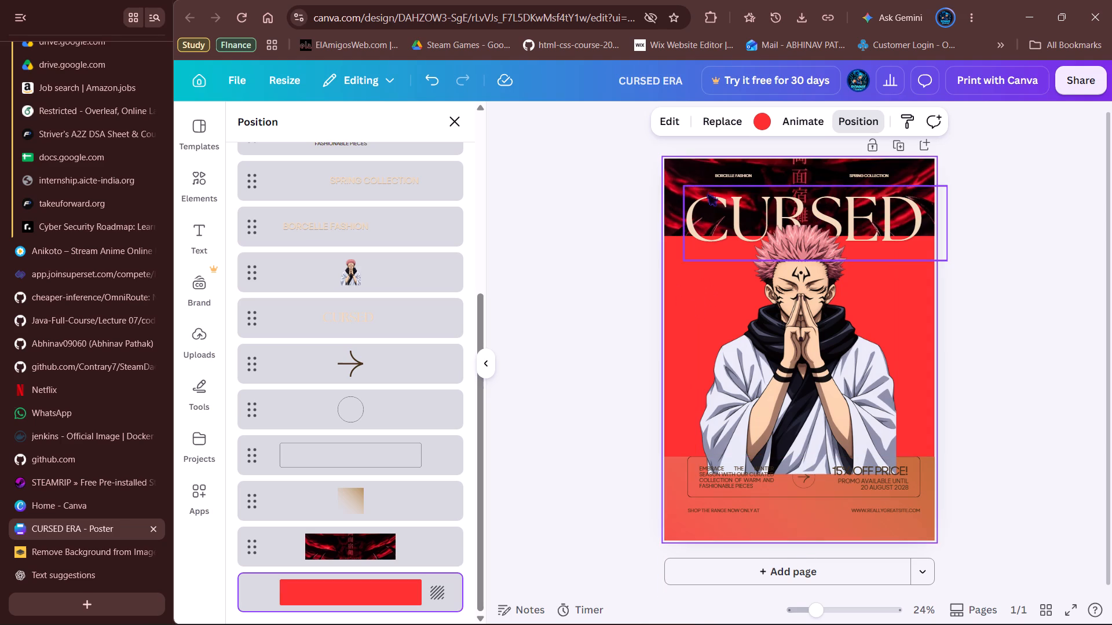
Reduce the height of the red-and-black top banner image from its lower edge to about 10, keeping it 42 wide.
click(802, 158)
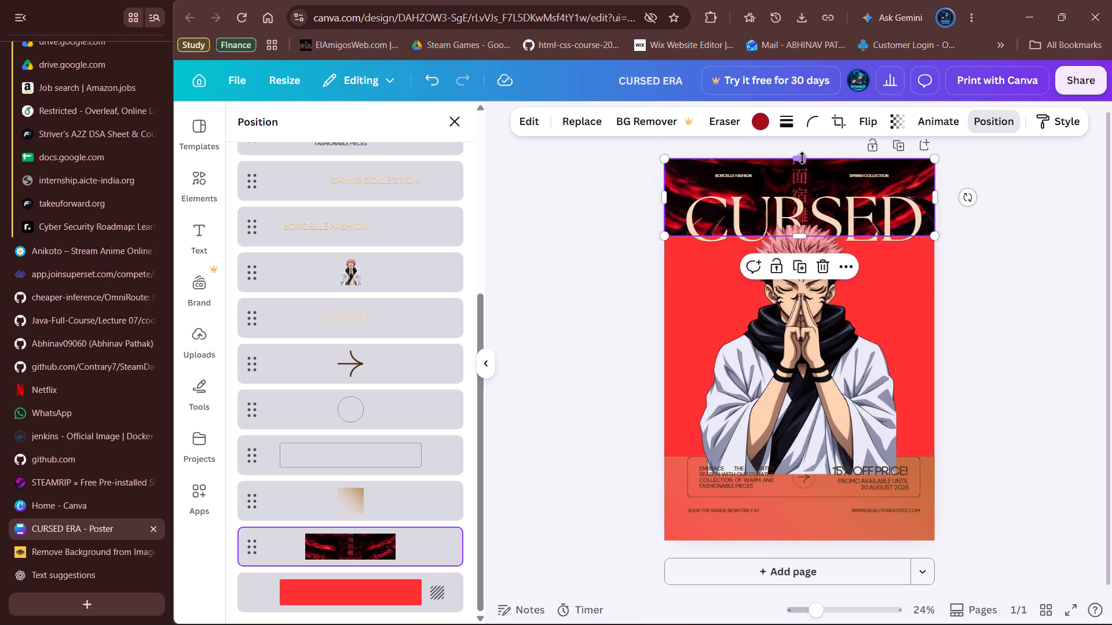
drag(800, 237, 802, 226)
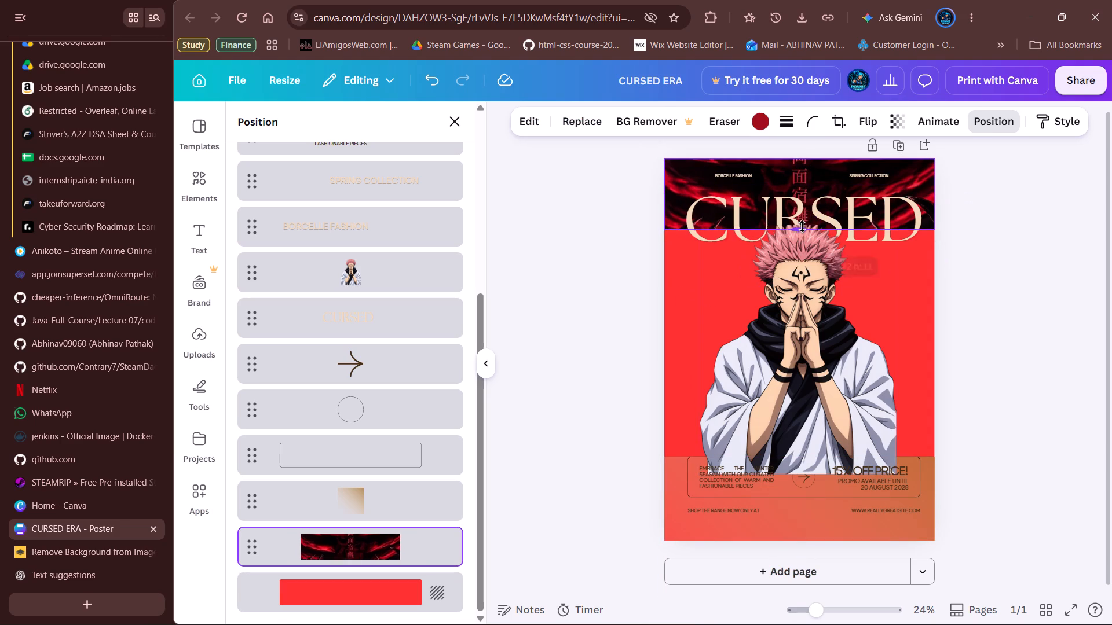
drag(802, 226, 803, 220)
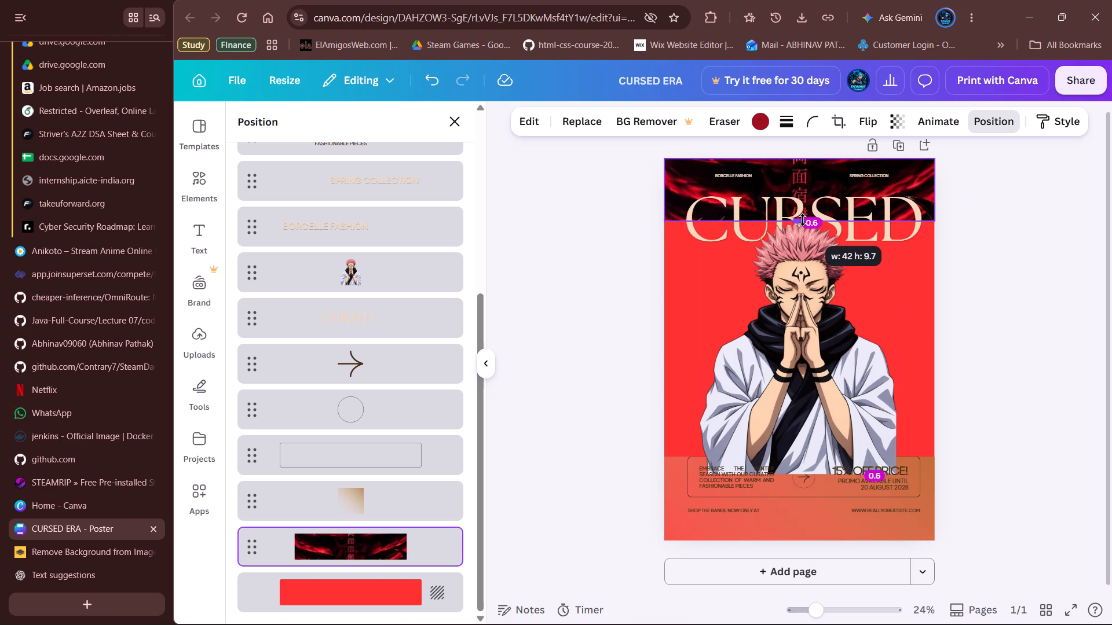
drag(803, 220, 803, 223)
click(1047, 348)
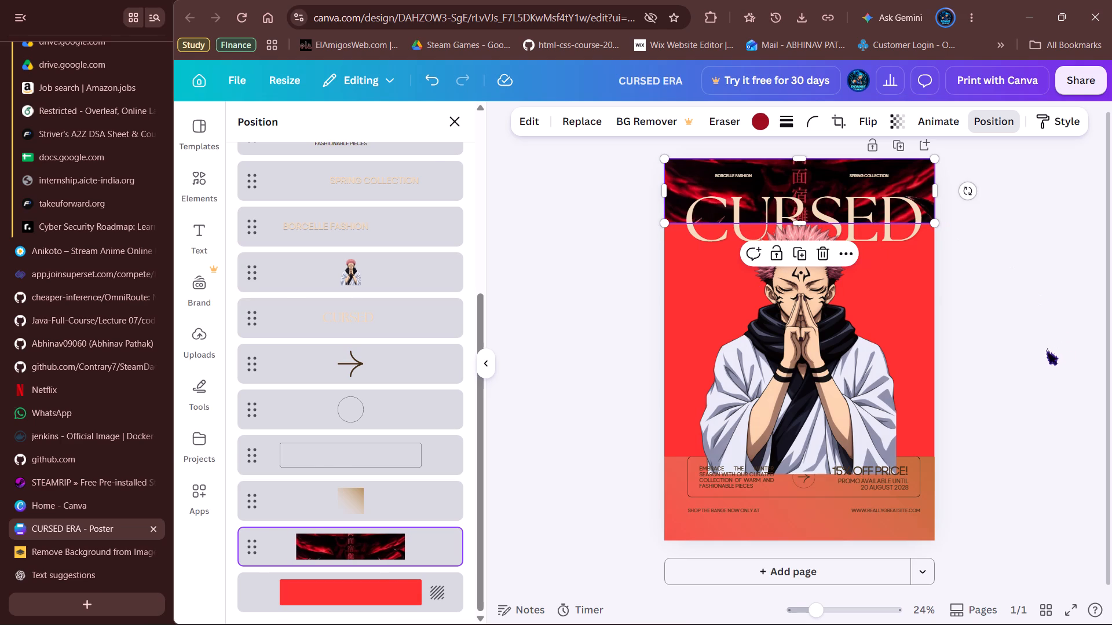
click(917, 295)
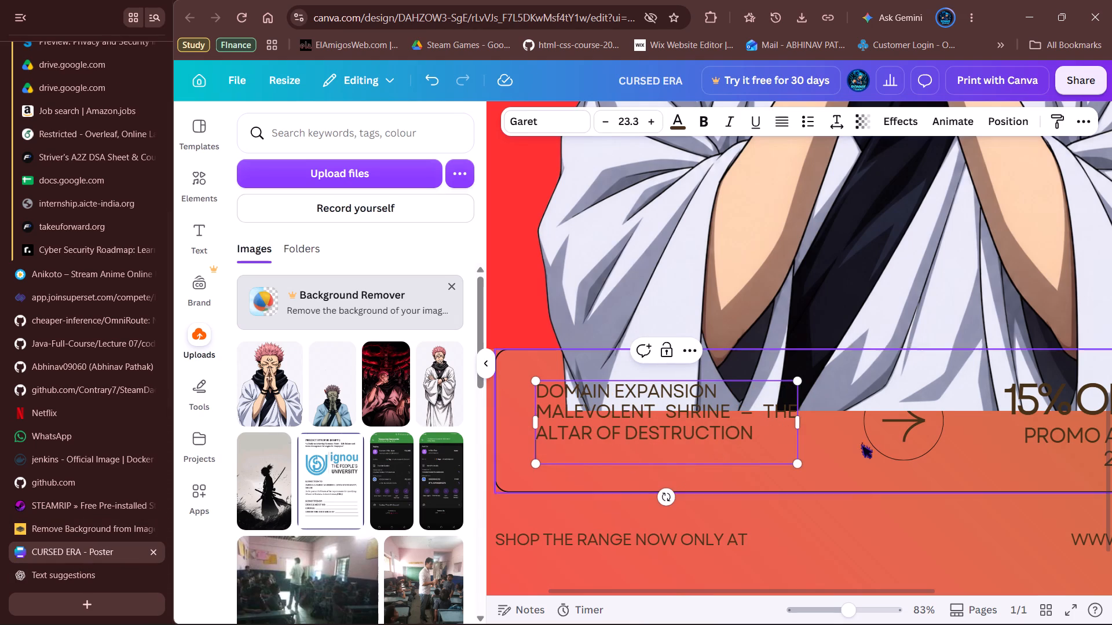
Break the footer paragraph before THE ALTAR OF DESTRUCTION so it has its own line, and add an extra space after THE.
scroll(870, 441, left, 1)
scroll(870, 441, right, 1)
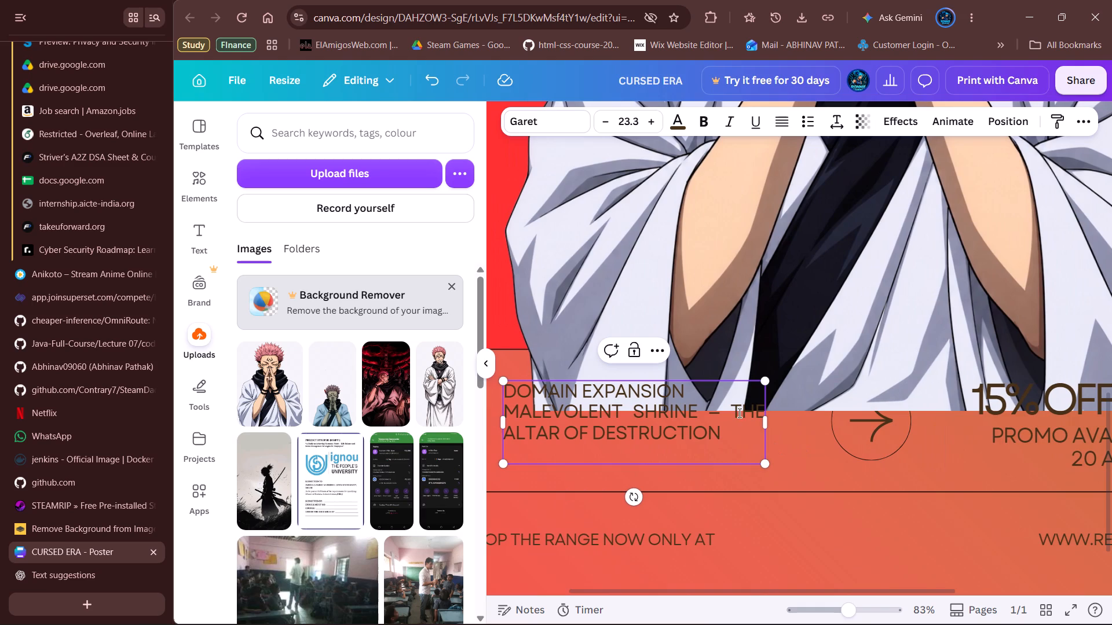
click(732, 413)
key(Return)
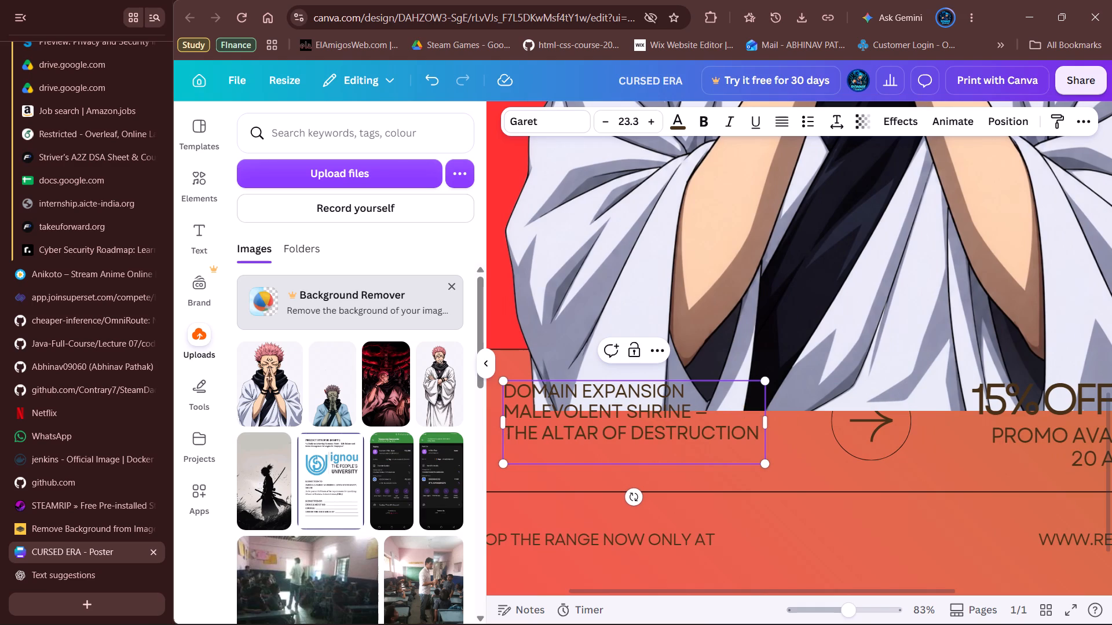
key(Right)
key(Right)
key(Right)
key(Right)
key(space)
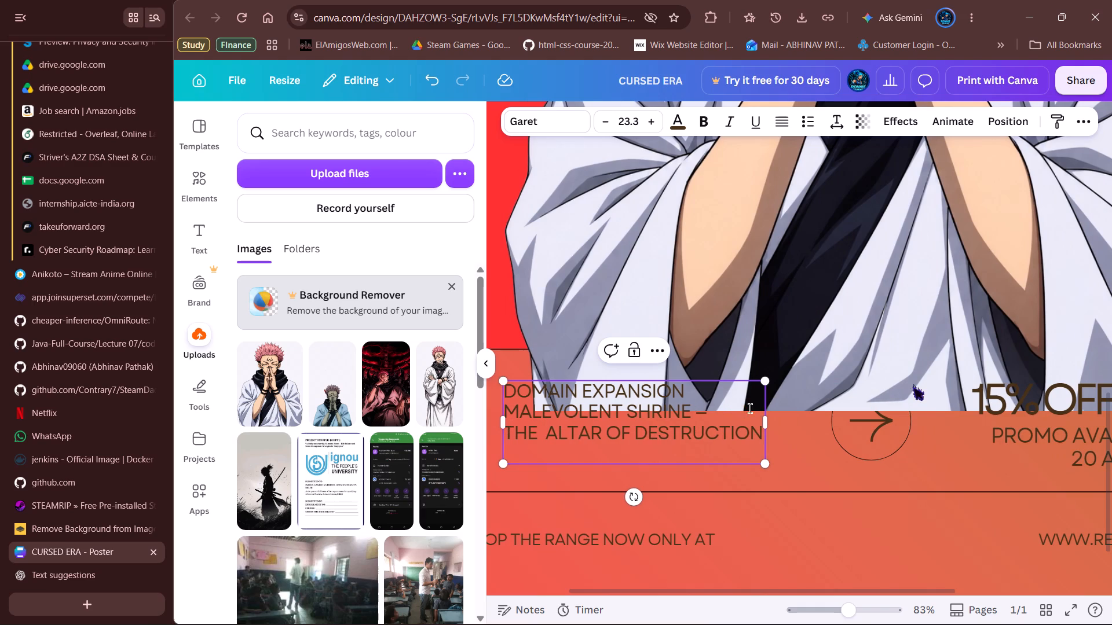
Examine the right-hand promo text in the footer box of the CURSED ERA poster.
scroll(906, 456, left, 2)
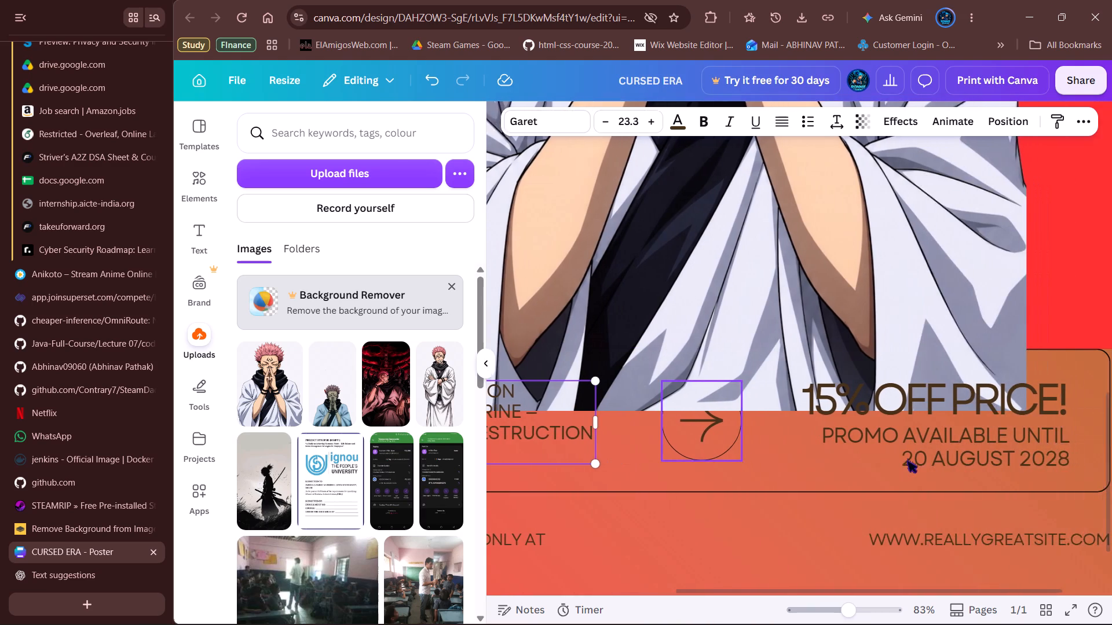
scroll(906, 456, left, 2)
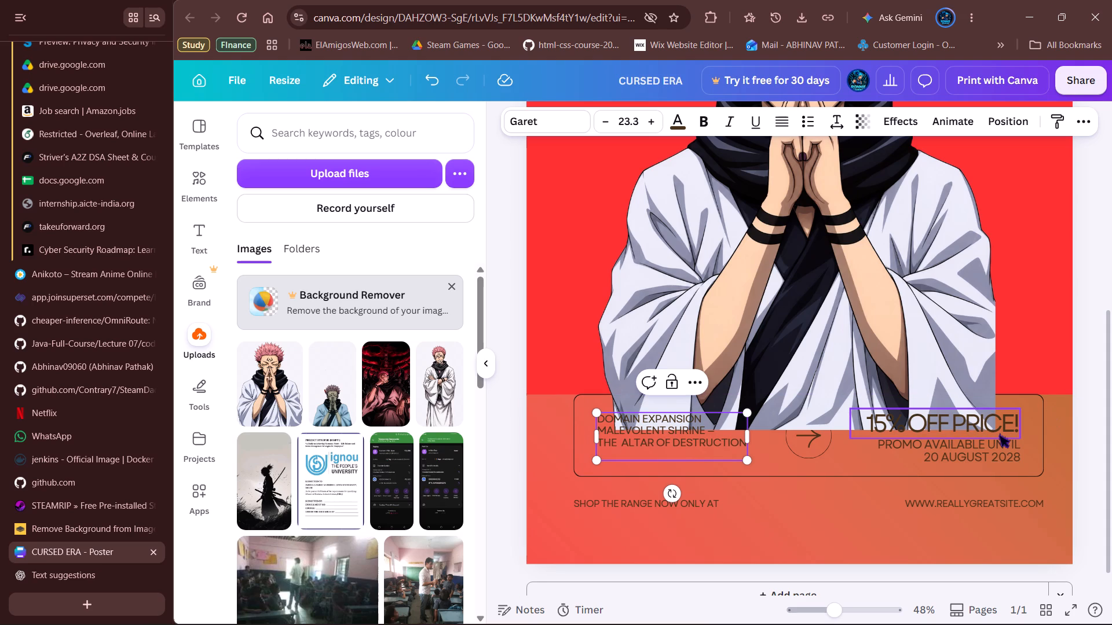
scroll(998, 431, left, 2)
scroll(1082, 356, left, 1)
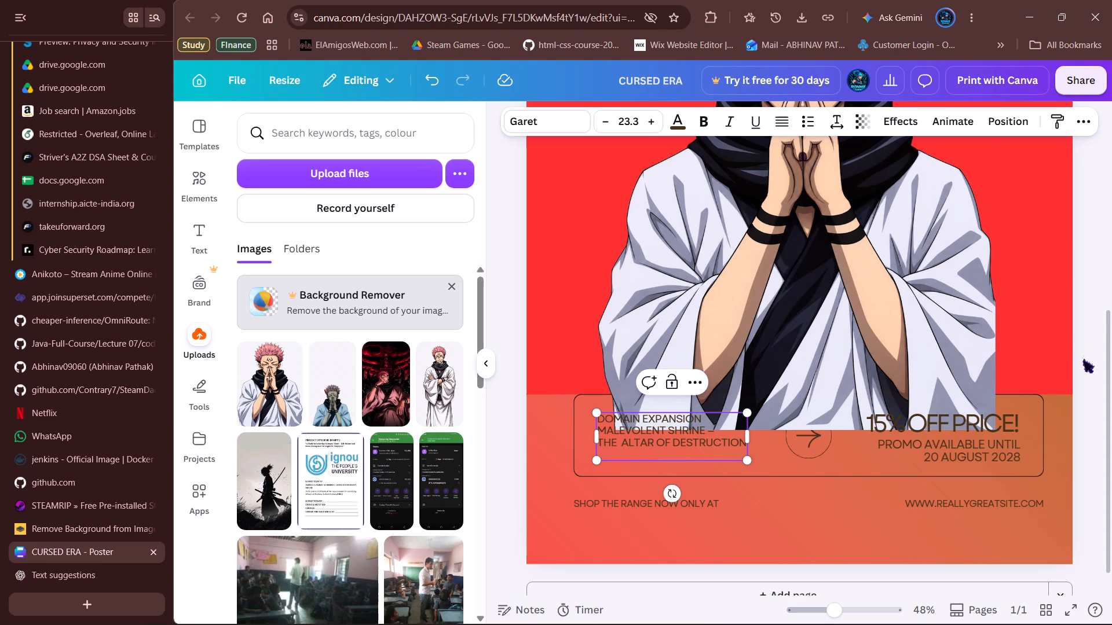
scroll(1082, 356, down, 1)
scroll(1082, 356, left, 2)
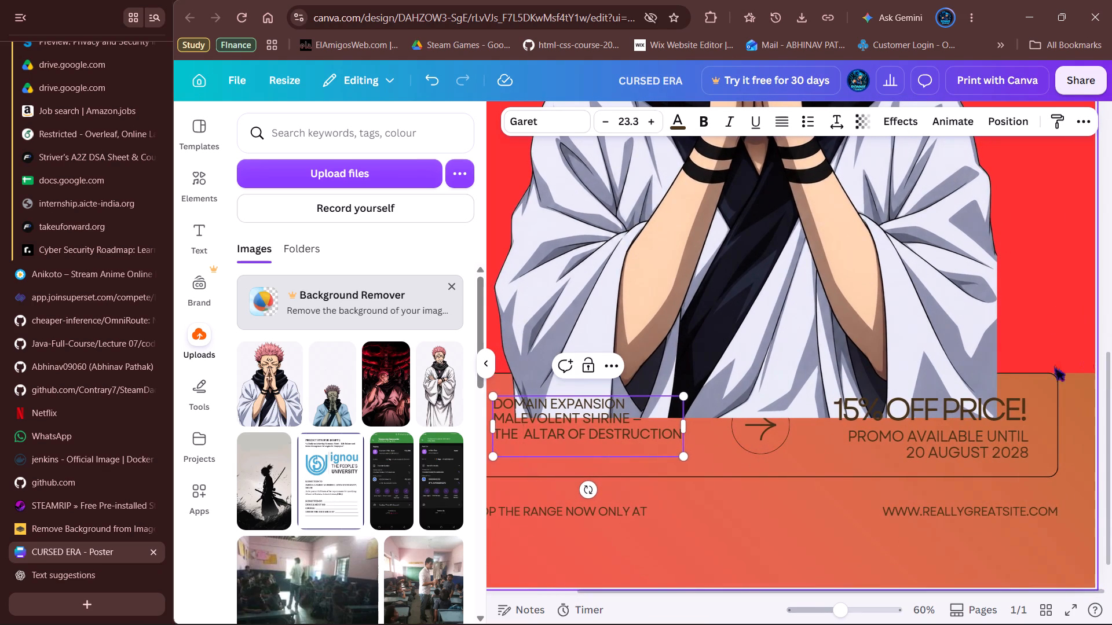
scroll(941, 305, left, 3)
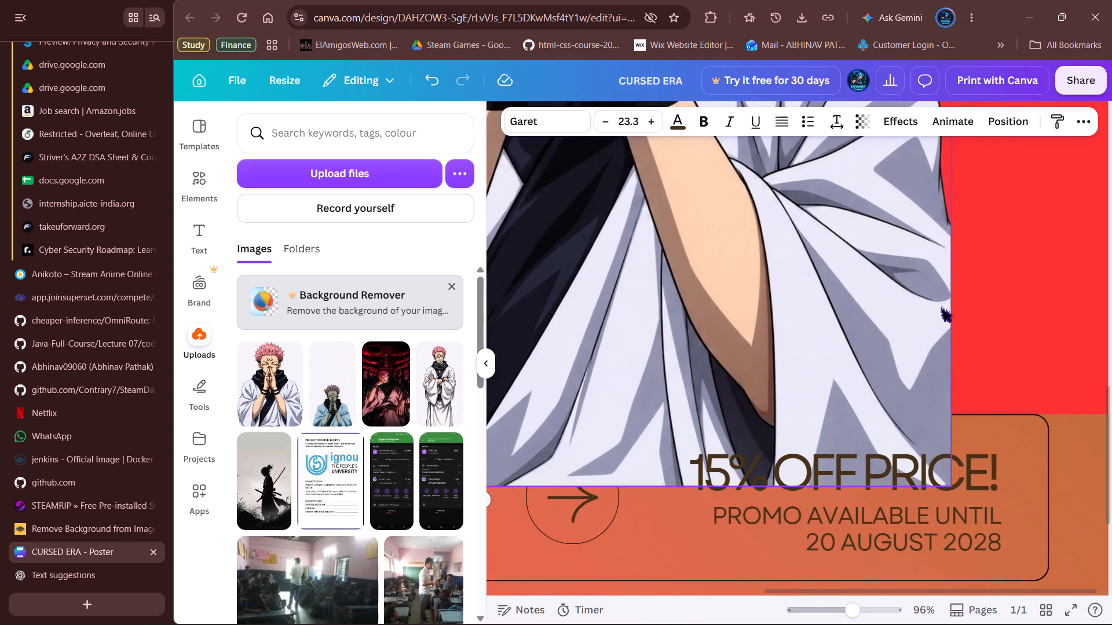
scroll(941, 305, left, 1)
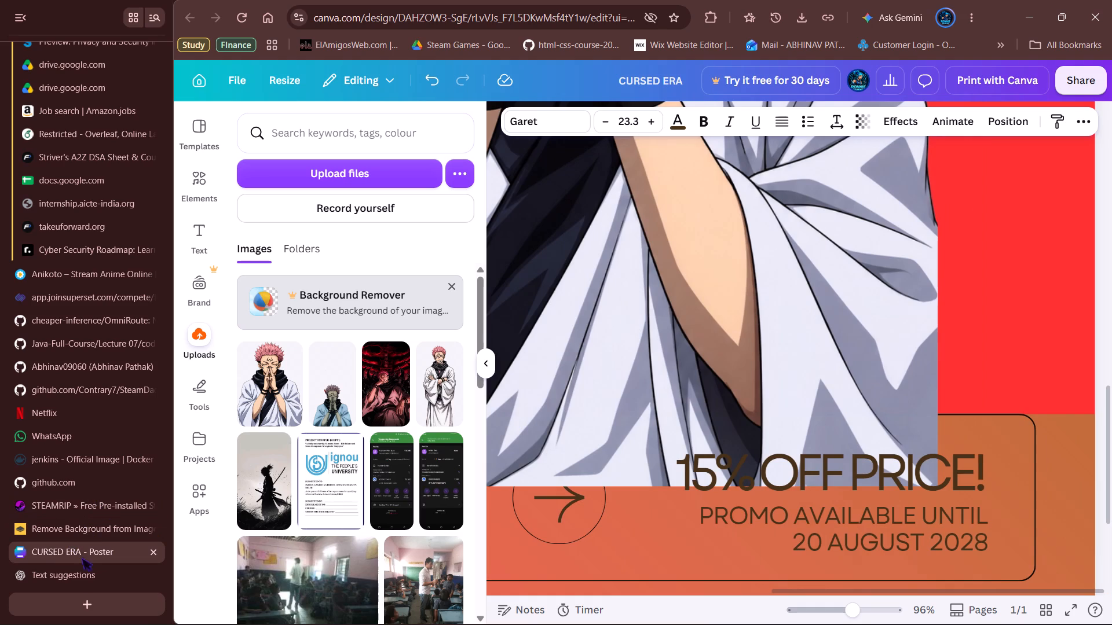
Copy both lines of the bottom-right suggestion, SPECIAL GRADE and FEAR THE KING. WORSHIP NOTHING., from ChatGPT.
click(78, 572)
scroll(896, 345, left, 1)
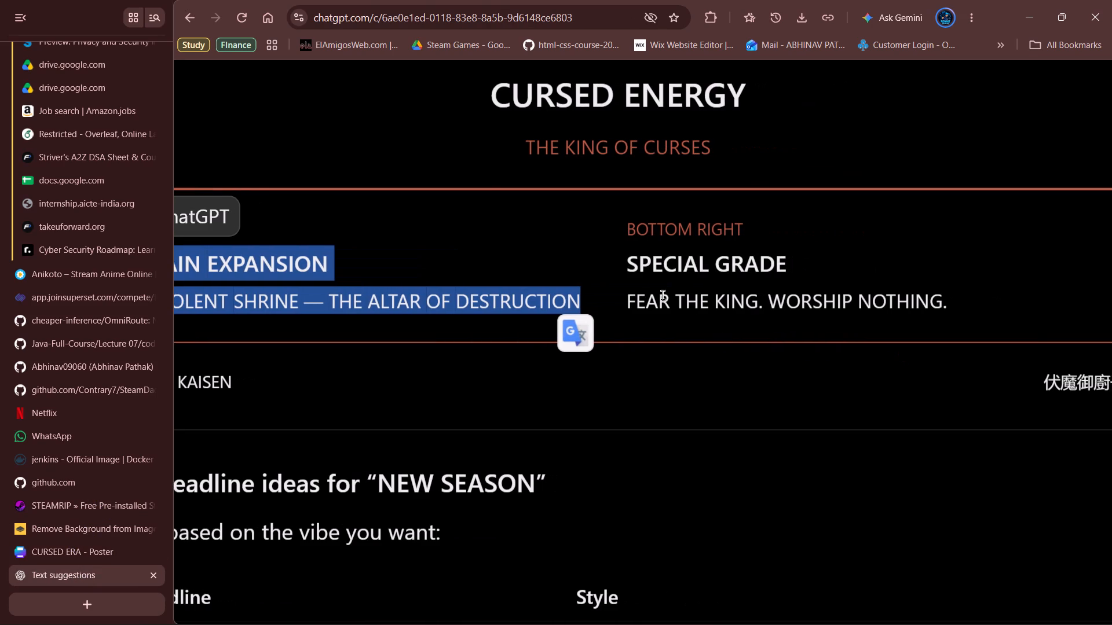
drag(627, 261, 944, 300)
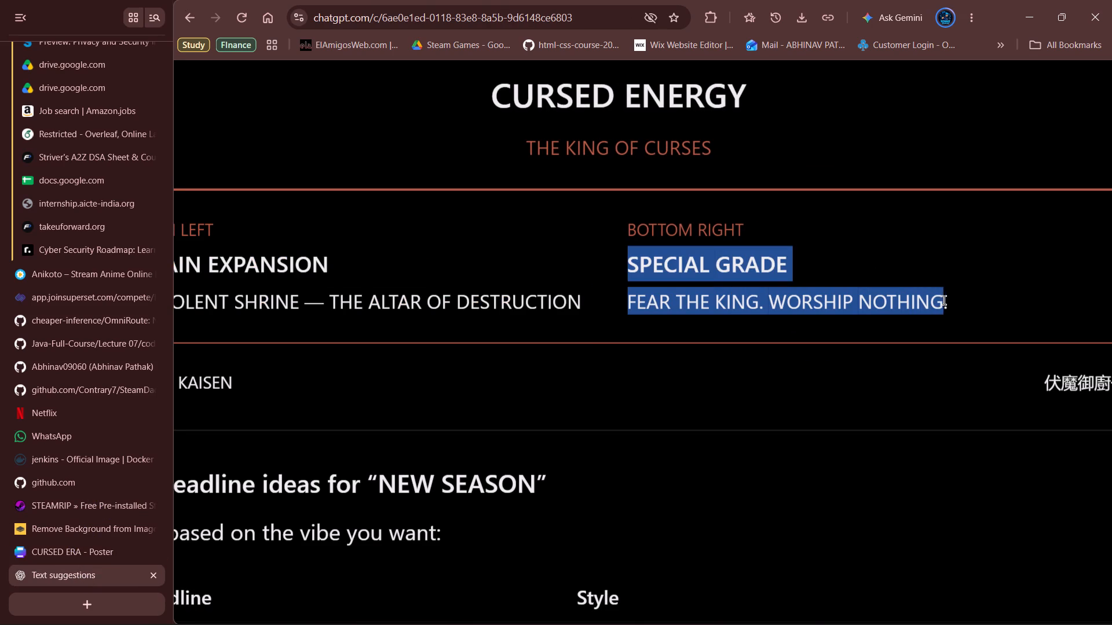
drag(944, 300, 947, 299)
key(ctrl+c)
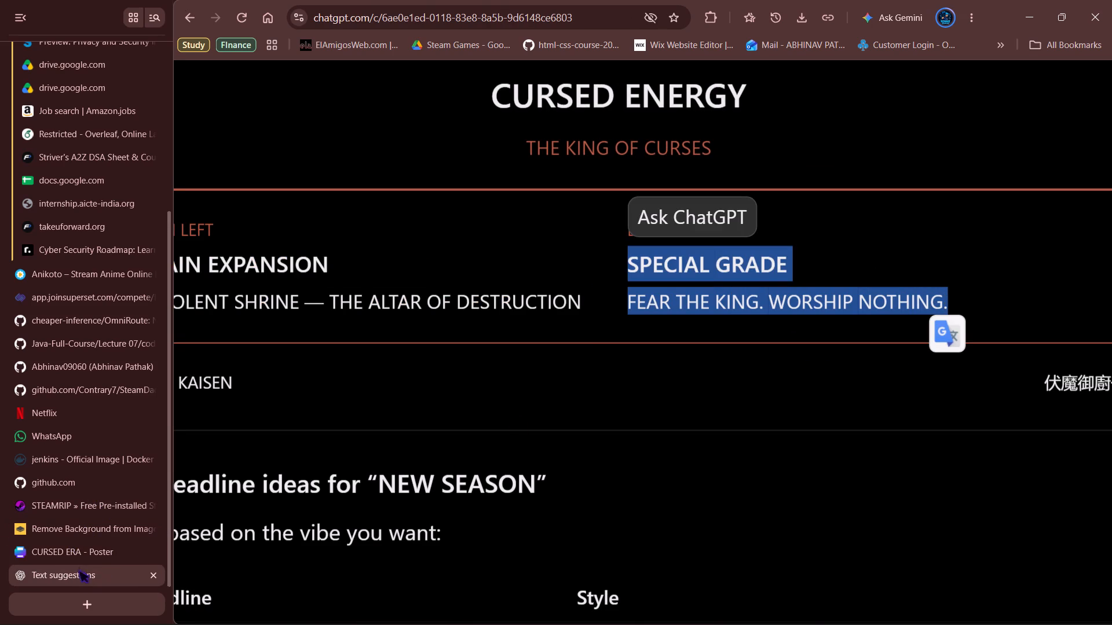
Open the poster's 15% OFF PRICE! heading for editing and copy only the SPECIAL GRADE line from ChatGPT for it.
click(74, 556)
scroll(749, 500, down, 2)
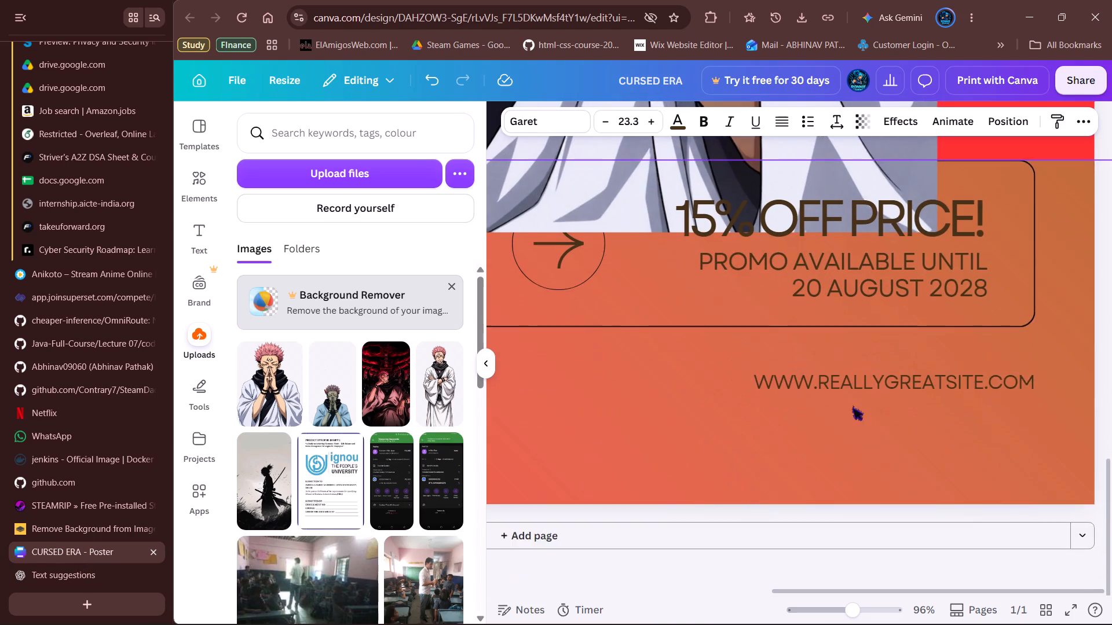
scroll(902, 385, up, 1)
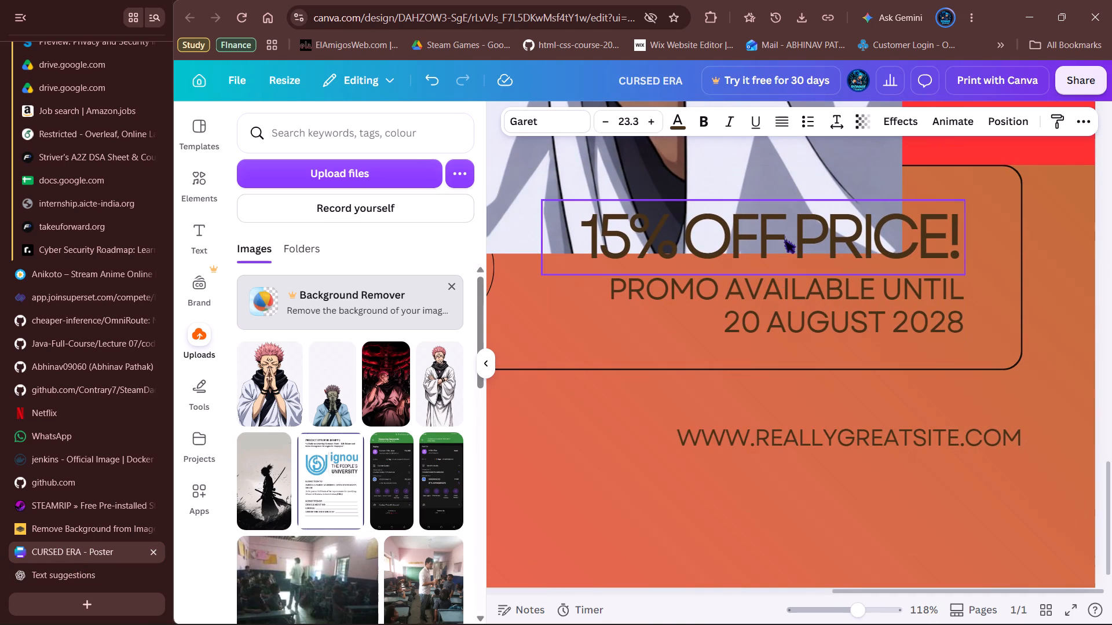
click(784, 236)
click(802, 248)
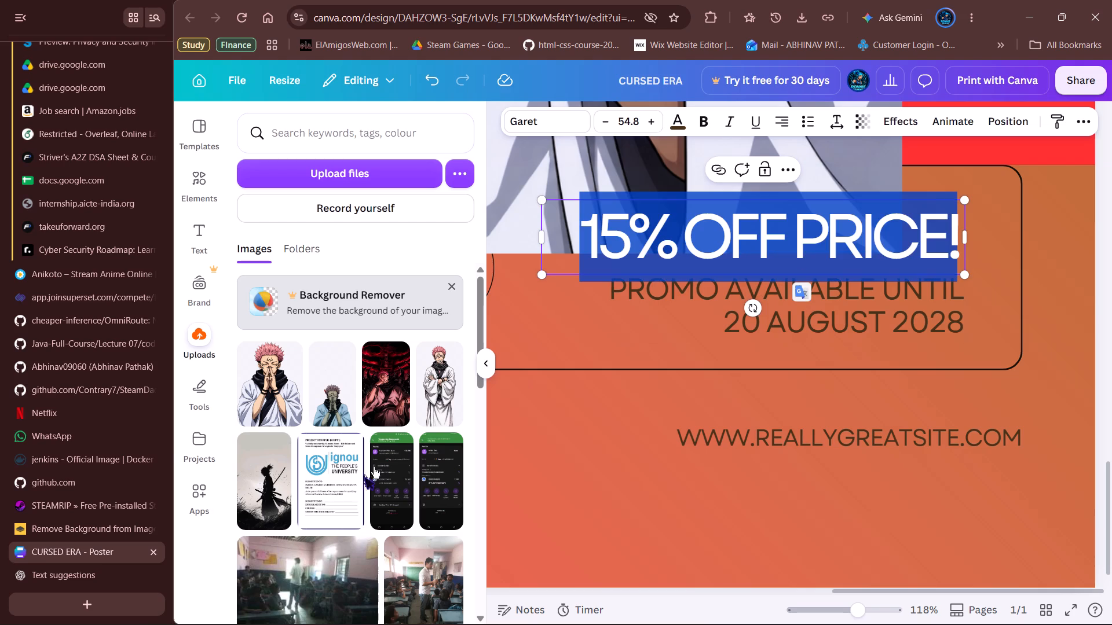
click(82, 582)
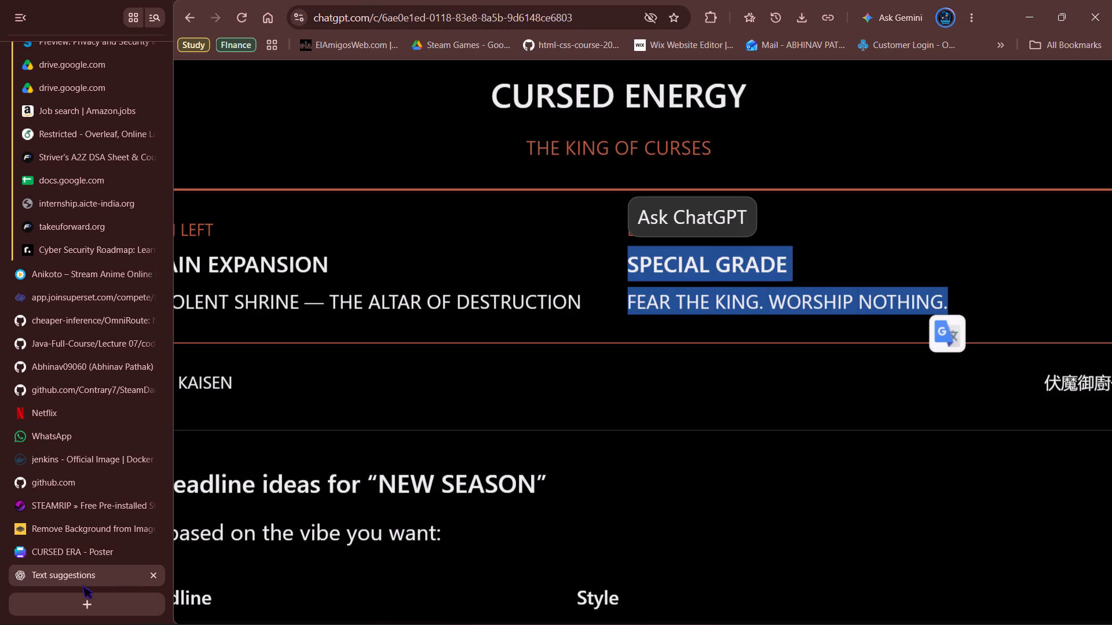
click(756, 296)
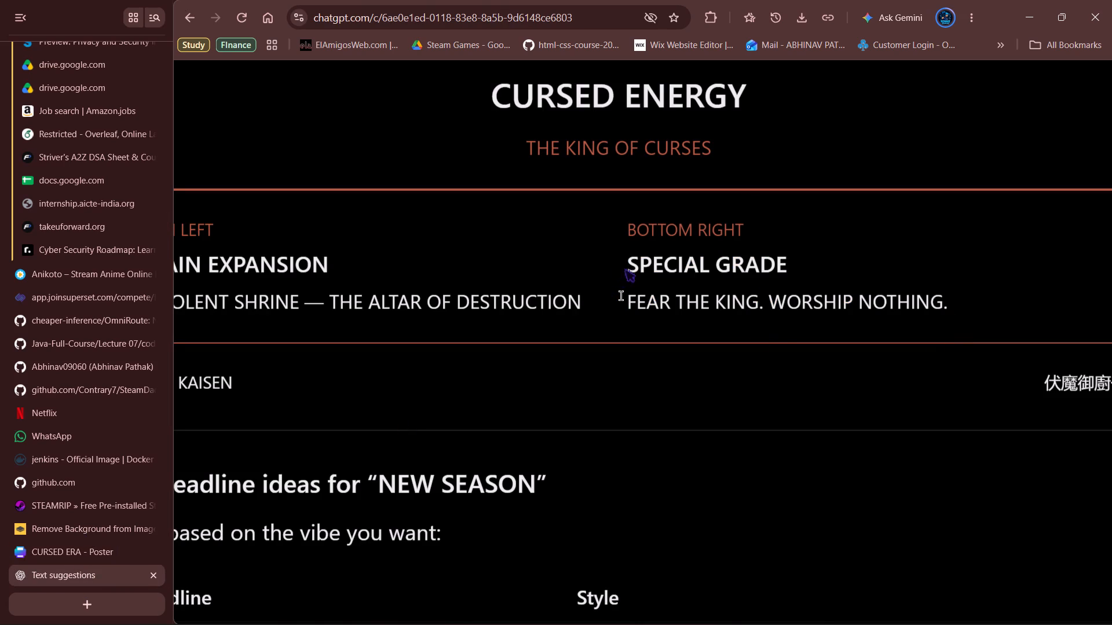
drag(629, 263, 788, 249)
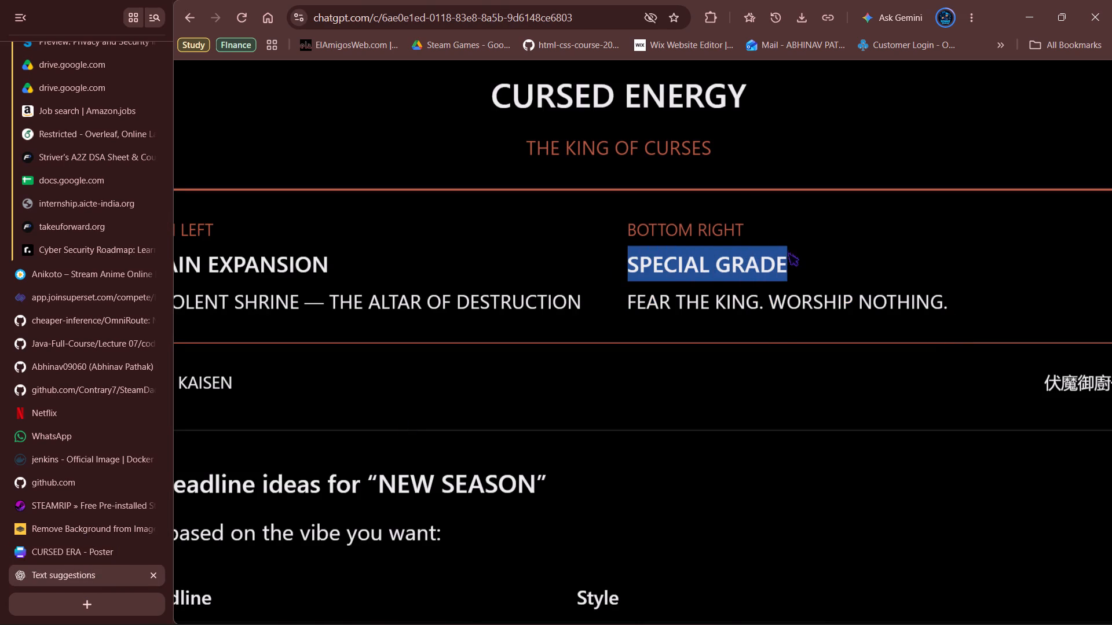
key(ctrl+c)
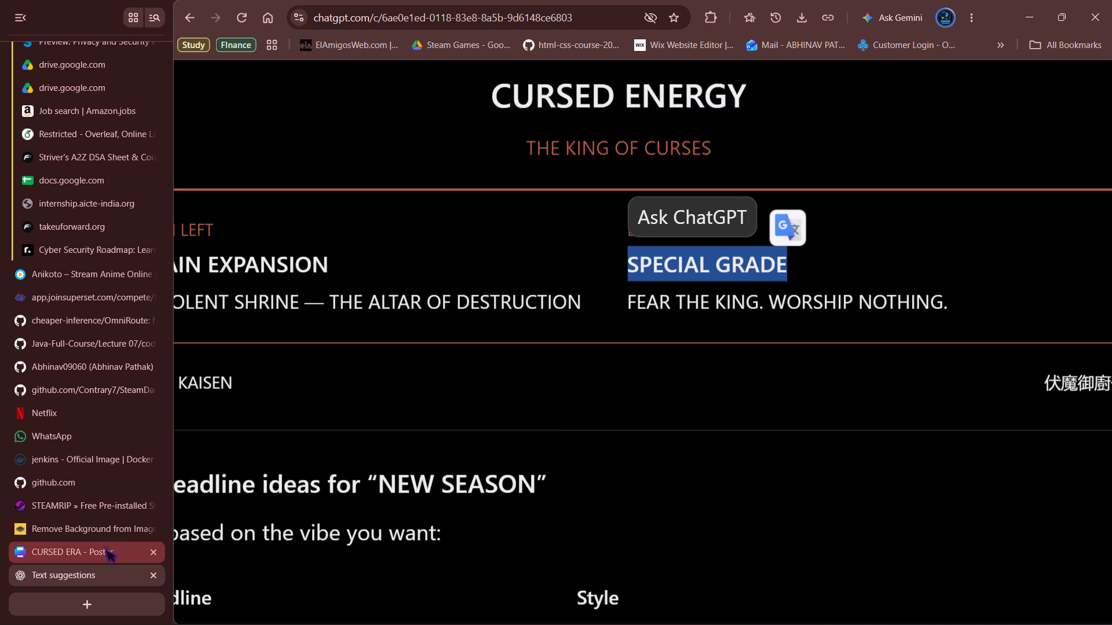
Replace the 15% OFF PRICE! heading in the footer box with the copied SPECIAL GRADE.
click(103, 547)
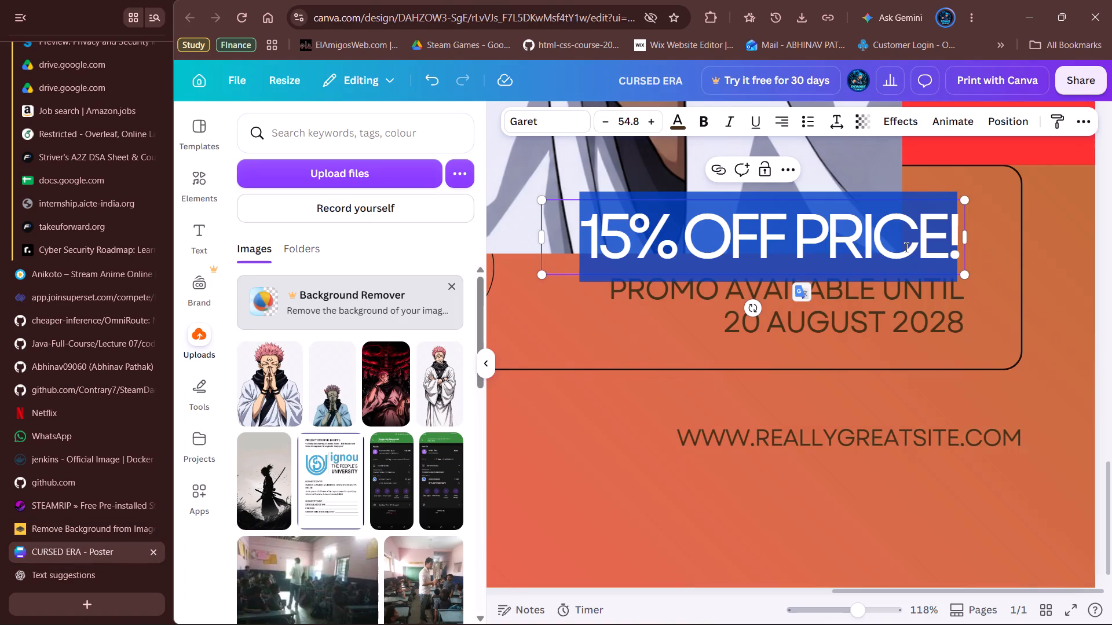
click(907, 247)
click(594, 242)
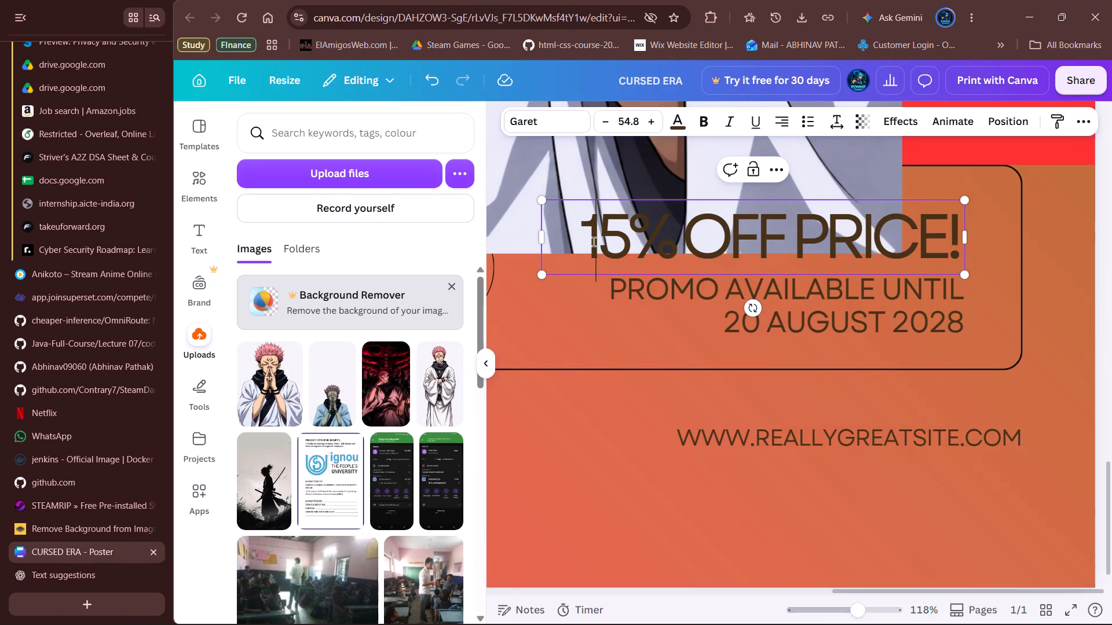
double_click(594, 242)
click(589, 235)
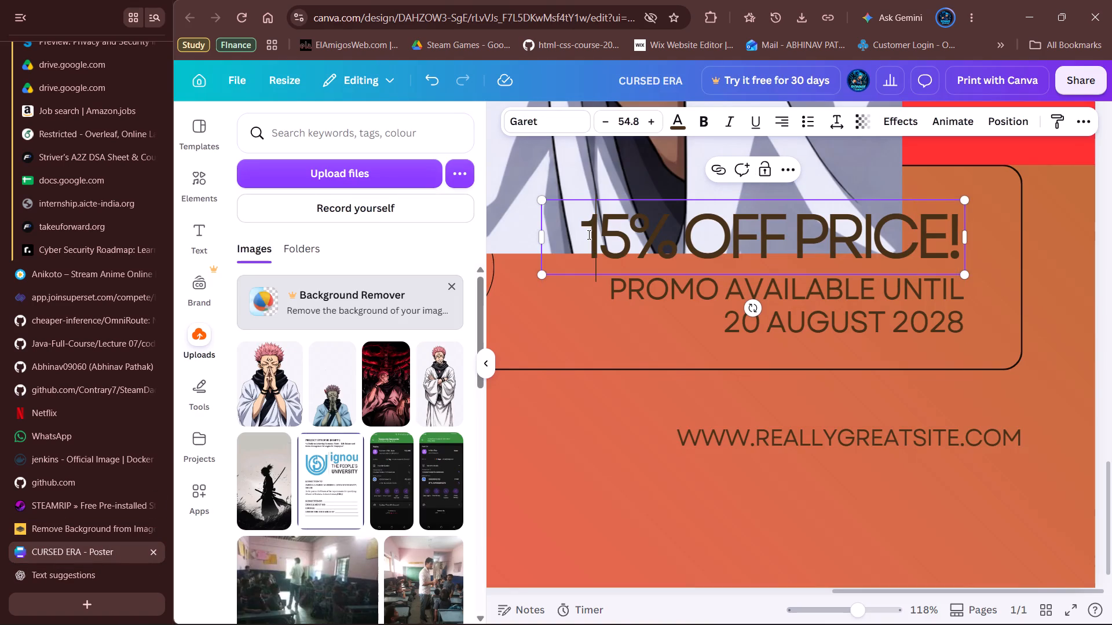
drag(581, 238, 954, 231)
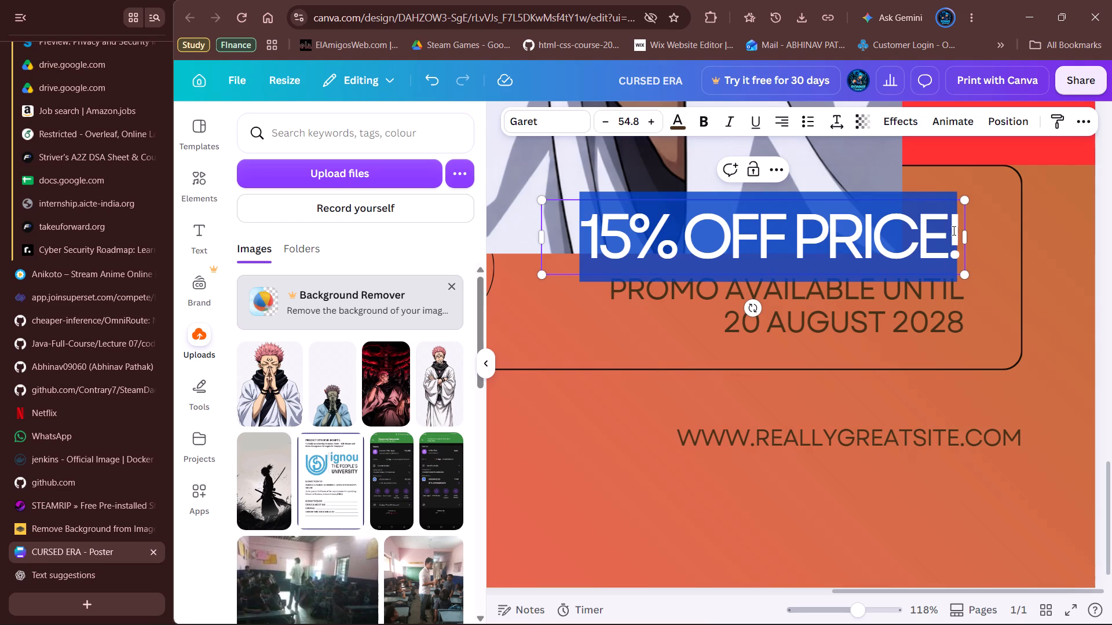
drag(954, 231, 961, 227)
key(ctrl+v)
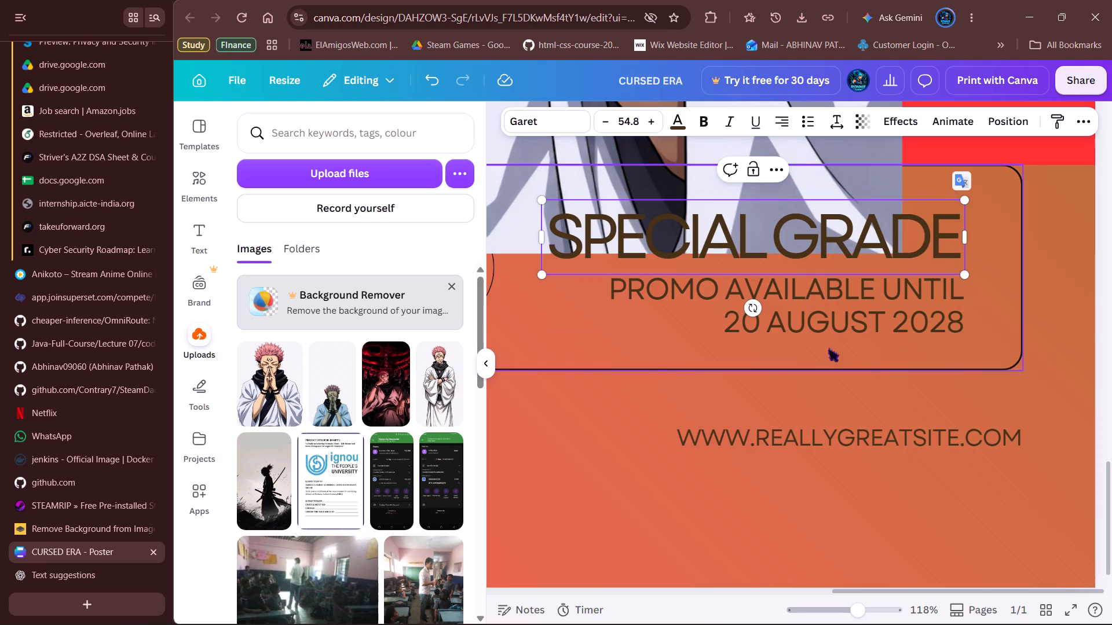
Replace the PROMO AVAILABLE UNTIL 20 AUGUST 2028 text with FEAR THE KING. WORSHIP NOTHING. copied from ChatGPT.
click(617, 294)
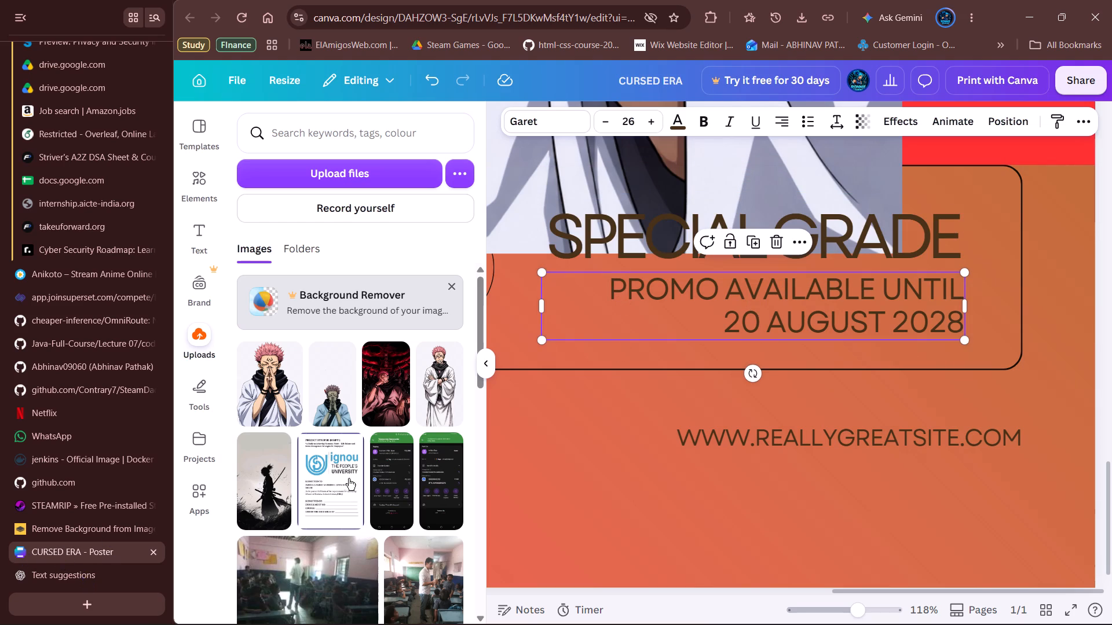
click(86, 573)
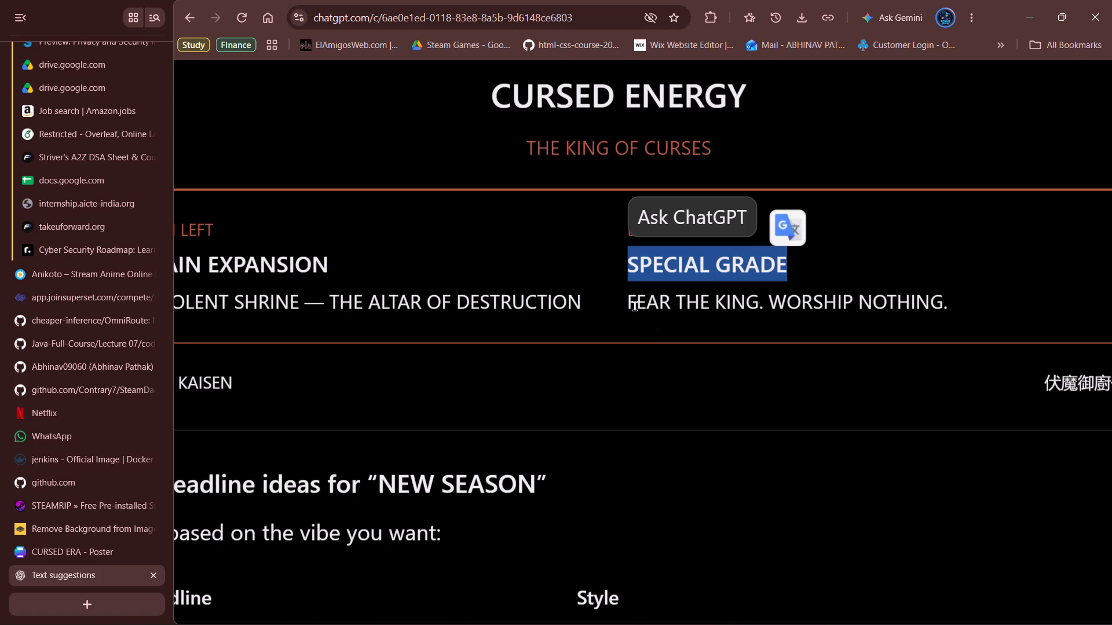
drag(628, 299, 946, 295)
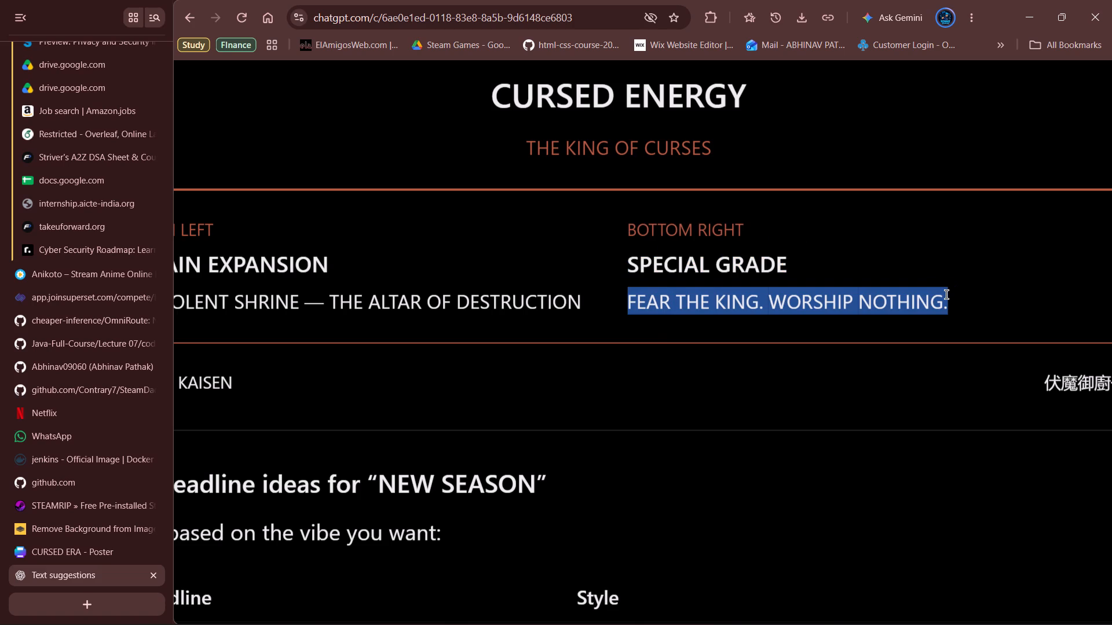
key(ctrl+c)
click(88, 550)
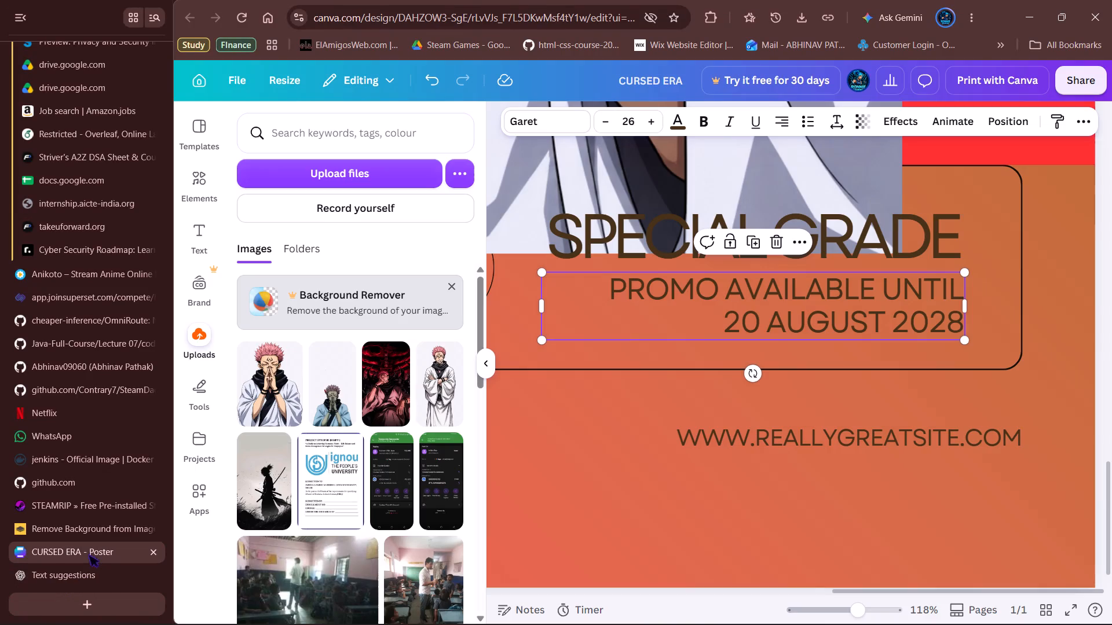
double_click(757, 294)
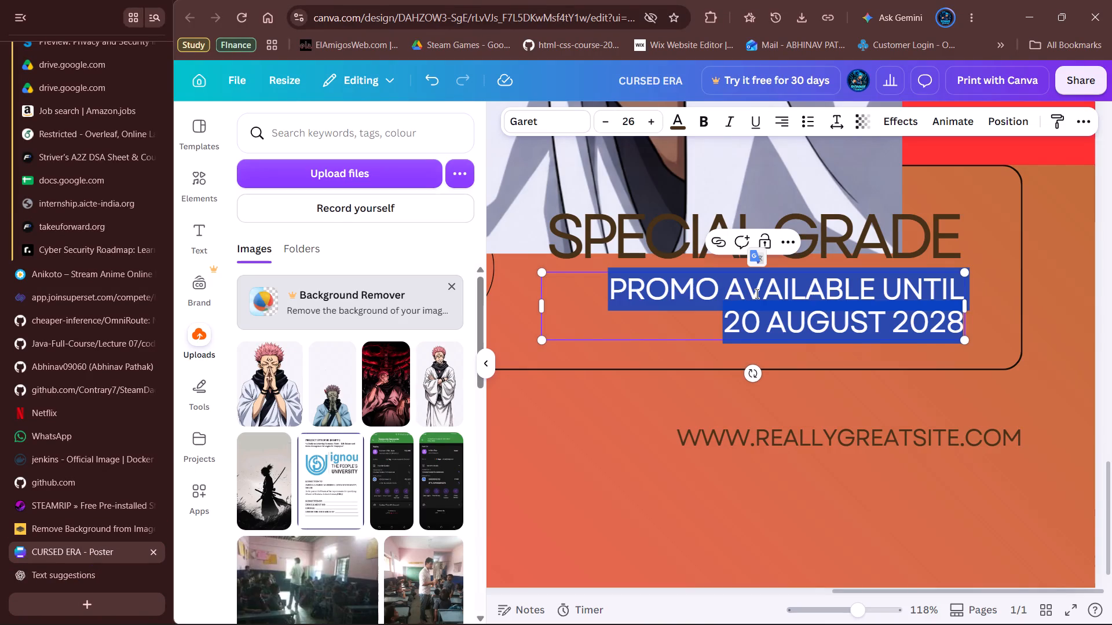
key(ctrl+v)
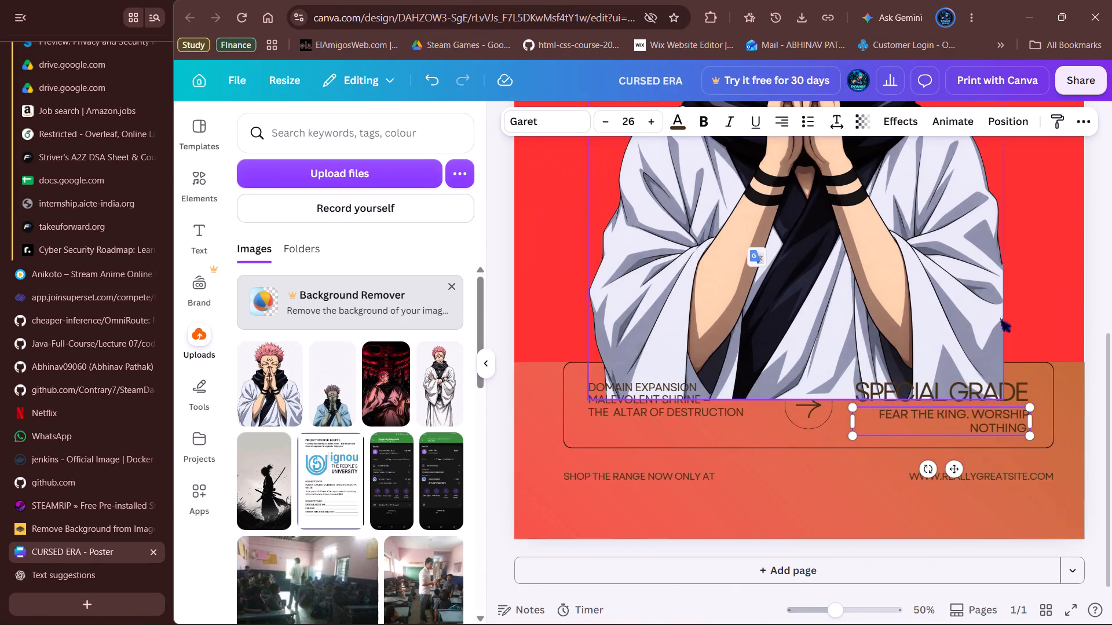
Make the DOMAIN EXPANSION line of the footer paragraph bold.
click(650, 380)
click(634, 383)
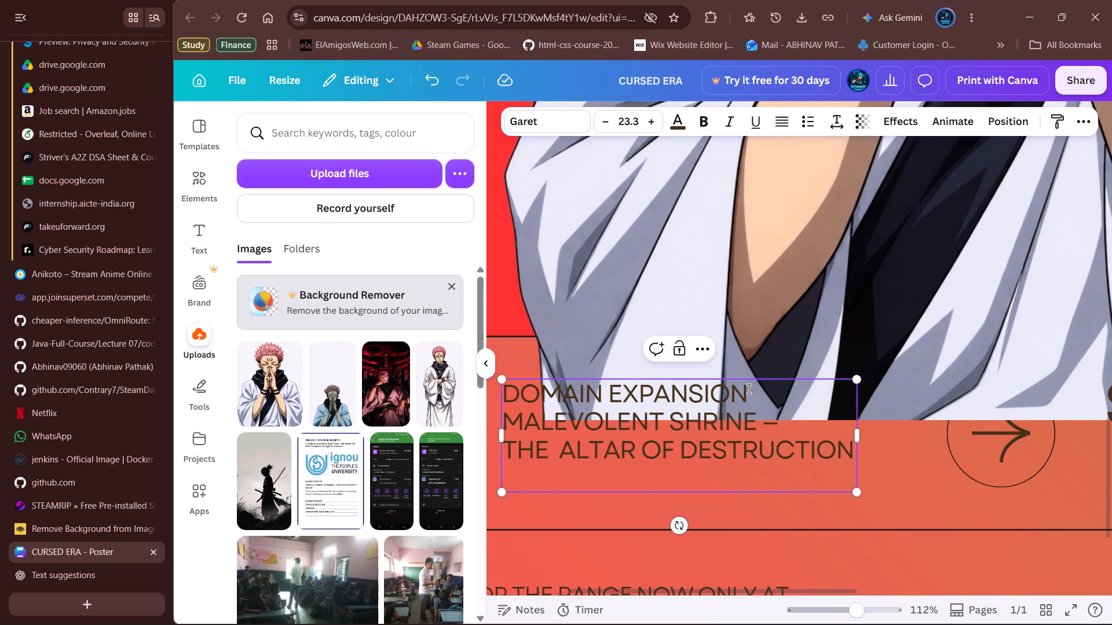
drag(749, 389, 508, 389)
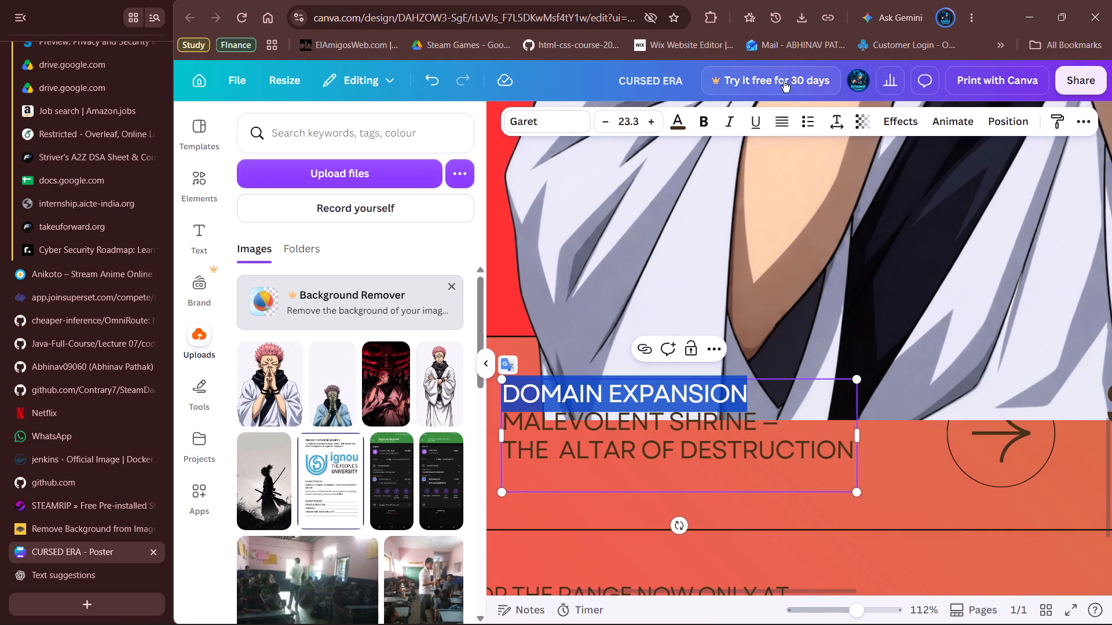
click(700, 123)
Review the edited footer texts on both sides of the arrow and in the context of the whole poster.
scroll(804, 422, left, 3)
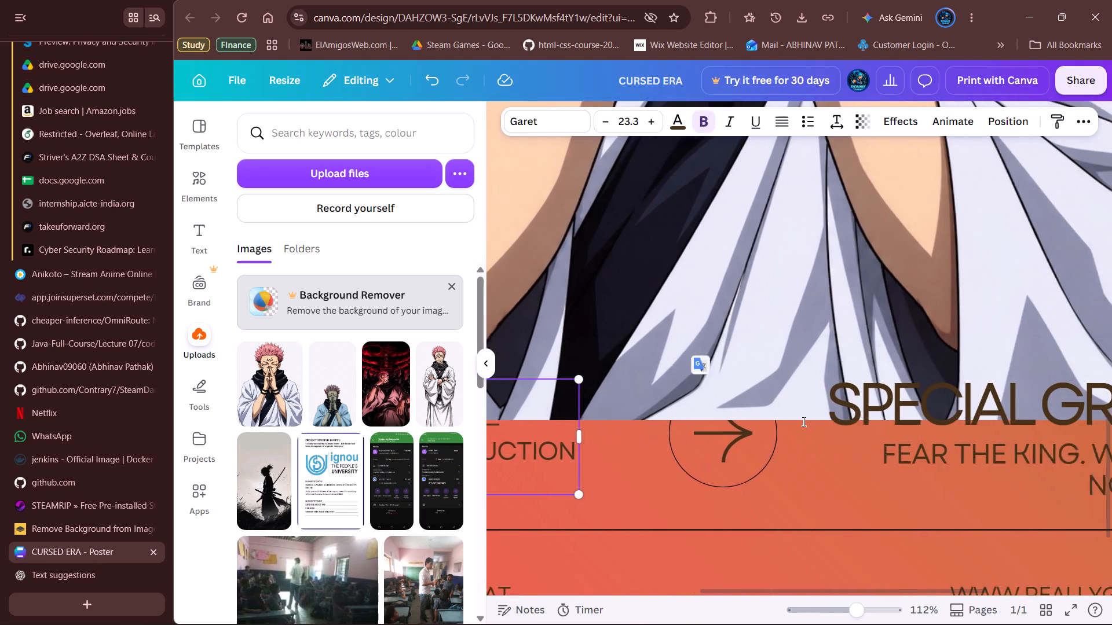
click(832, 407)
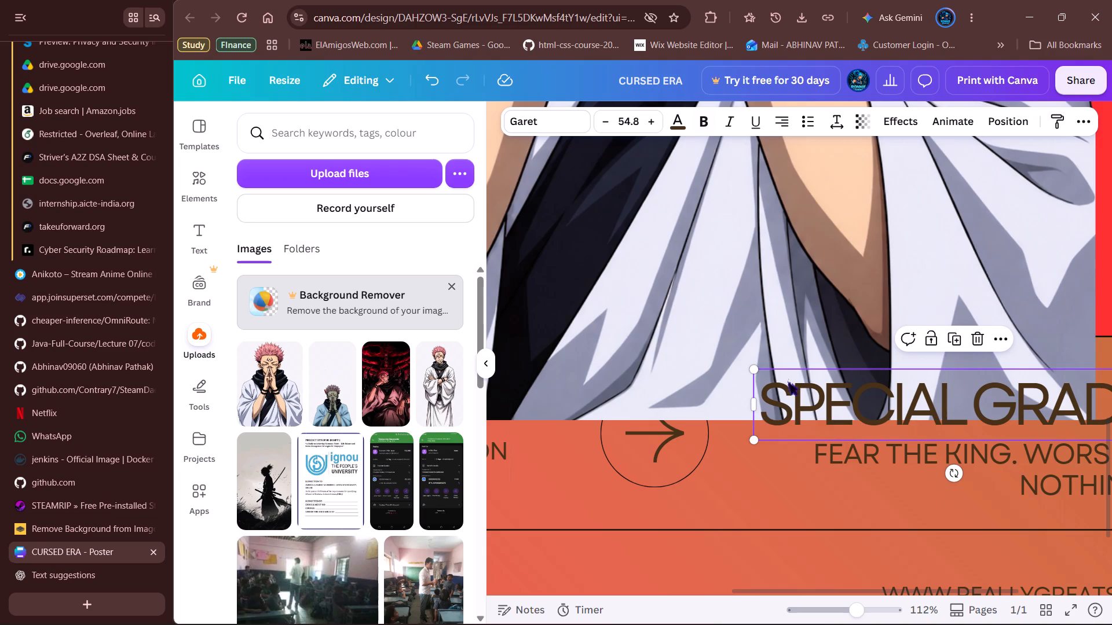
scroll(645, 344, right, 1)
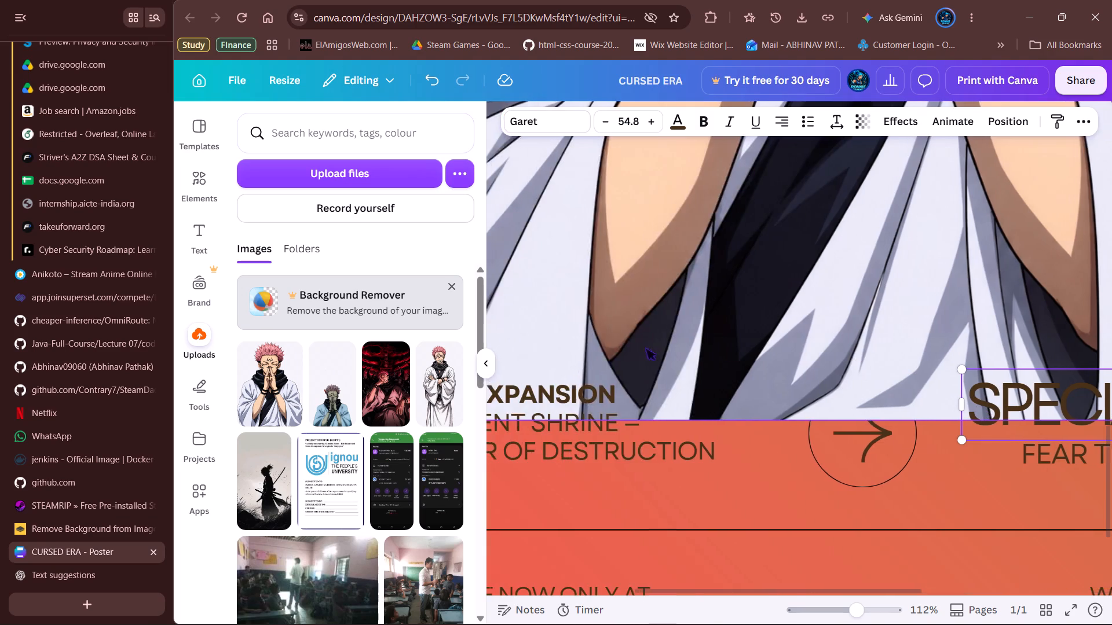
scroll(645, 344, right, 2)
click(648, 390)
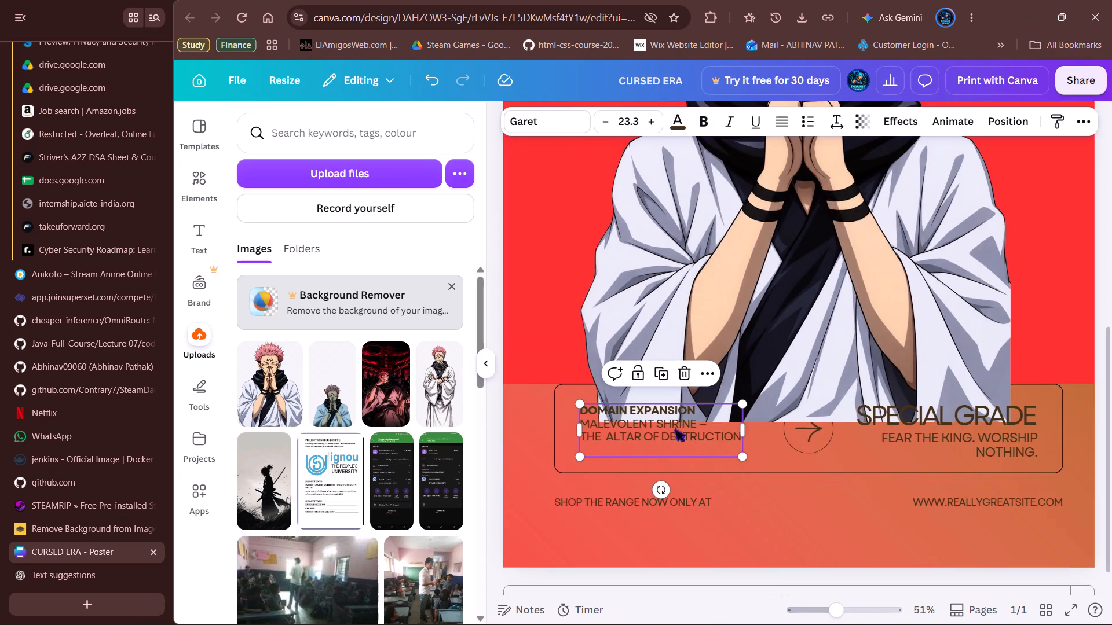
click(1110, 370)
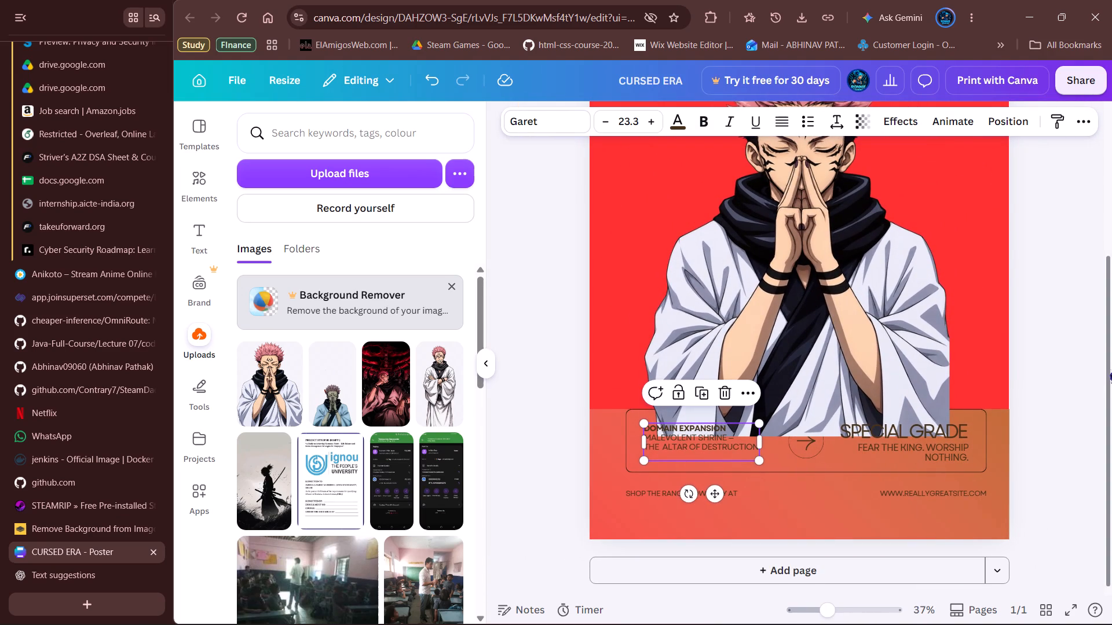
click(1063, 341)
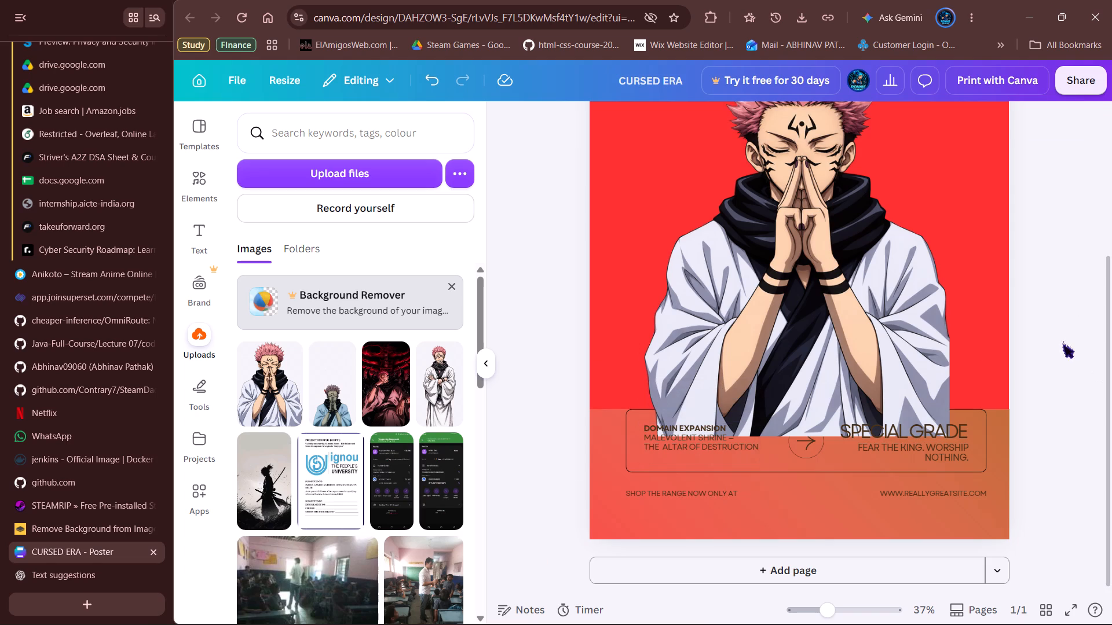
Delete the arrow and the circle around it from the middle of the footer box.
scroll(1063, 341, up, 1)
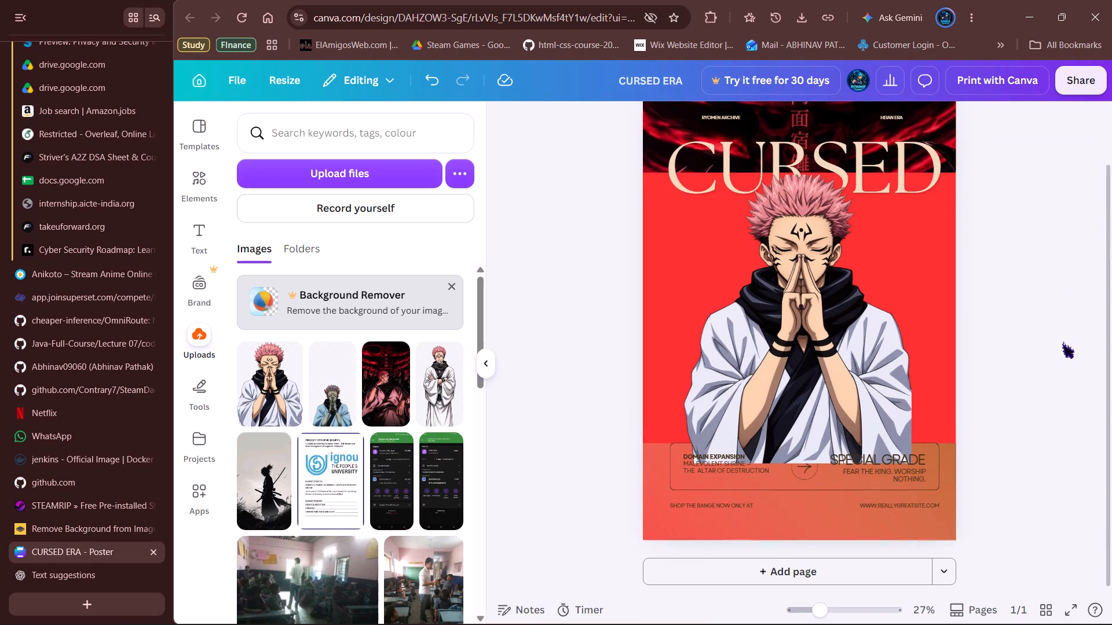
scroll(1063, 341, up, 1)
scroll(1063, 341, down, 2)
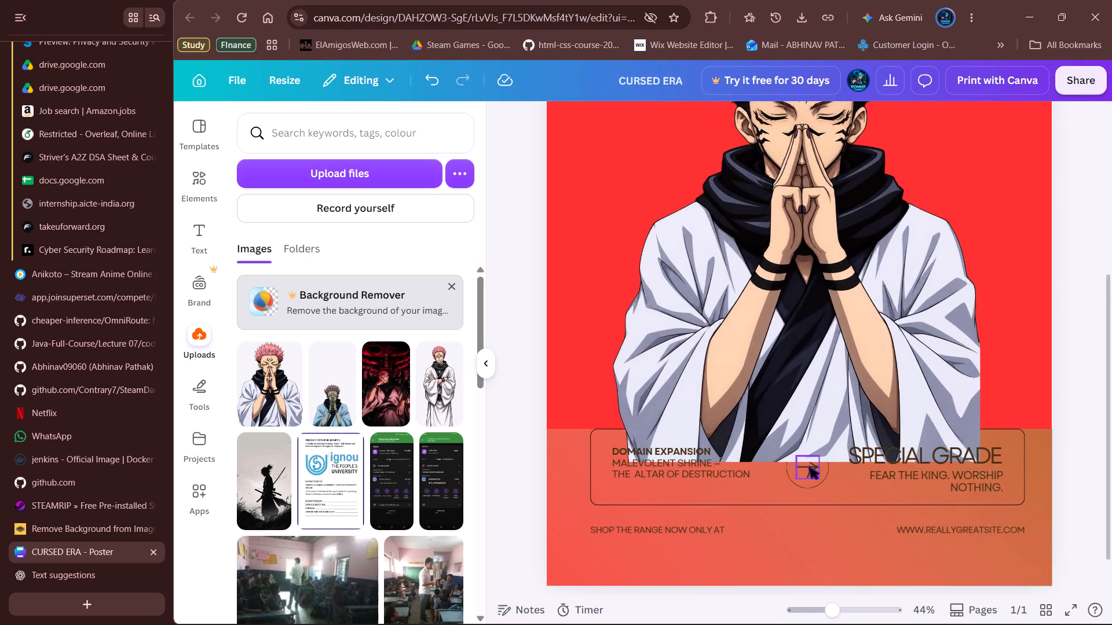
click(801, 468)
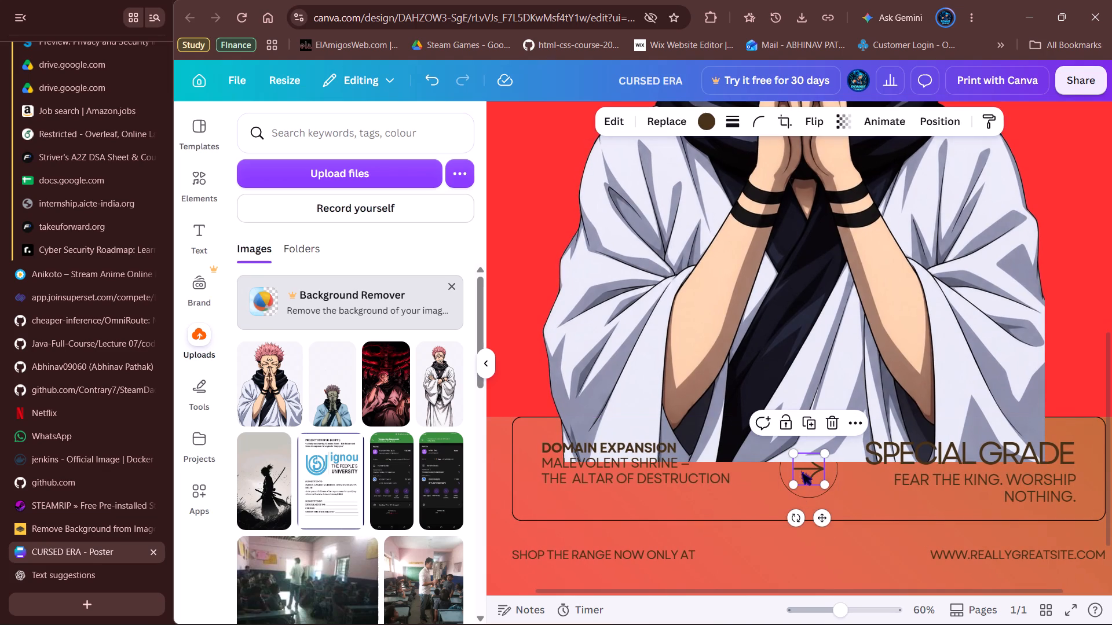
click(832, 424)
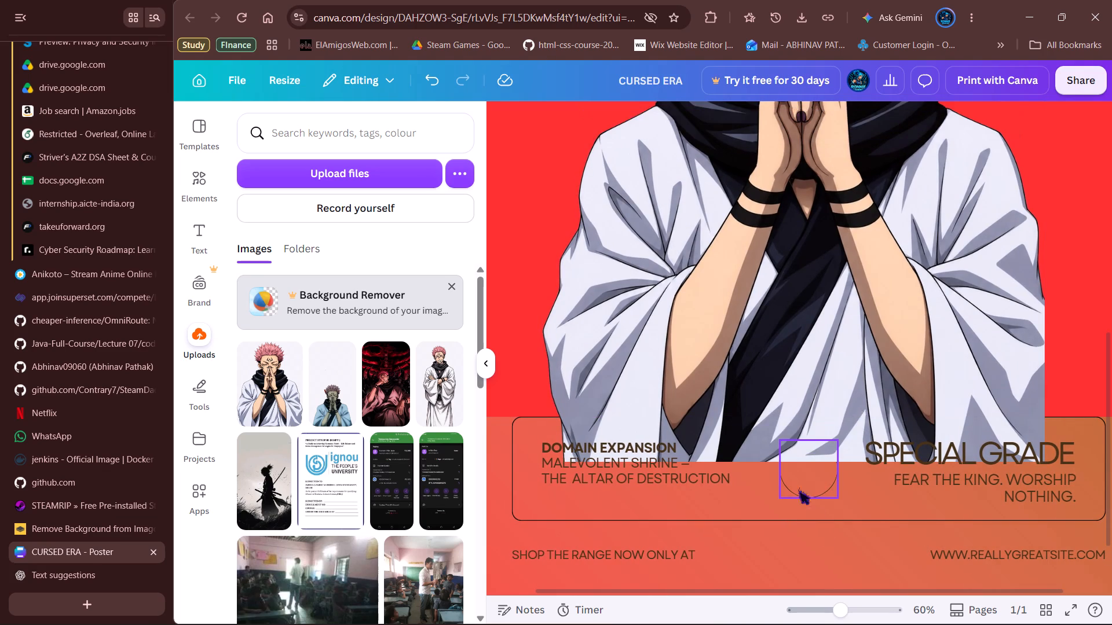
click(804, 481)
click(832, 413)
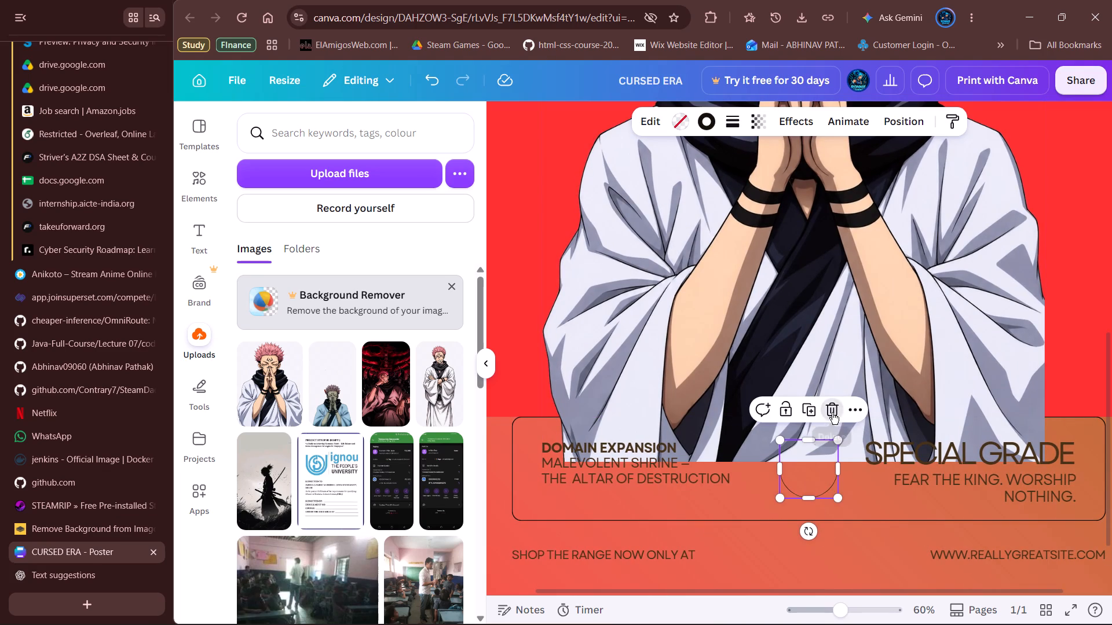
click(1022, 438)
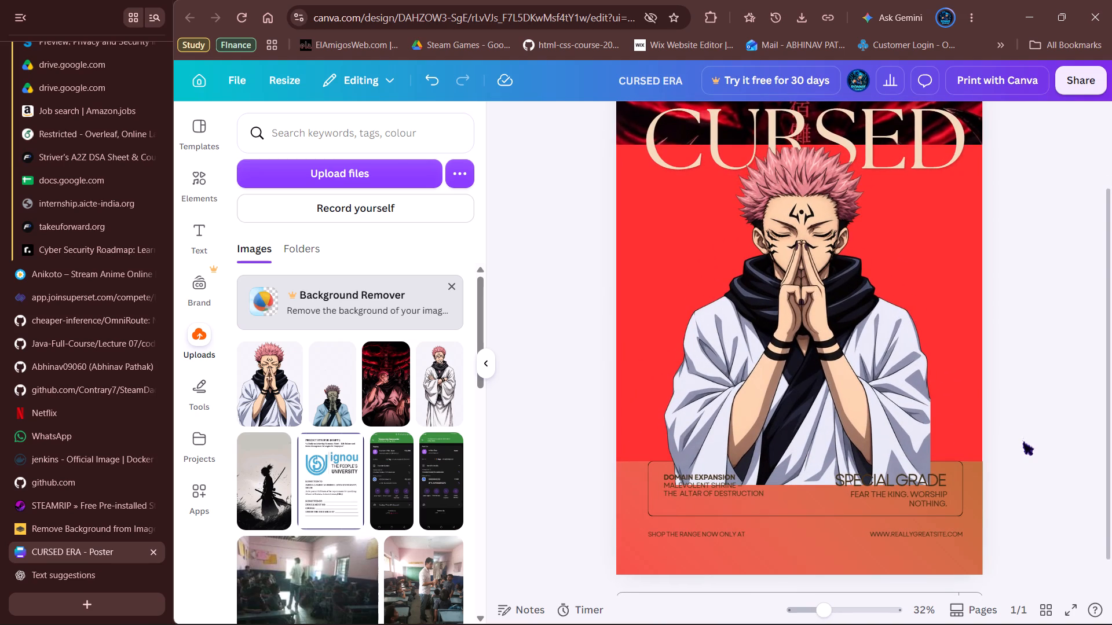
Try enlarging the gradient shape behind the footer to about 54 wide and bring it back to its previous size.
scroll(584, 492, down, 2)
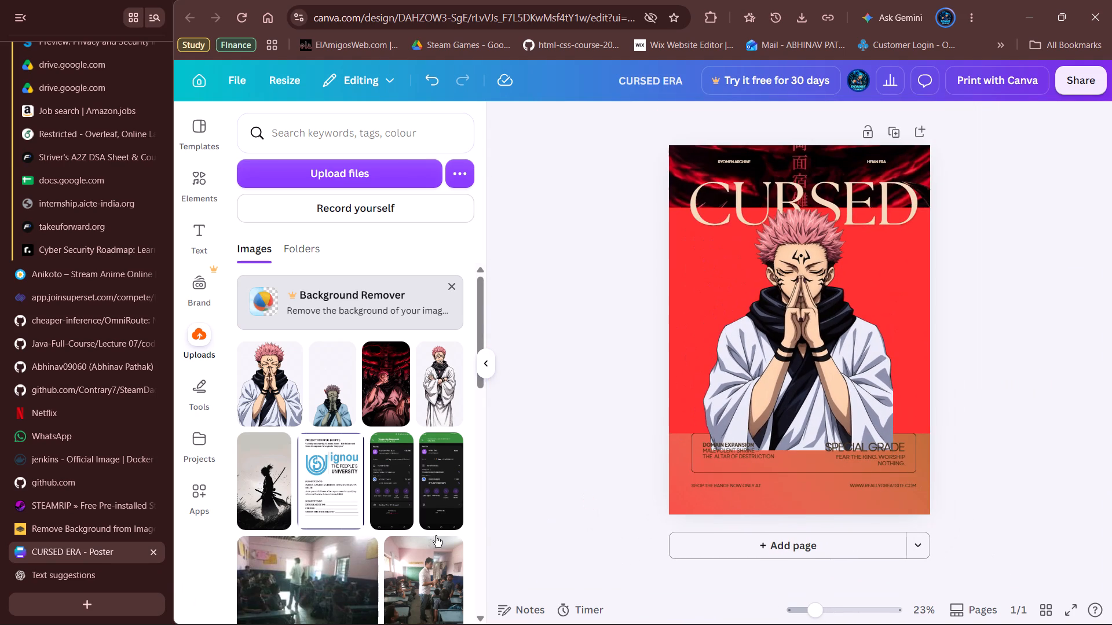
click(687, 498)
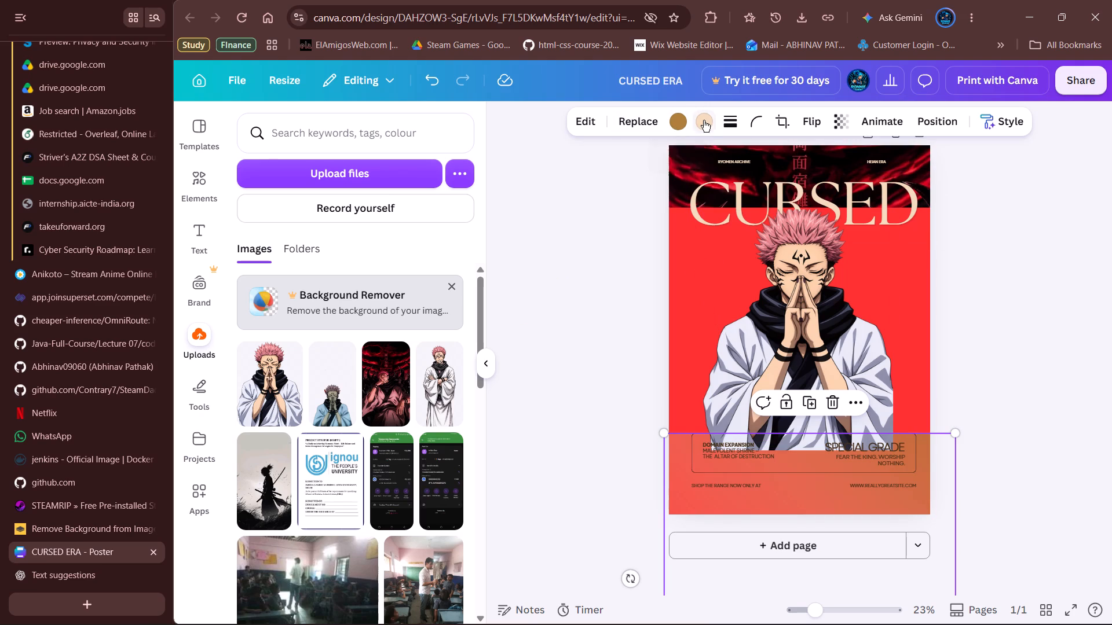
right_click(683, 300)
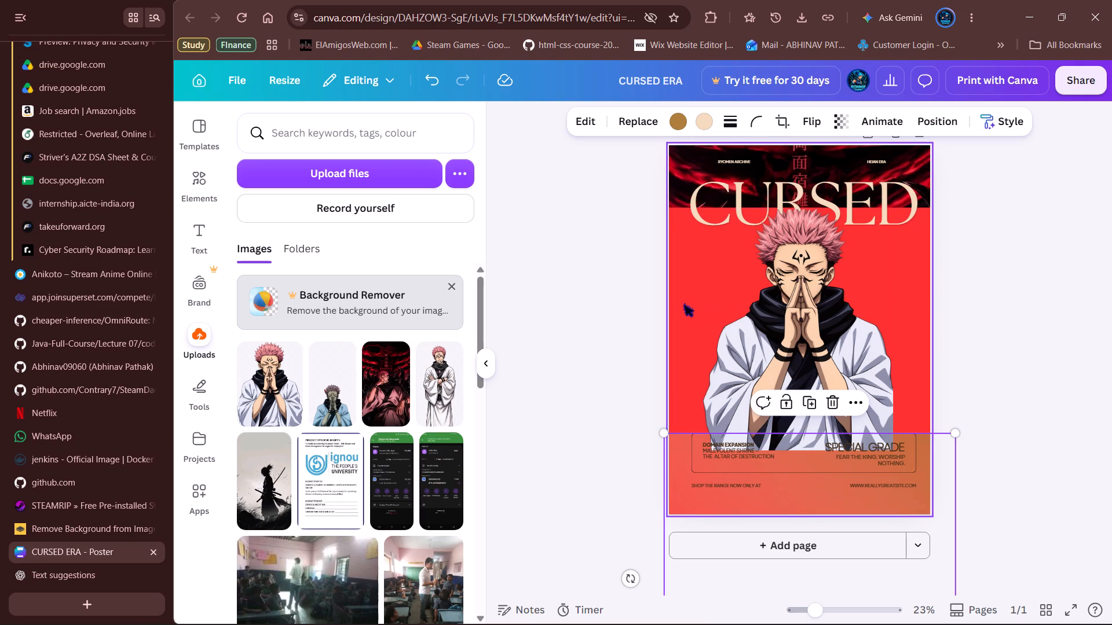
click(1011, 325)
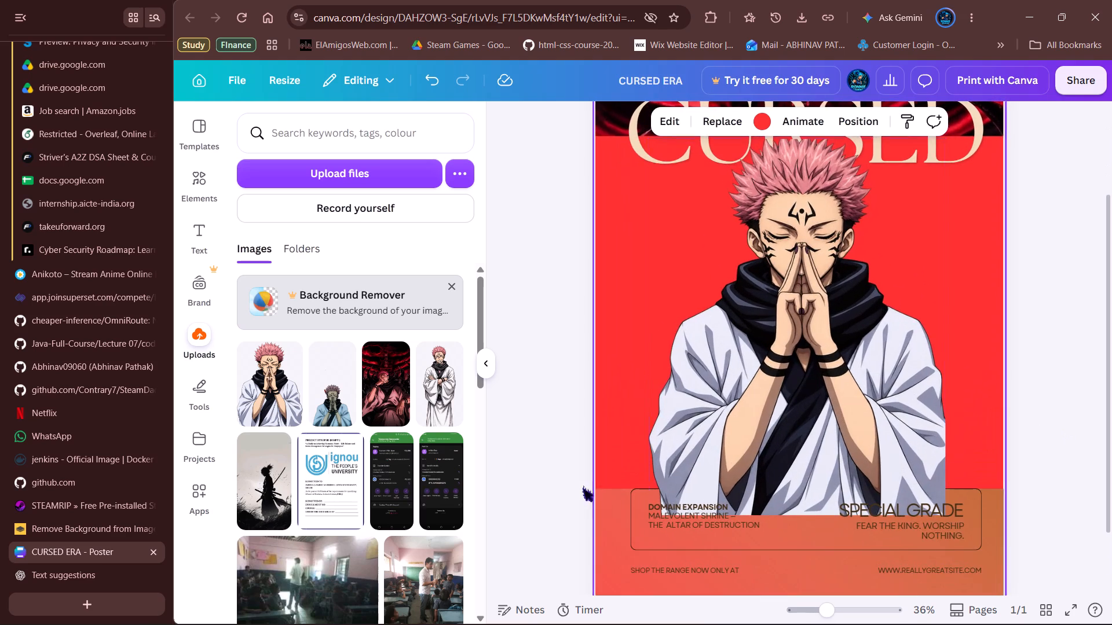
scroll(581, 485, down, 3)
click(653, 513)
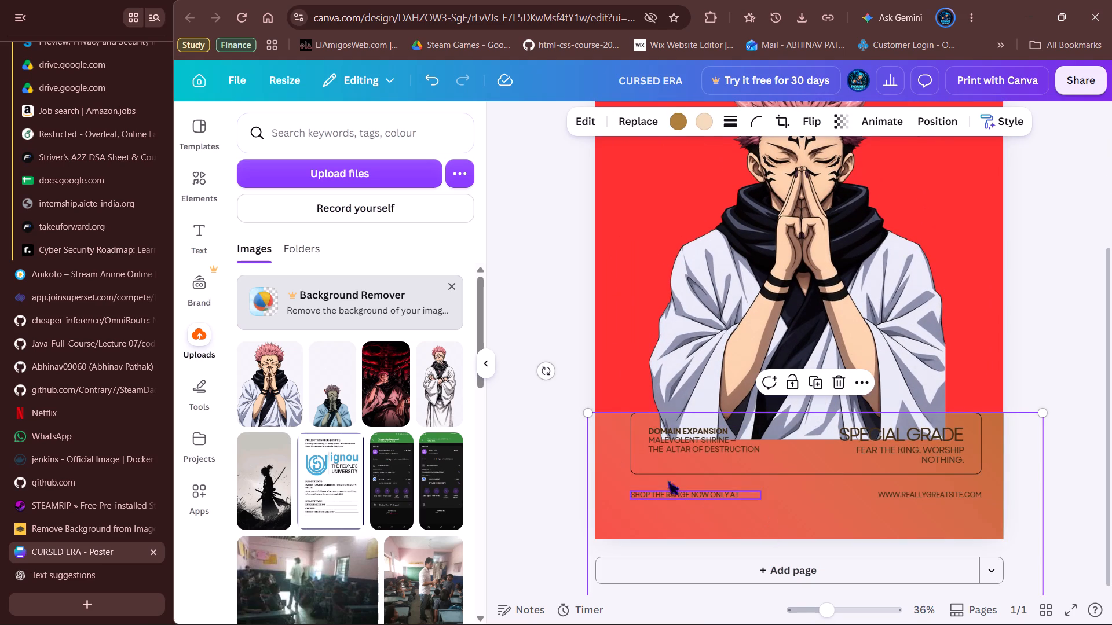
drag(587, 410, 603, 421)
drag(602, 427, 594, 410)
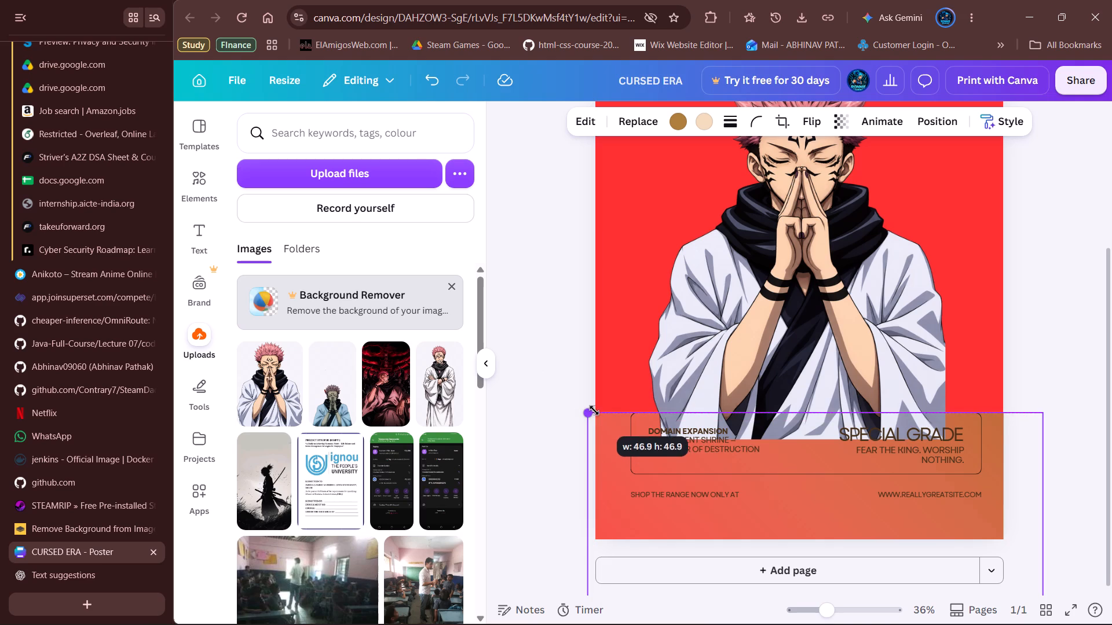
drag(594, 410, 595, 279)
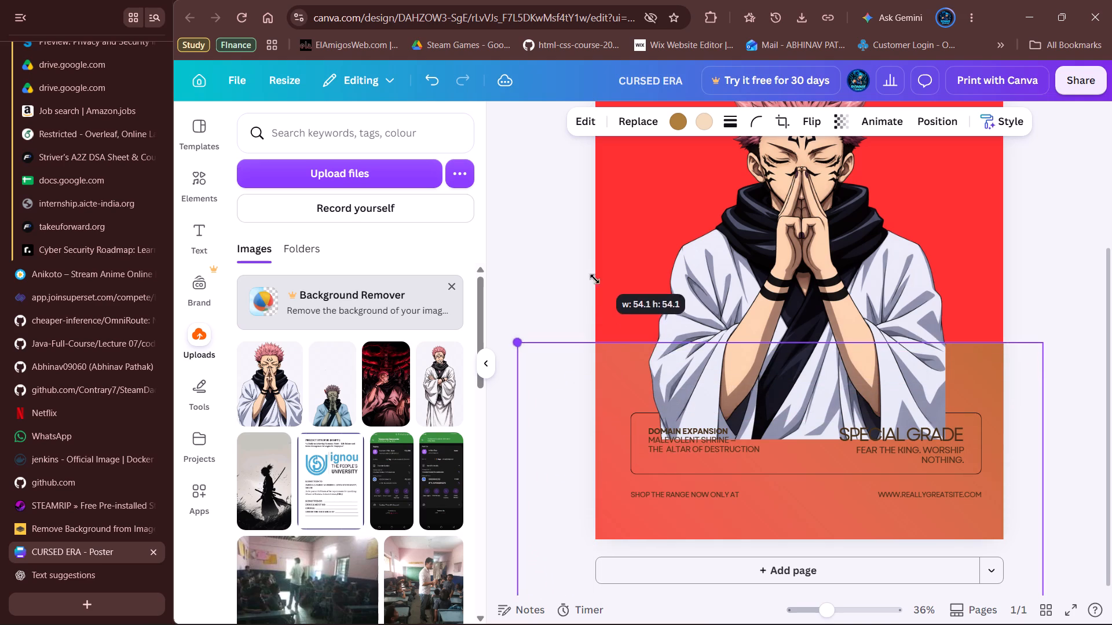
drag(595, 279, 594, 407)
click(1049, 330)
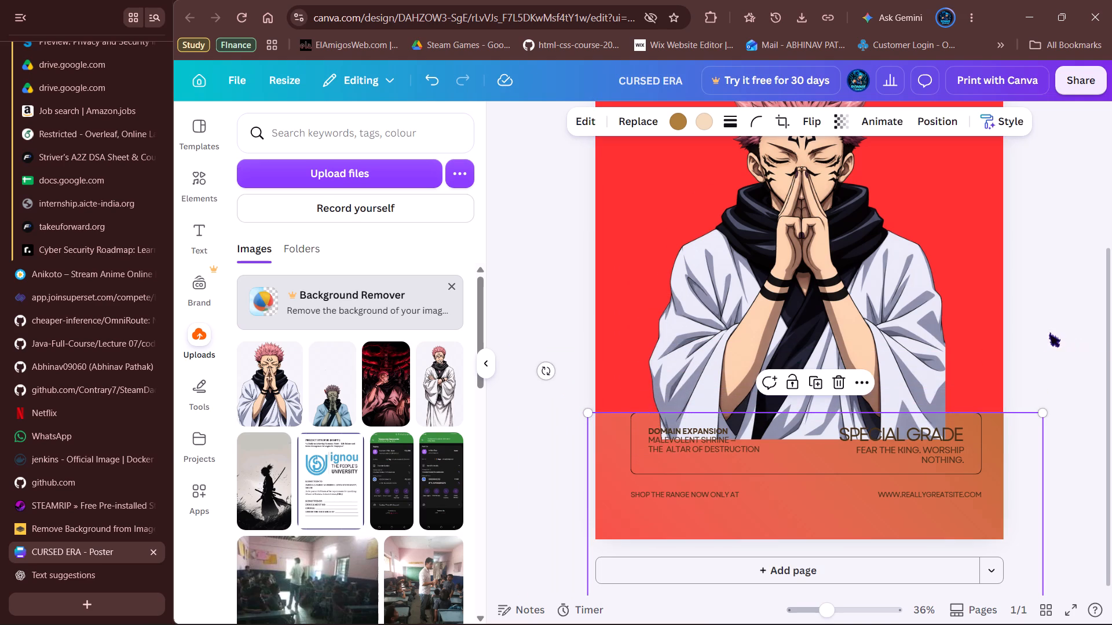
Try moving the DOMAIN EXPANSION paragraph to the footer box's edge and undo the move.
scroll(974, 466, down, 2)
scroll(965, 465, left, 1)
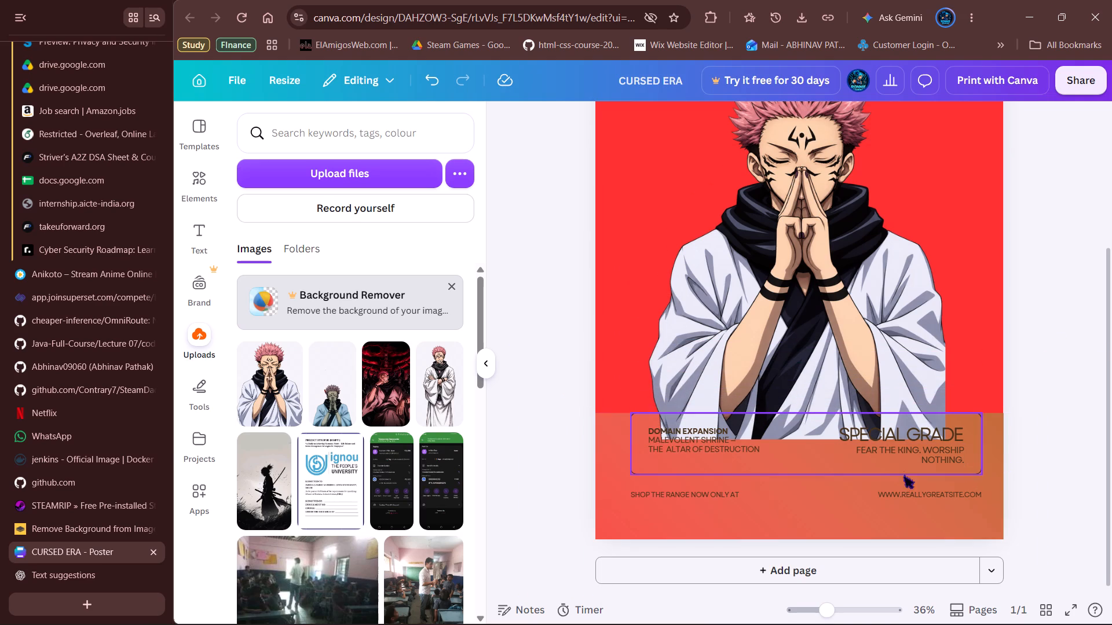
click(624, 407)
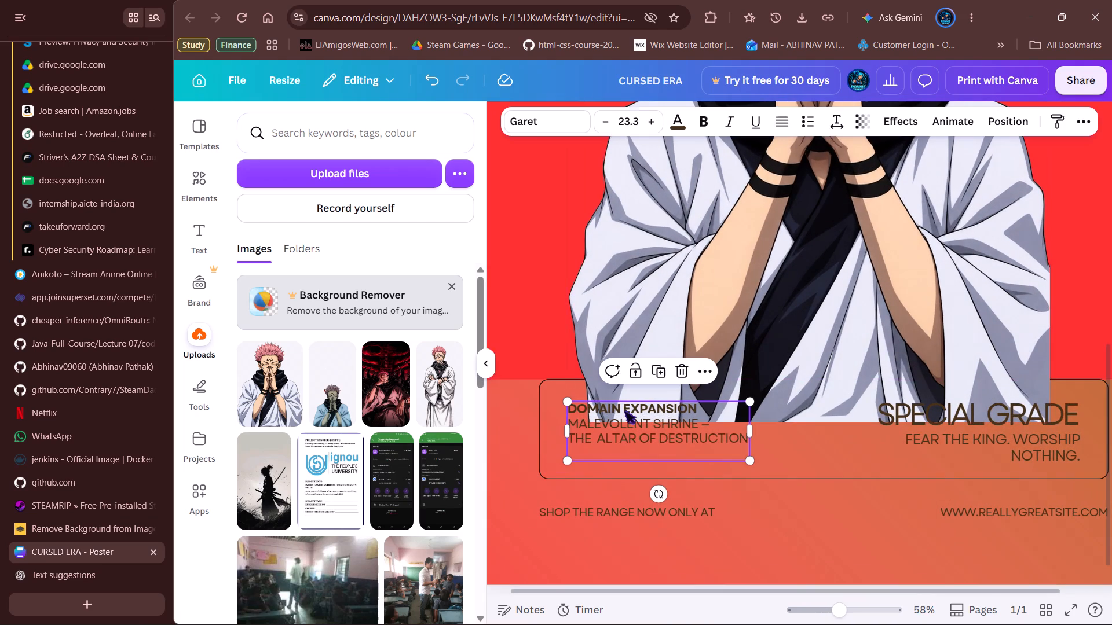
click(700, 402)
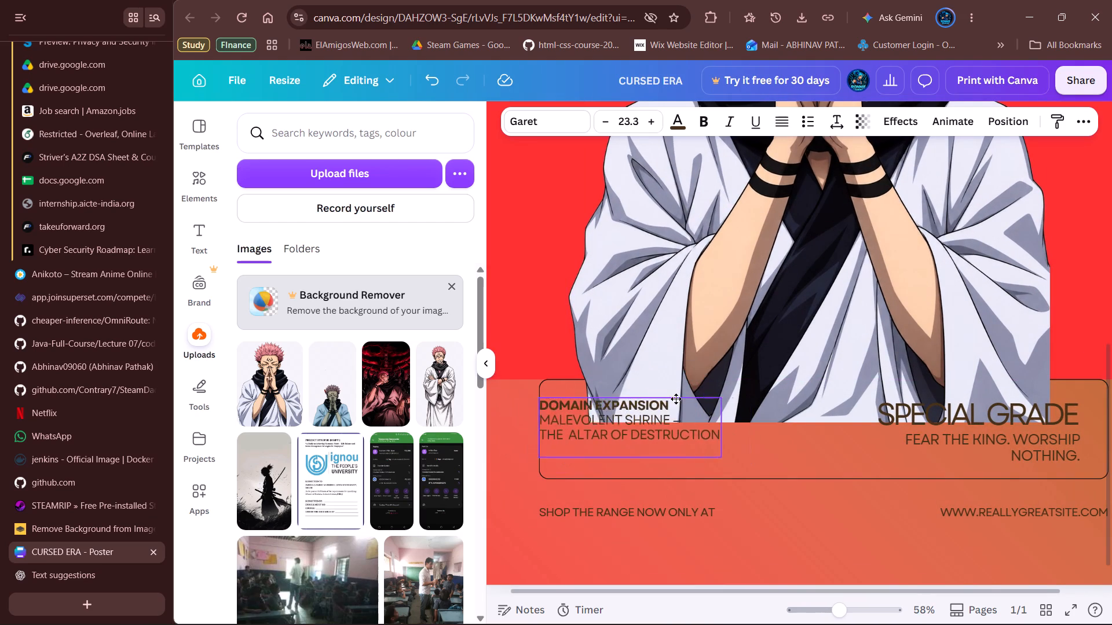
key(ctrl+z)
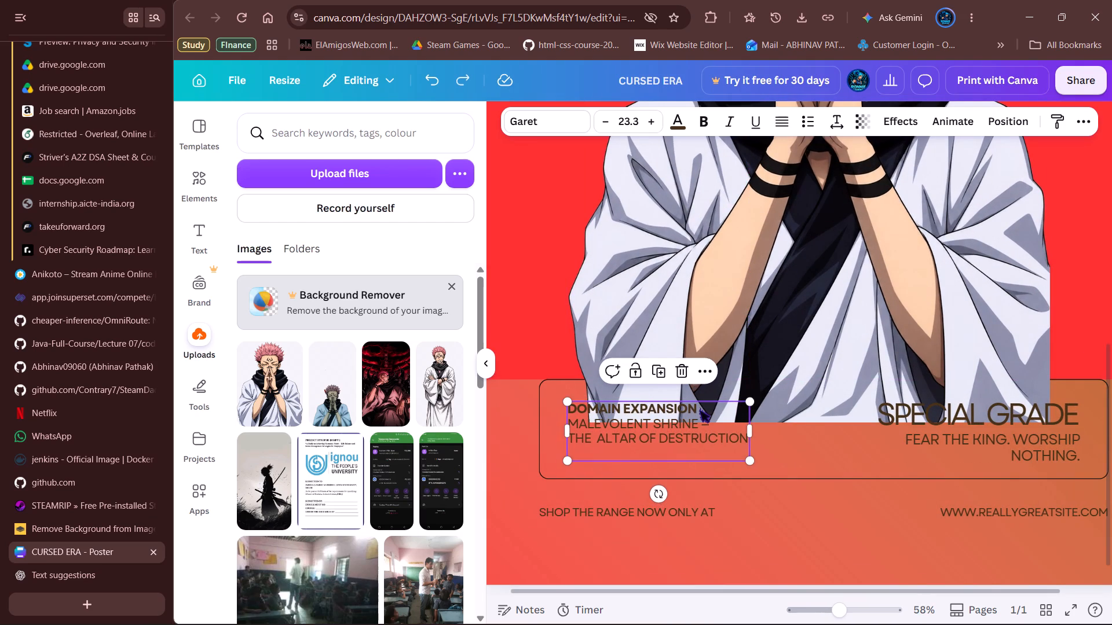
Increase the font size of the DOMAIN EXPANSION line in the footer paragraph to 50.3.
click(697, 413)
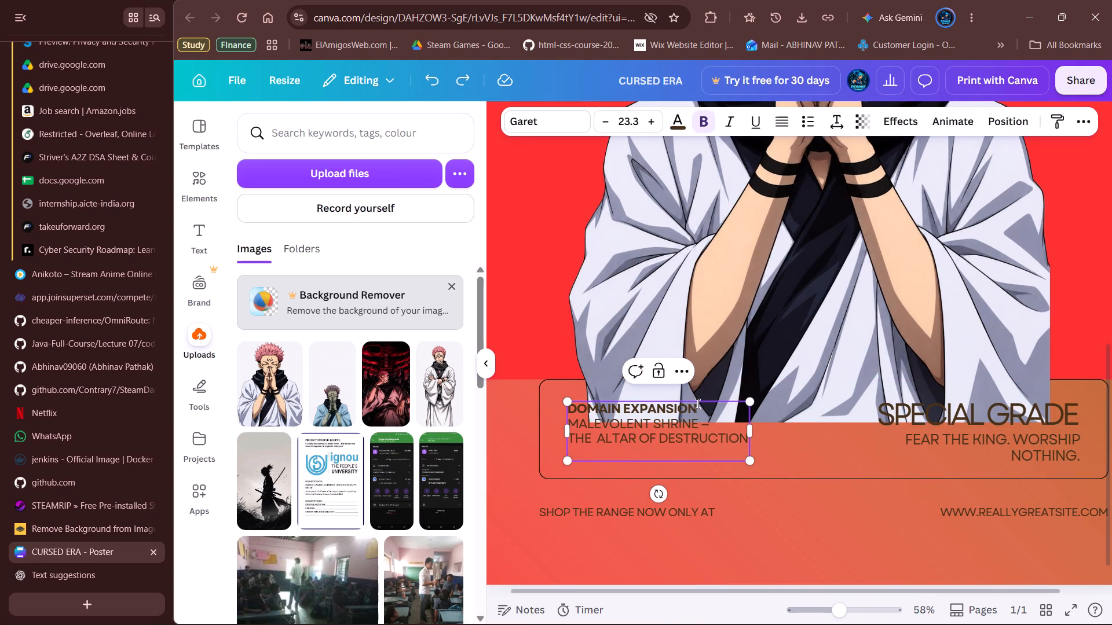
drag(701, 406, 572, 411)
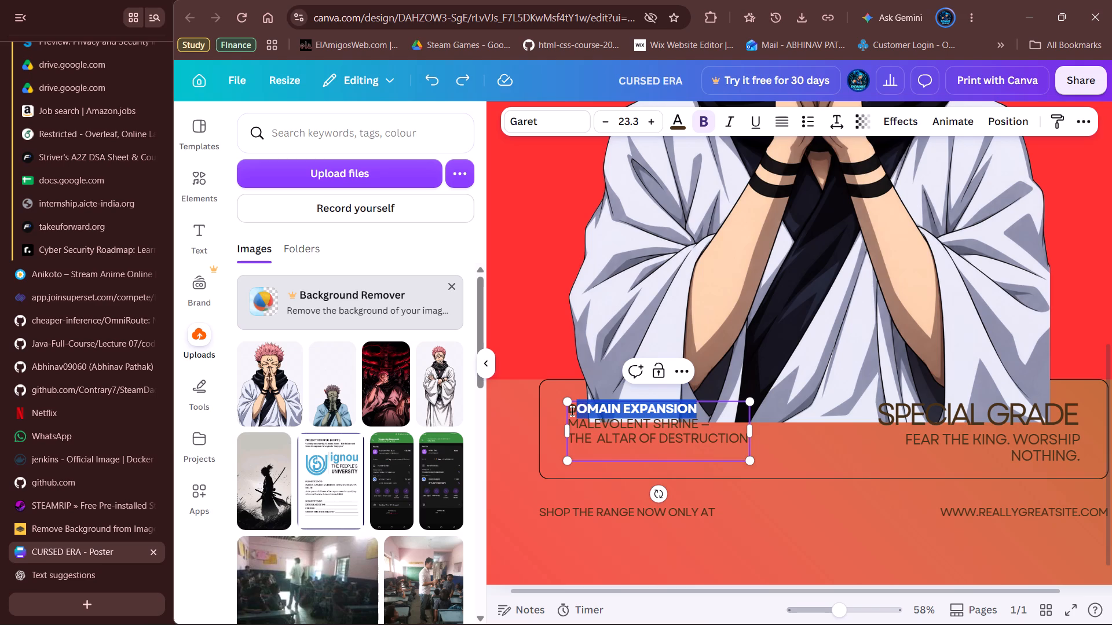
drag(572, 411, 567, 410)
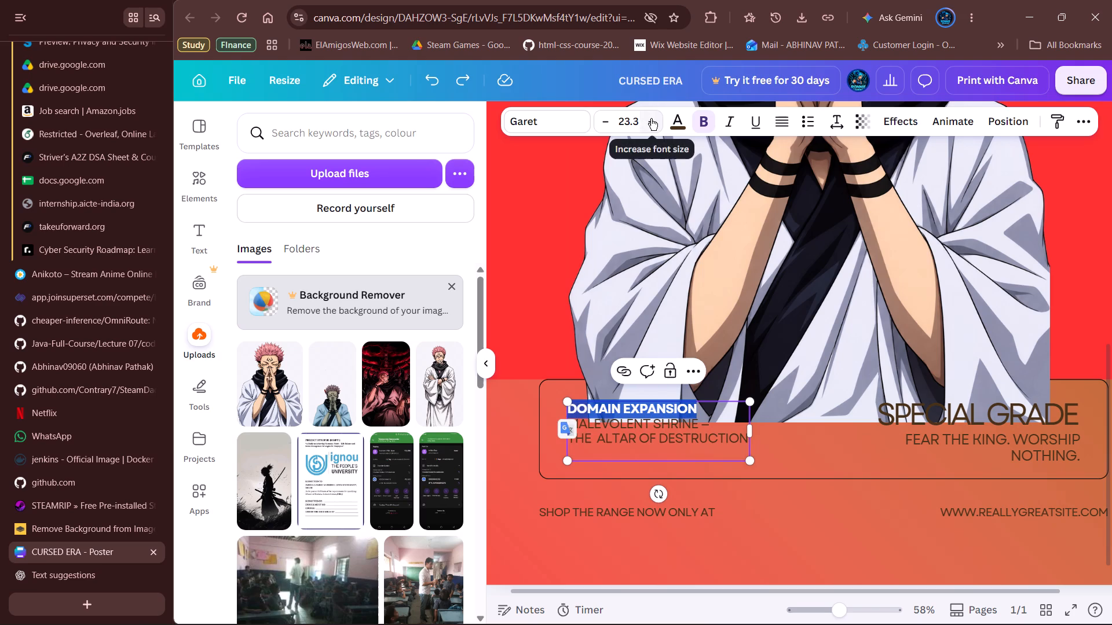
click(651, 120)
triple_click(651, 120)
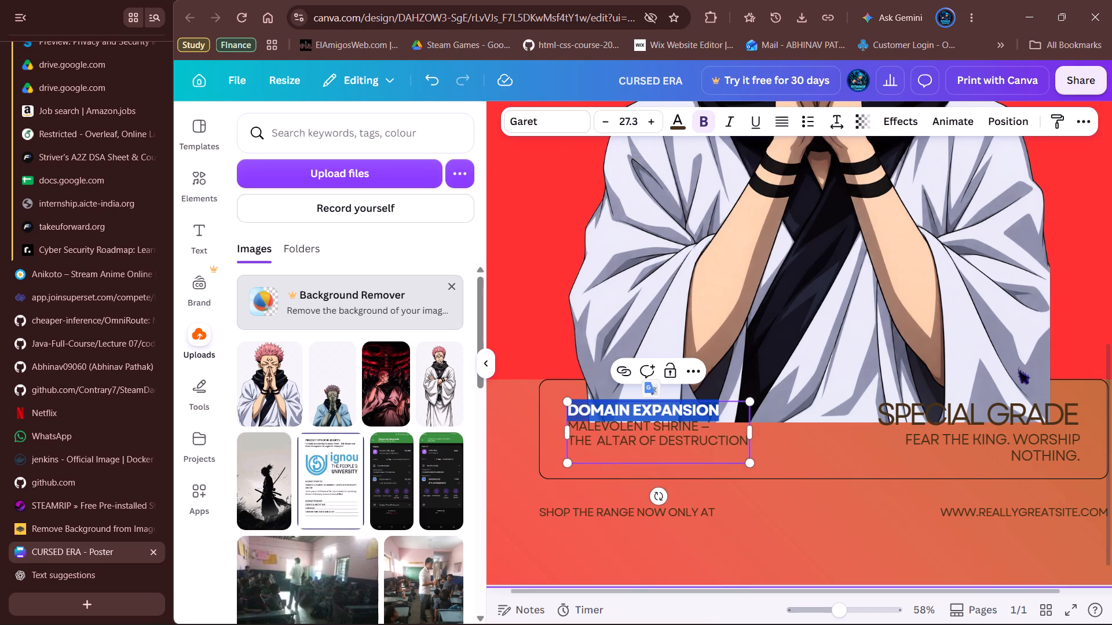
click(937, 407)
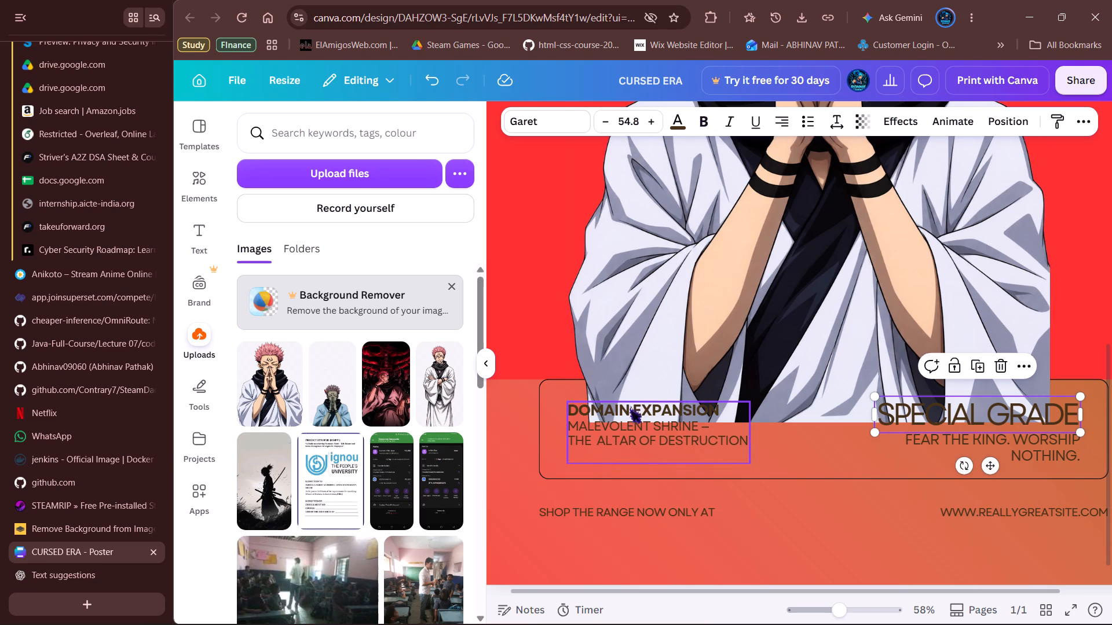
click(630, 405)
click(718, 409)
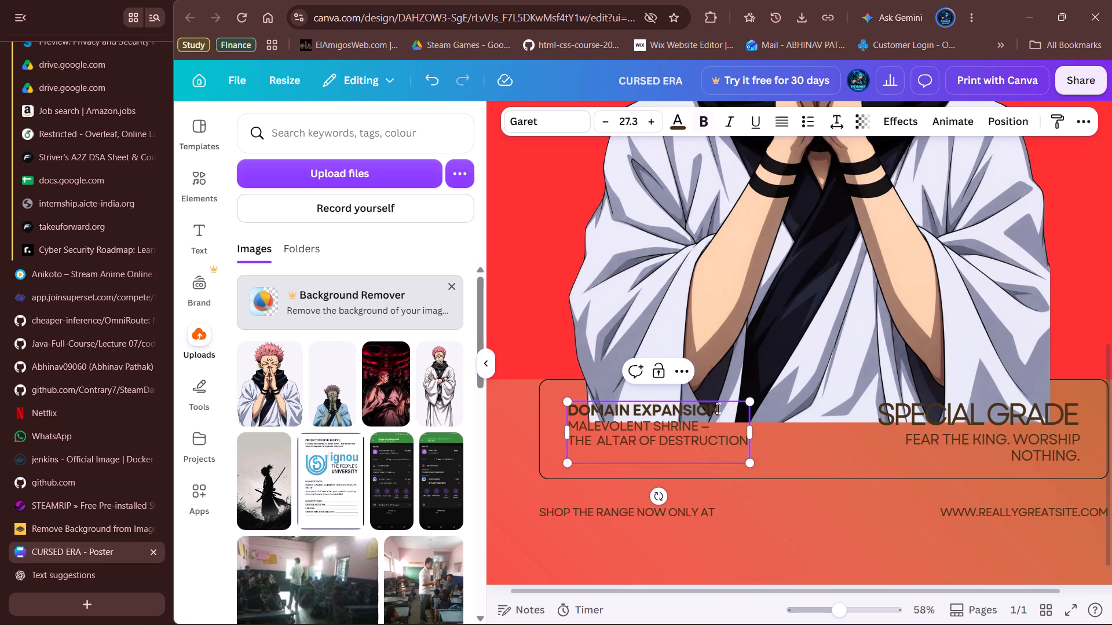
drag(720, 405, 570, 401)
triple_click(650, 125)
triple_click(650, 125)
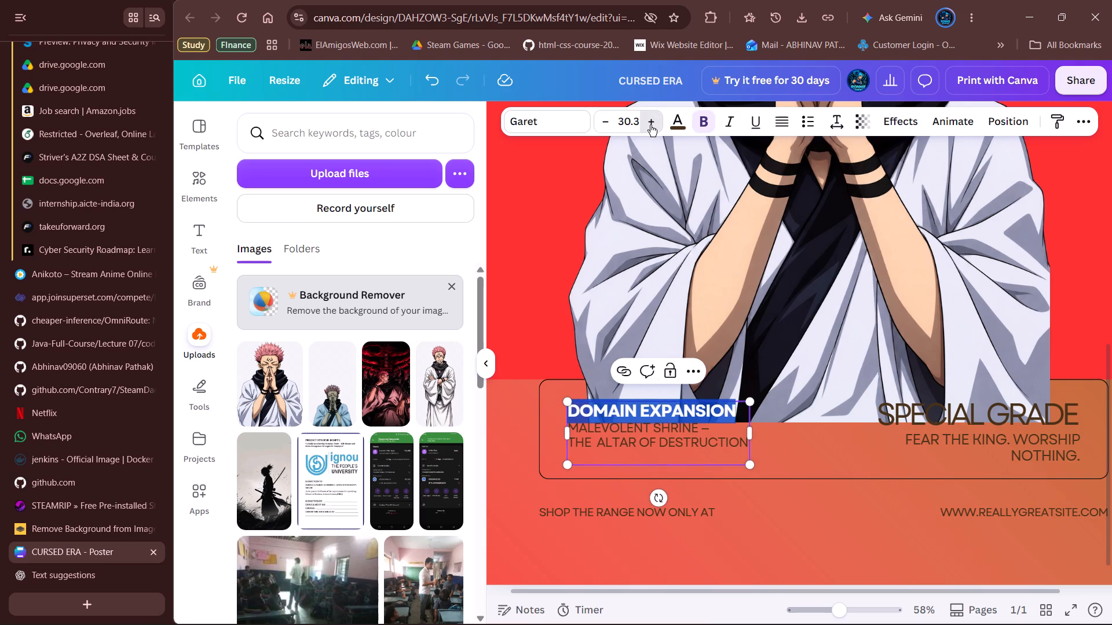
triple_click(650, 125)
triple_click(650, 125)
triple_click(650, 125)
triple_click(650, 125)
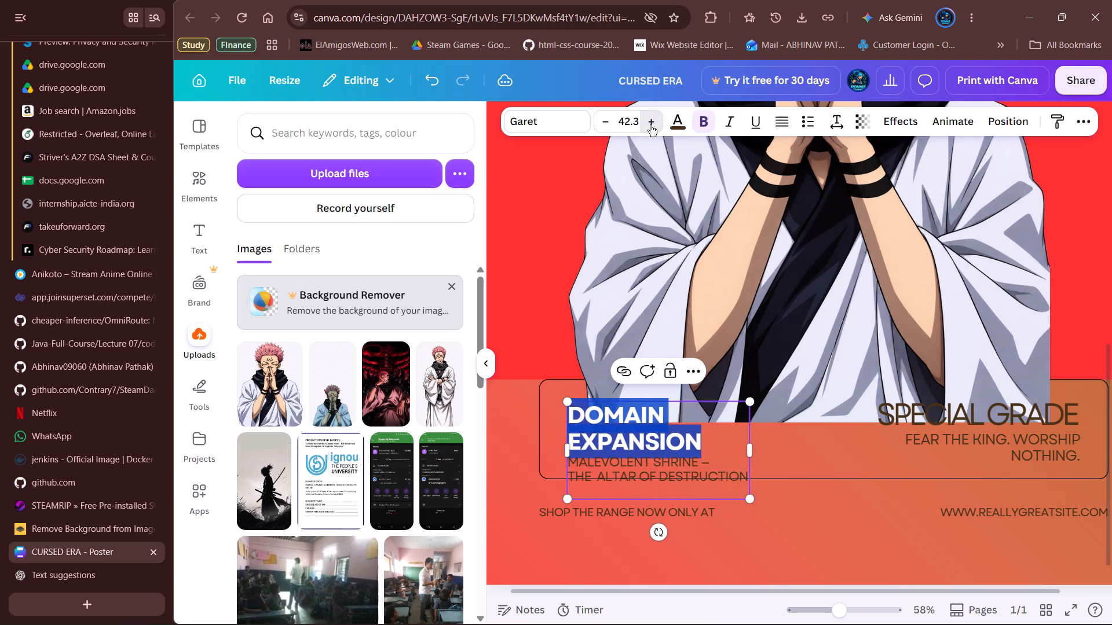
triple_click(650, 125)
double_click(650, 125)
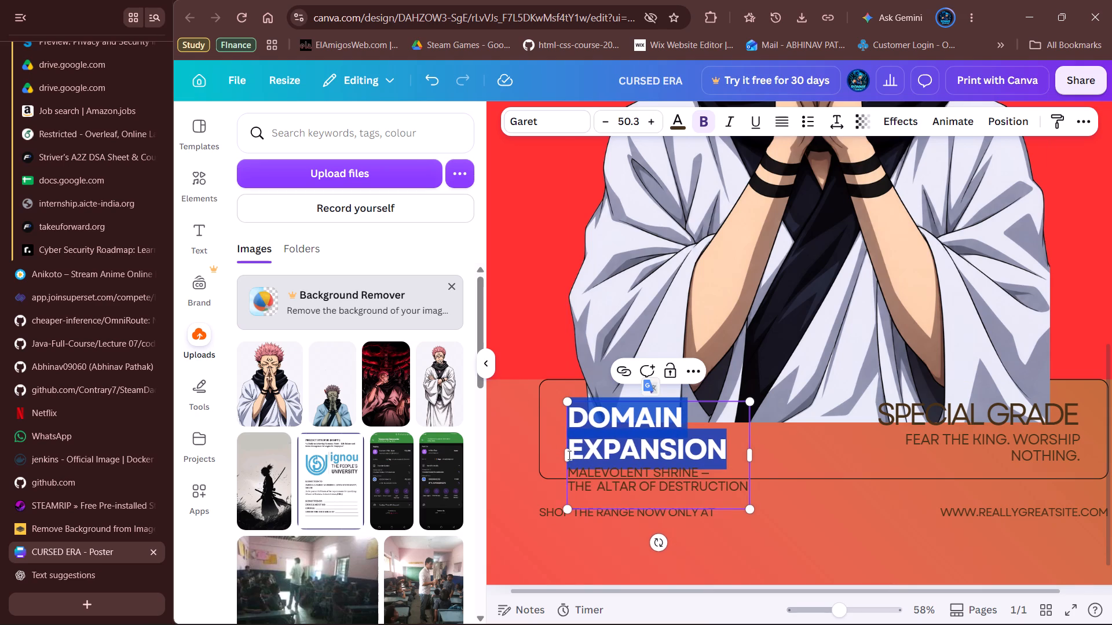
Widen the footer paragraph's text box on both sides to about 18 so DOMAIN EXPANSION fits on one line.
drag(565, 455, 553, 450)
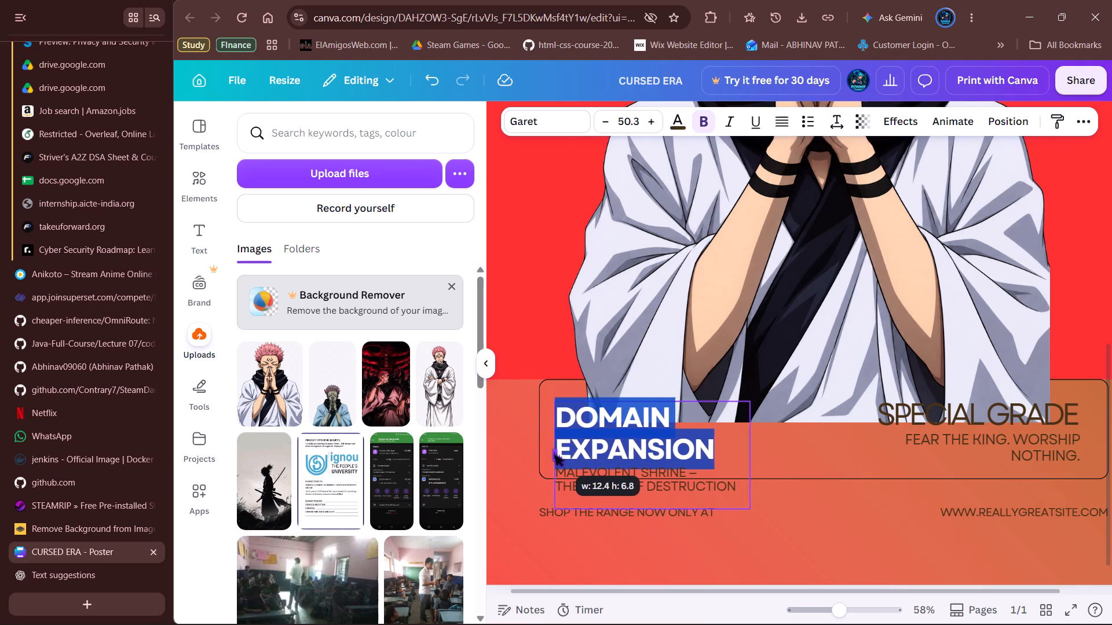
drag(553, 450, 543, 450)
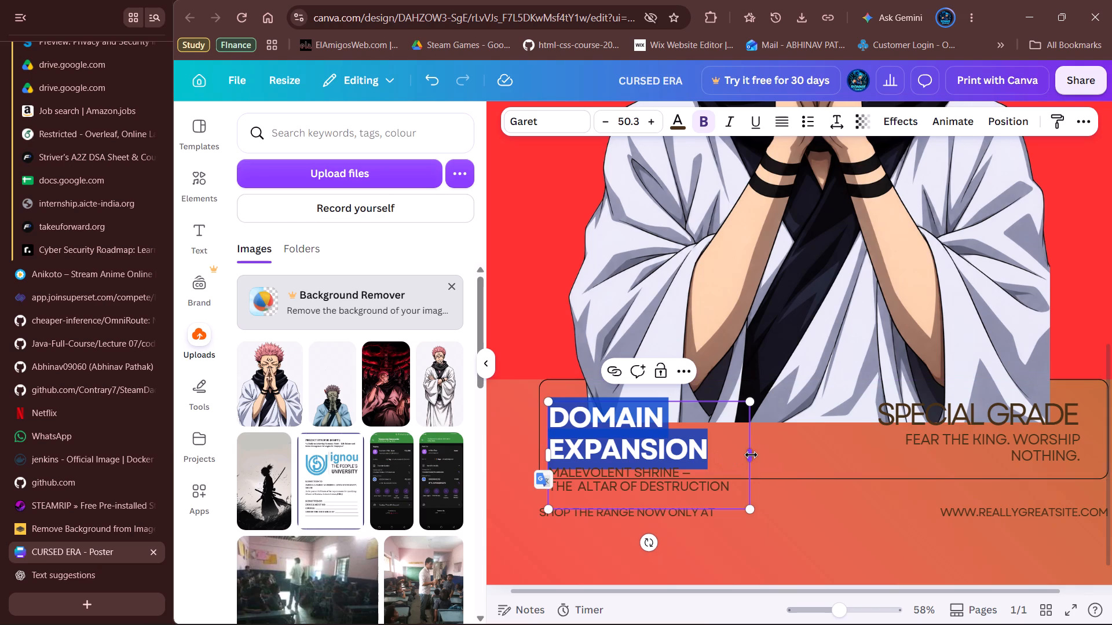
drag(751, 455, 833, 453)
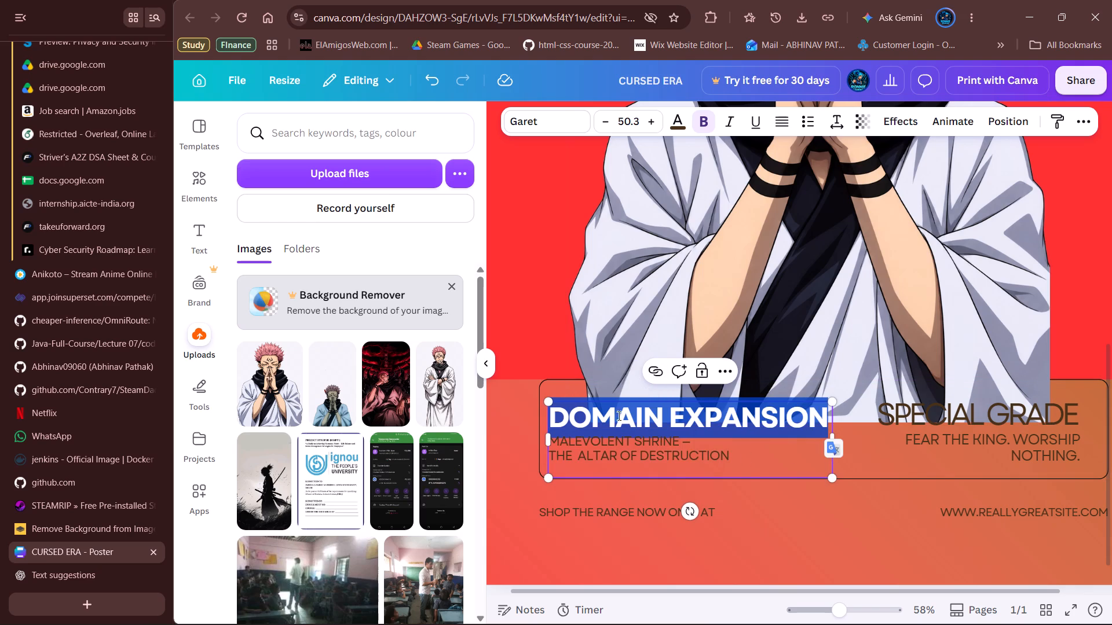
click(551, 401)
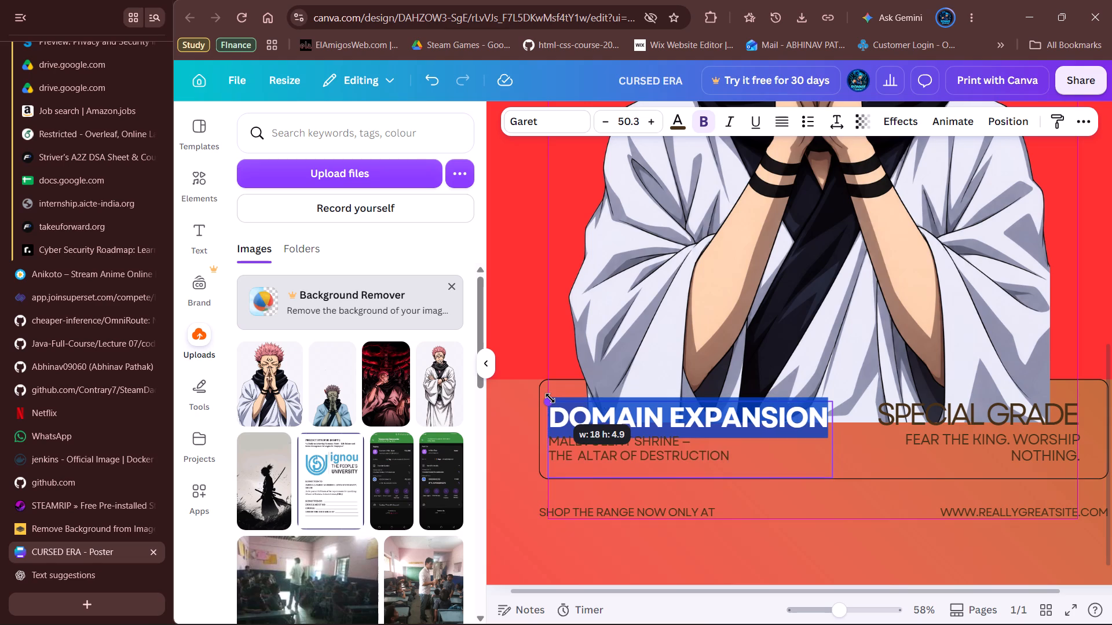
click(859, 524)
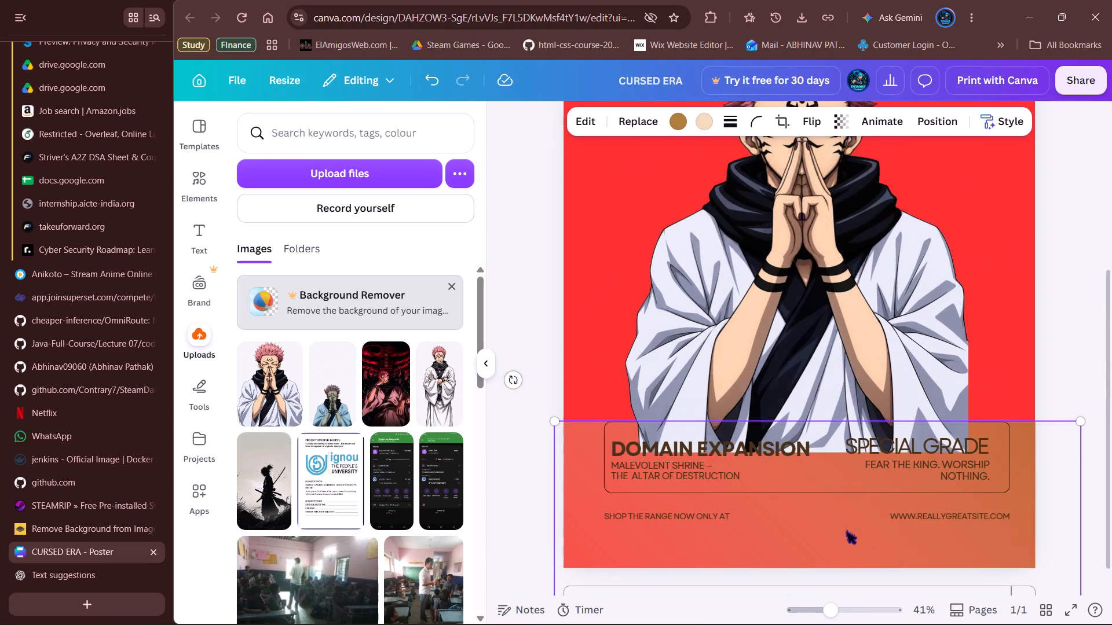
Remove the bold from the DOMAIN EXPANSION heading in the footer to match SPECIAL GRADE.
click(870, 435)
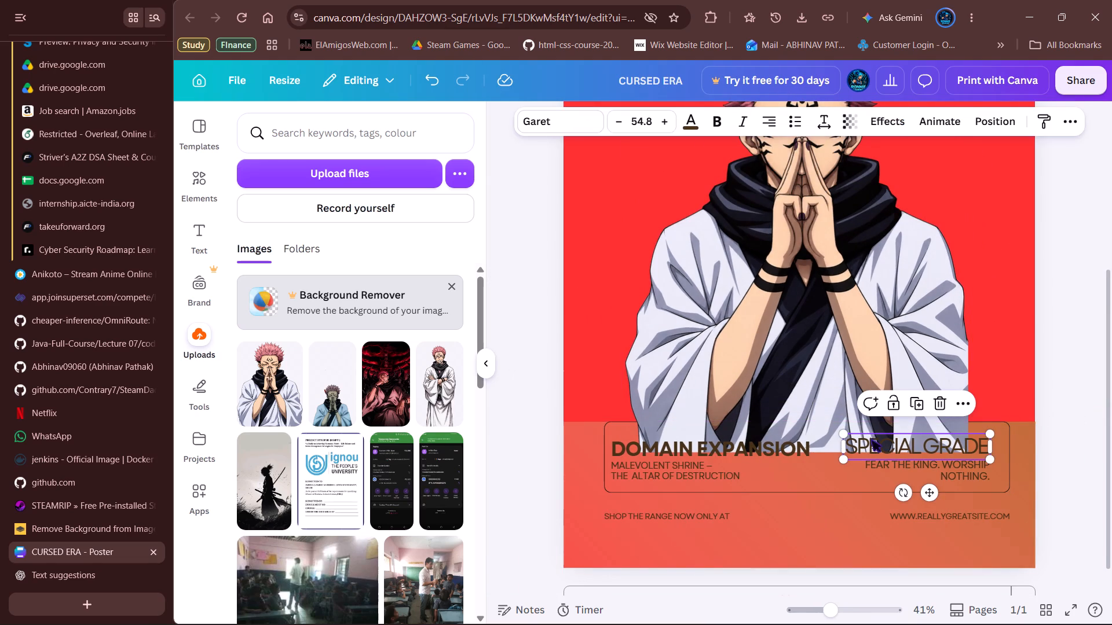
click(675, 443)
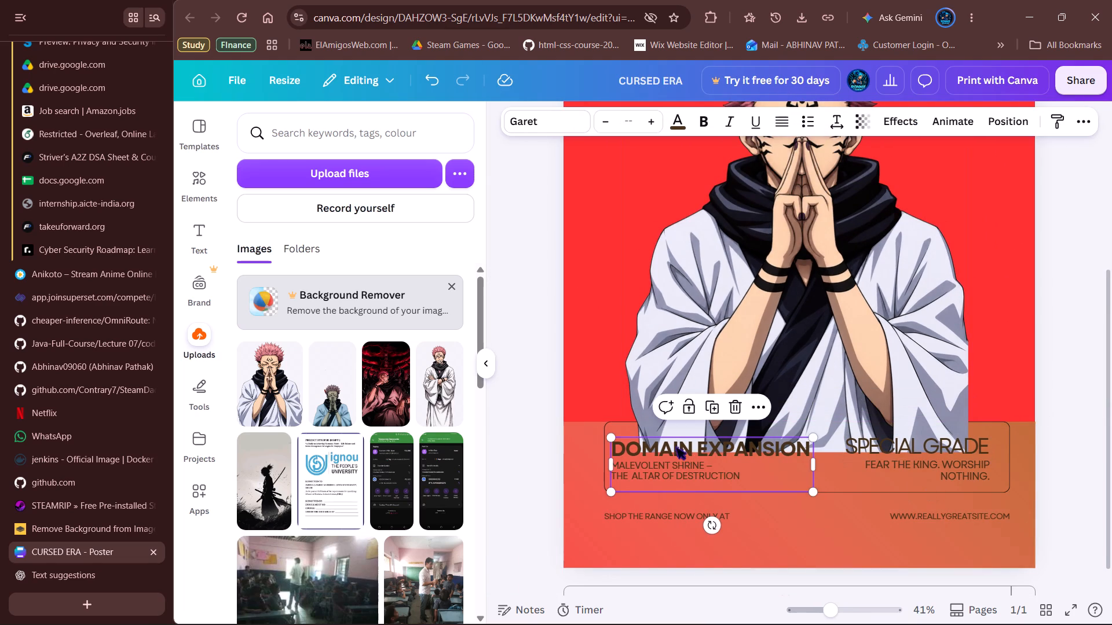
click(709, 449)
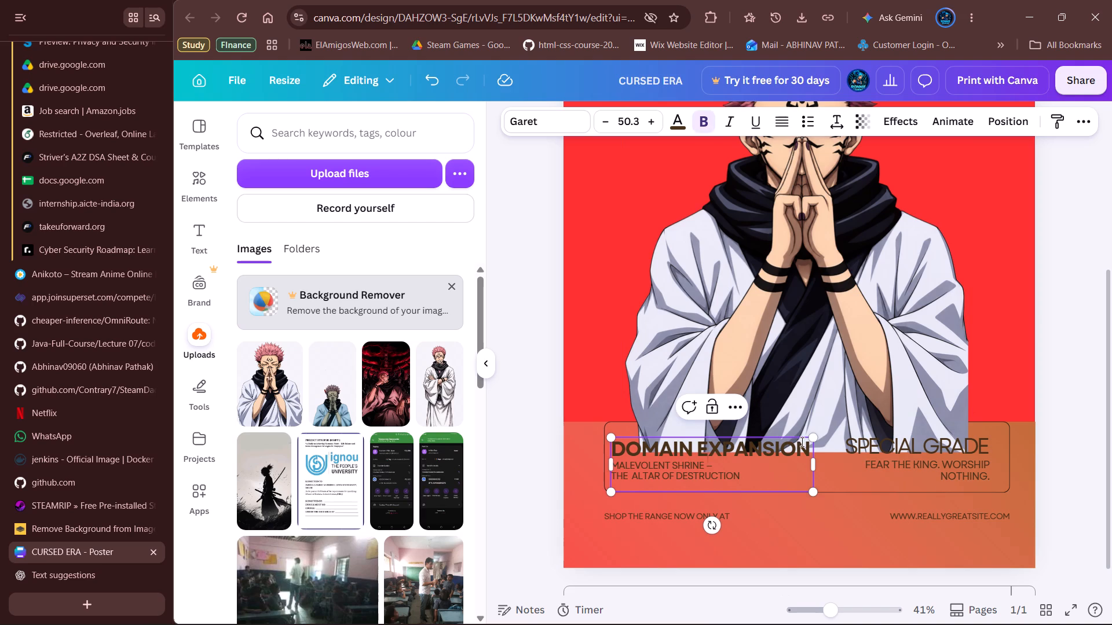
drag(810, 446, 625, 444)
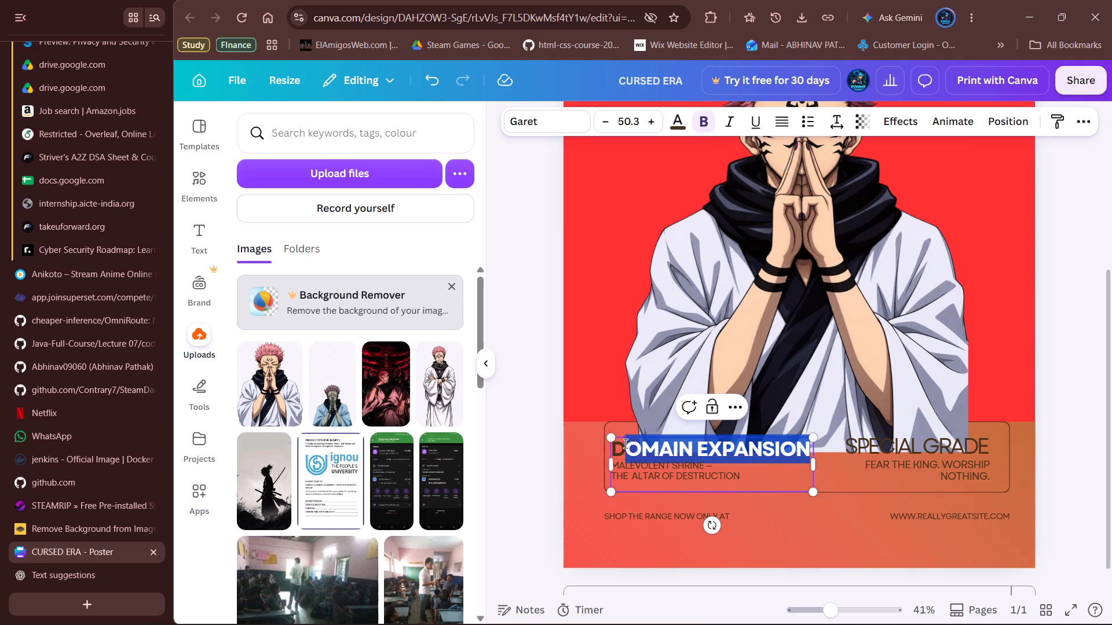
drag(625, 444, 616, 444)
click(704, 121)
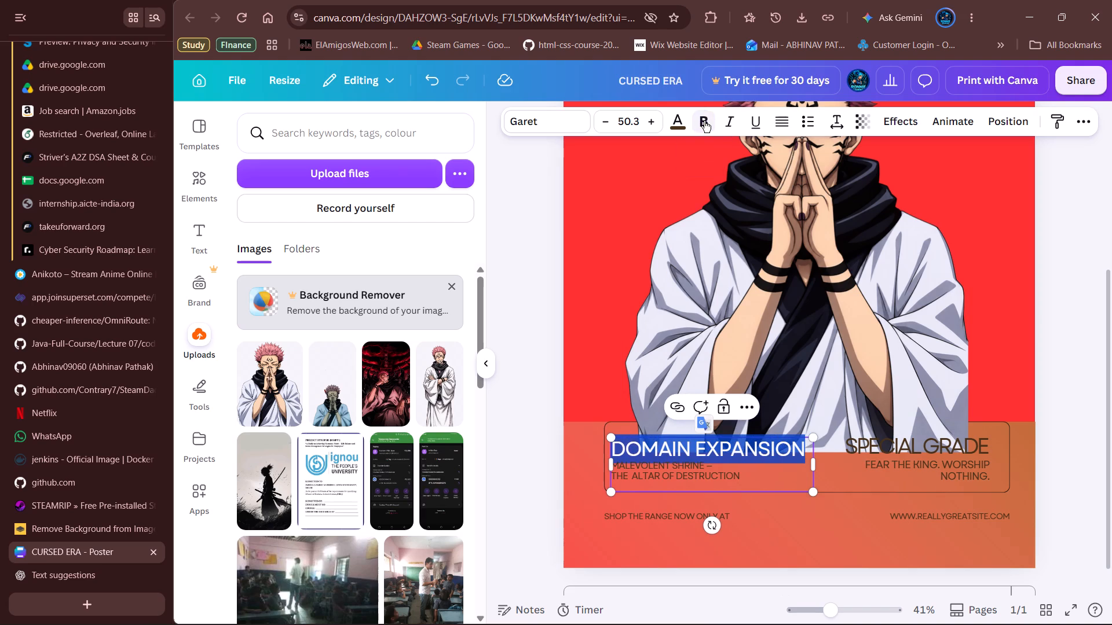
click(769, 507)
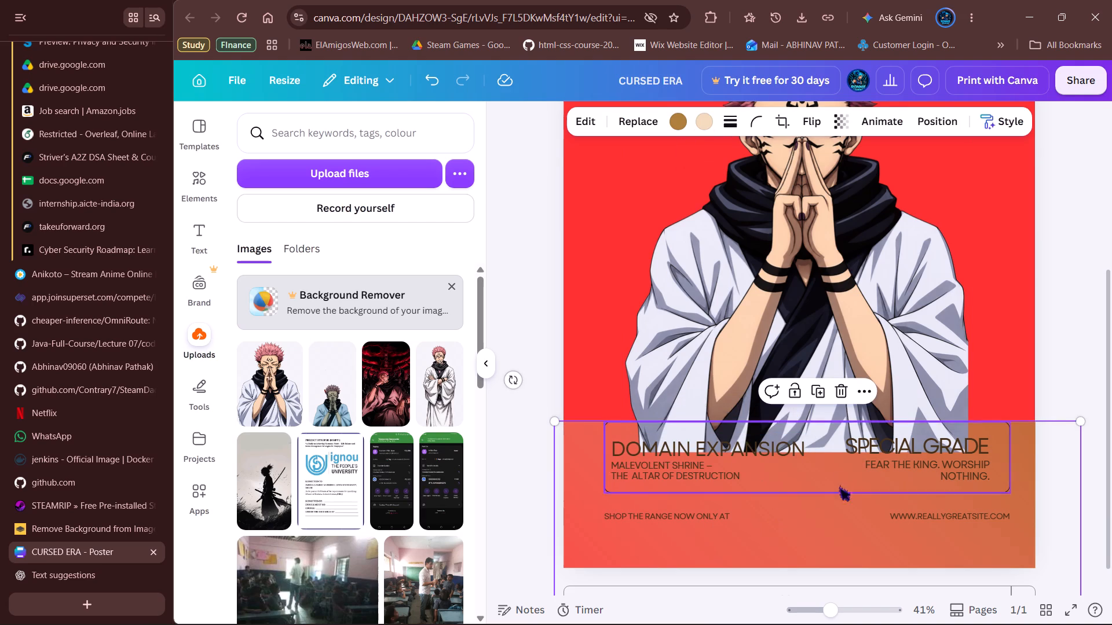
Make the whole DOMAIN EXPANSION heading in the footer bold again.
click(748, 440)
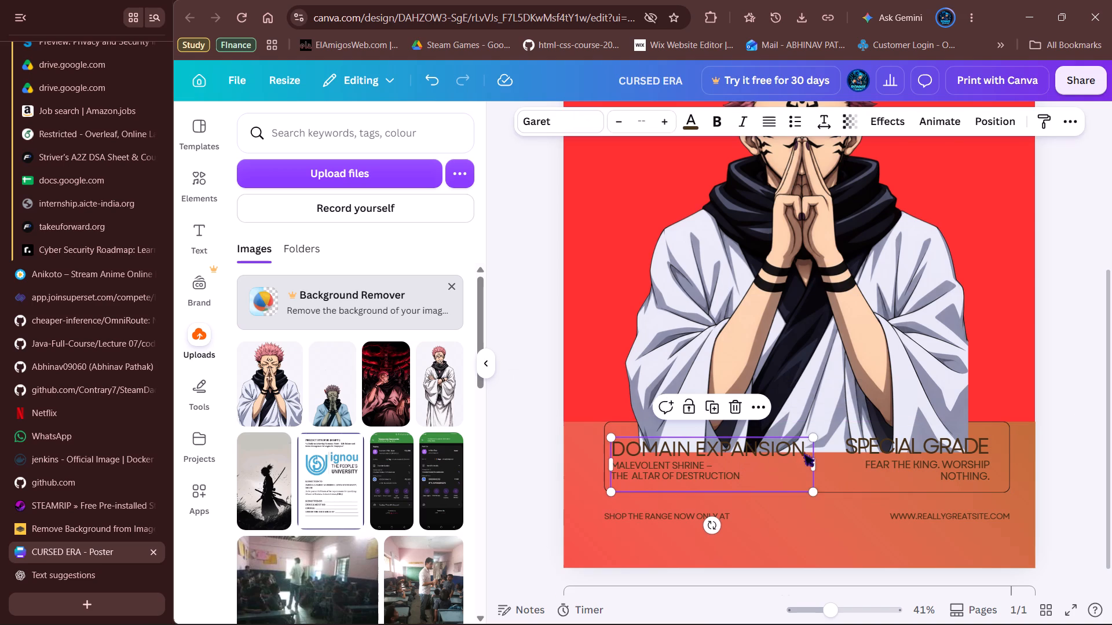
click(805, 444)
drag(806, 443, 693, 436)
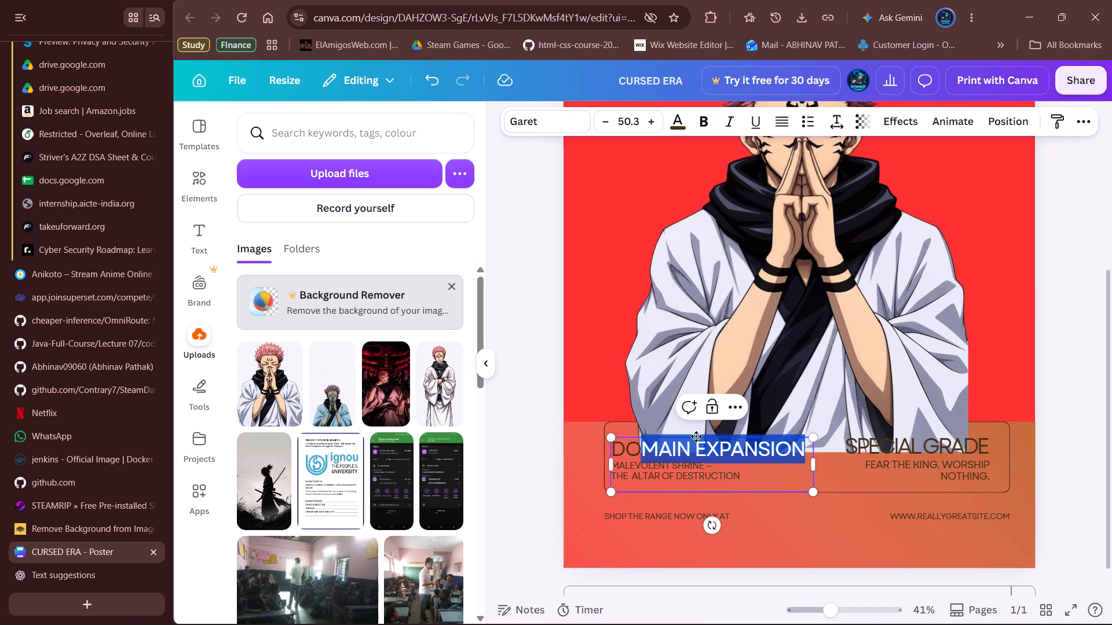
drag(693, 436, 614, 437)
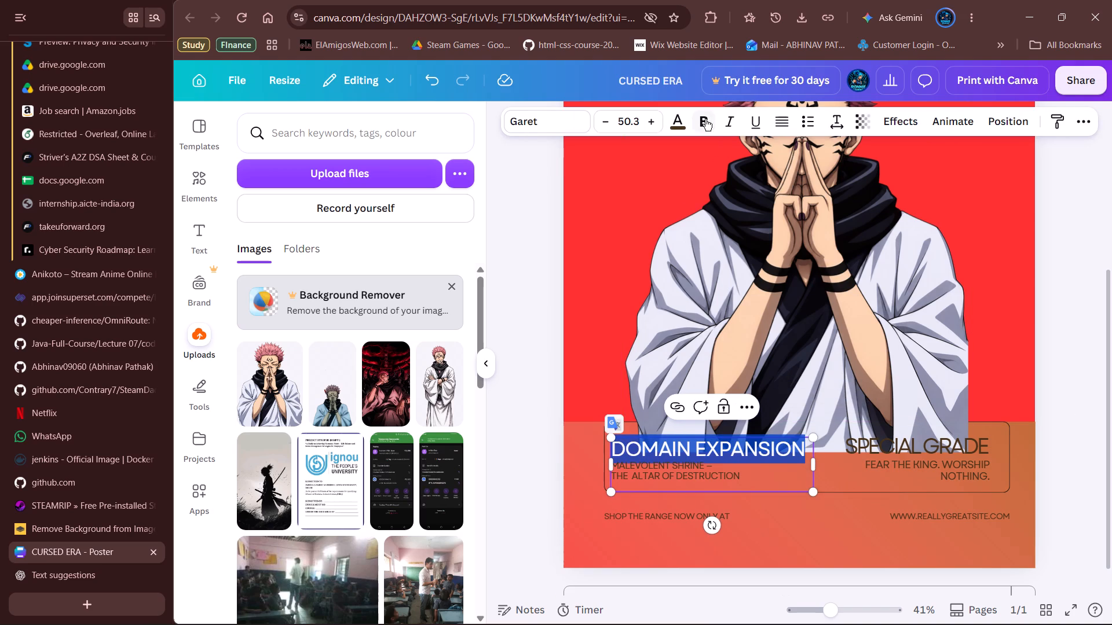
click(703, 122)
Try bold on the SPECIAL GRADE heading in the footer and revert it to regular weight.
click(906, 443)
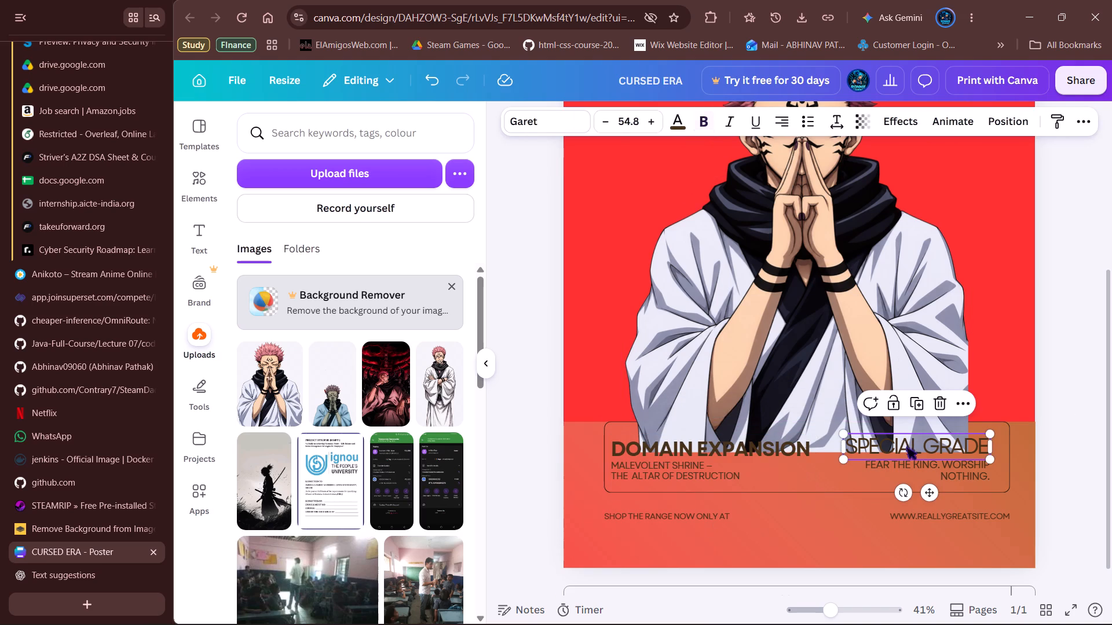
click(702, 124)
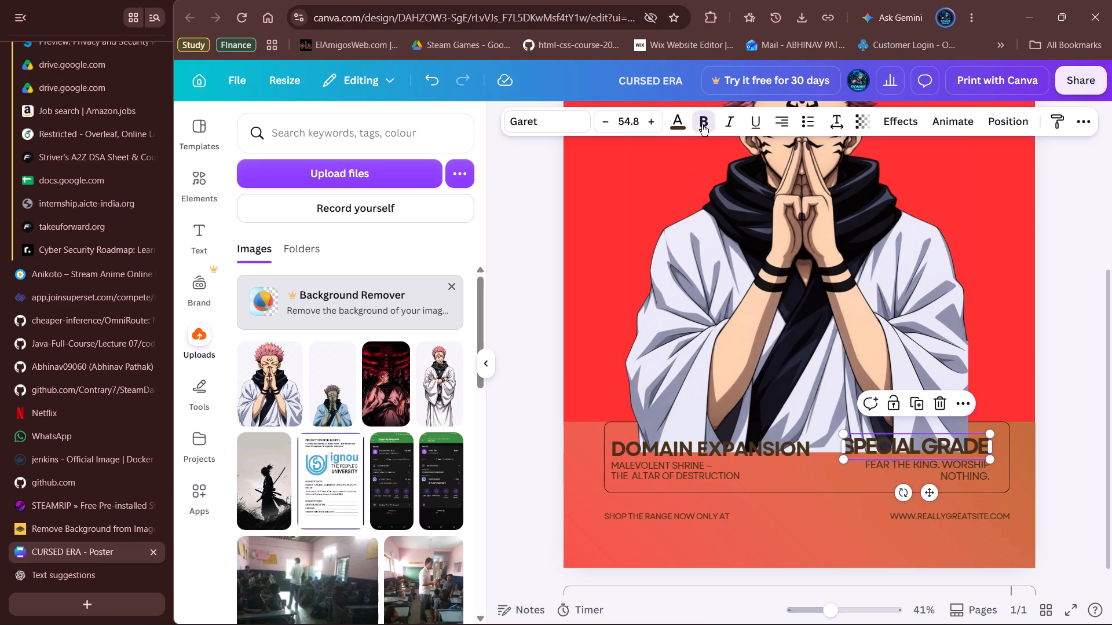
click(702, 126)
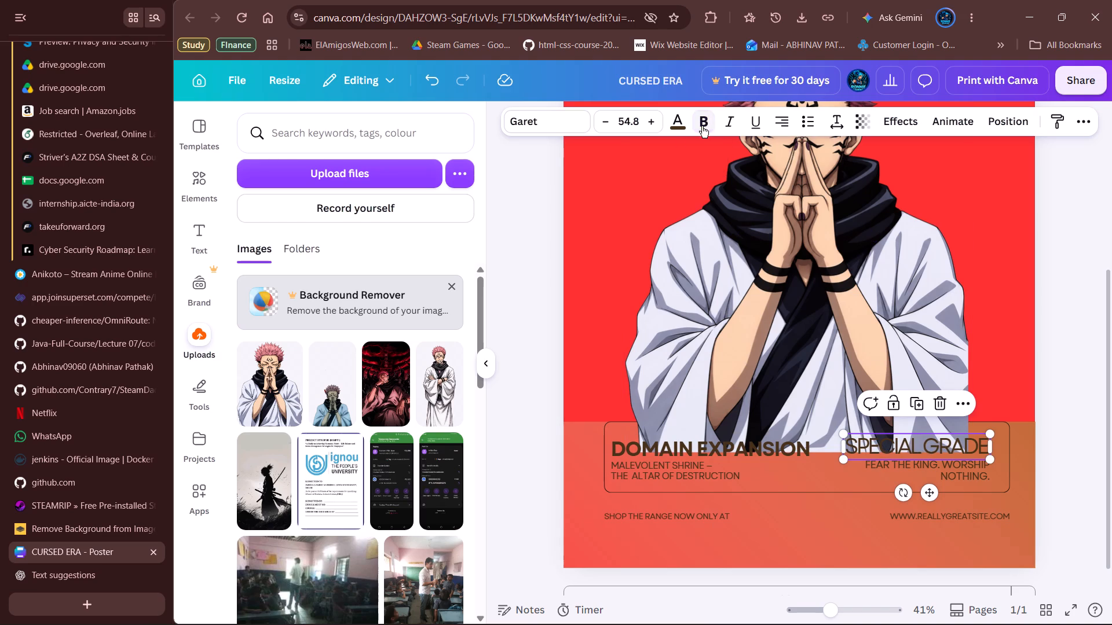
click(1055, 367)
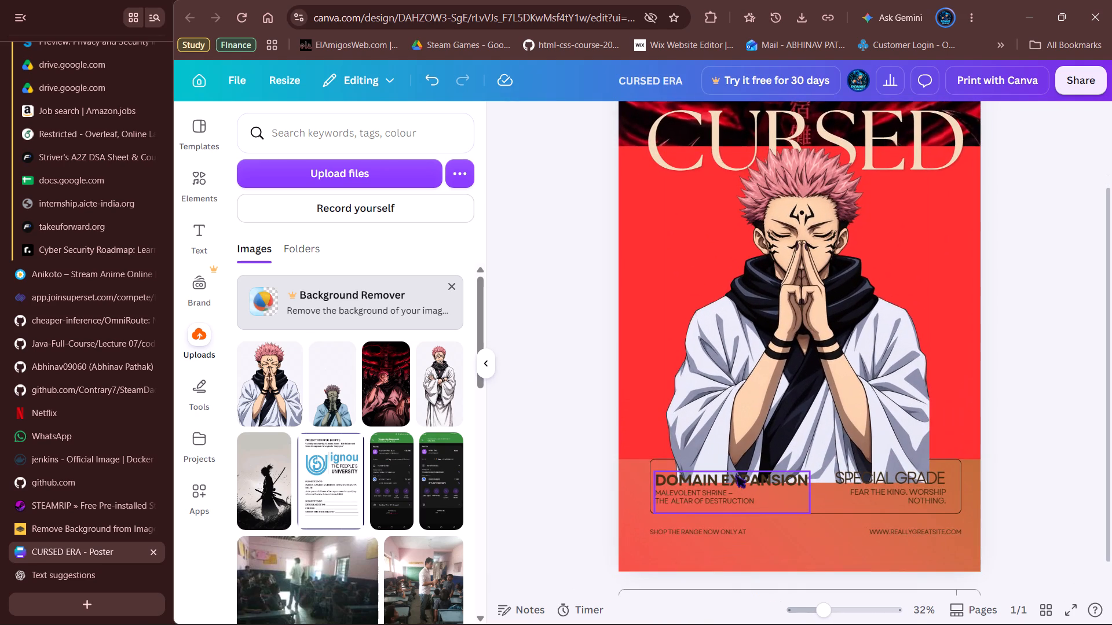
Remove the bold from the full DOMAIN EXPANSION heading so both footer headings have the same regular weight.
click(735, 471)
click(731, 477)
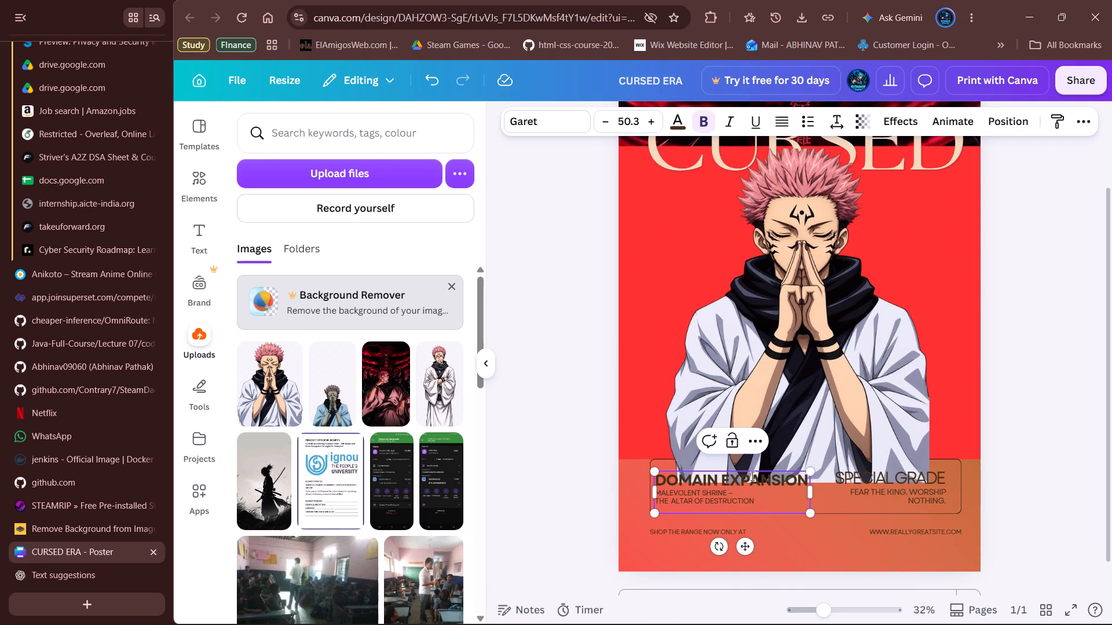
click(752, 476)
drag(807, 480, 652, 485)
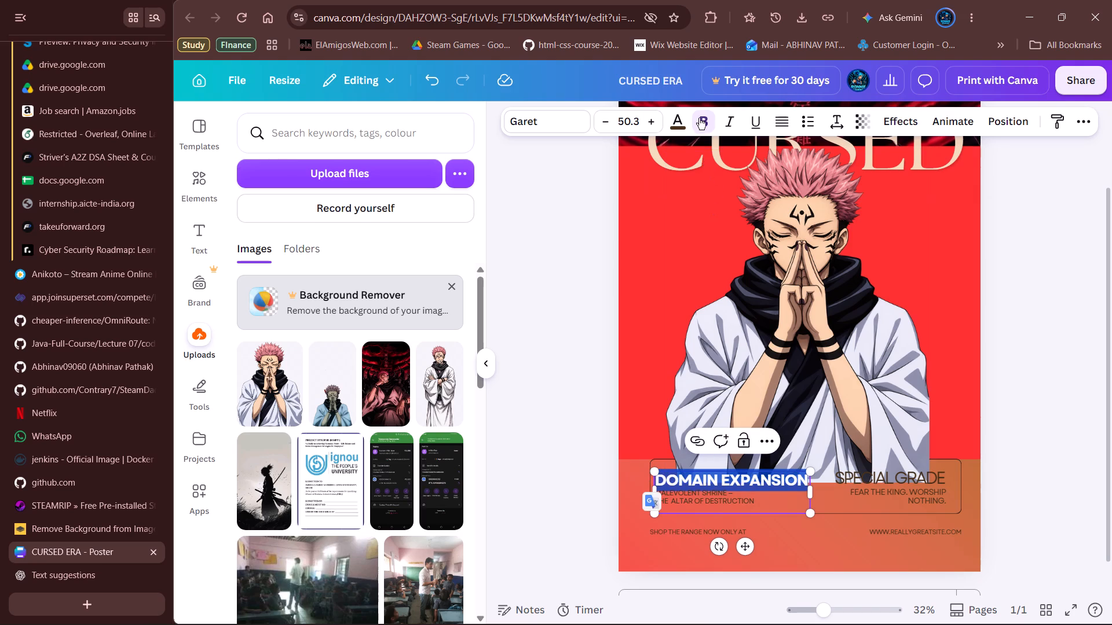
click(703, 116)
click(1044, 345)
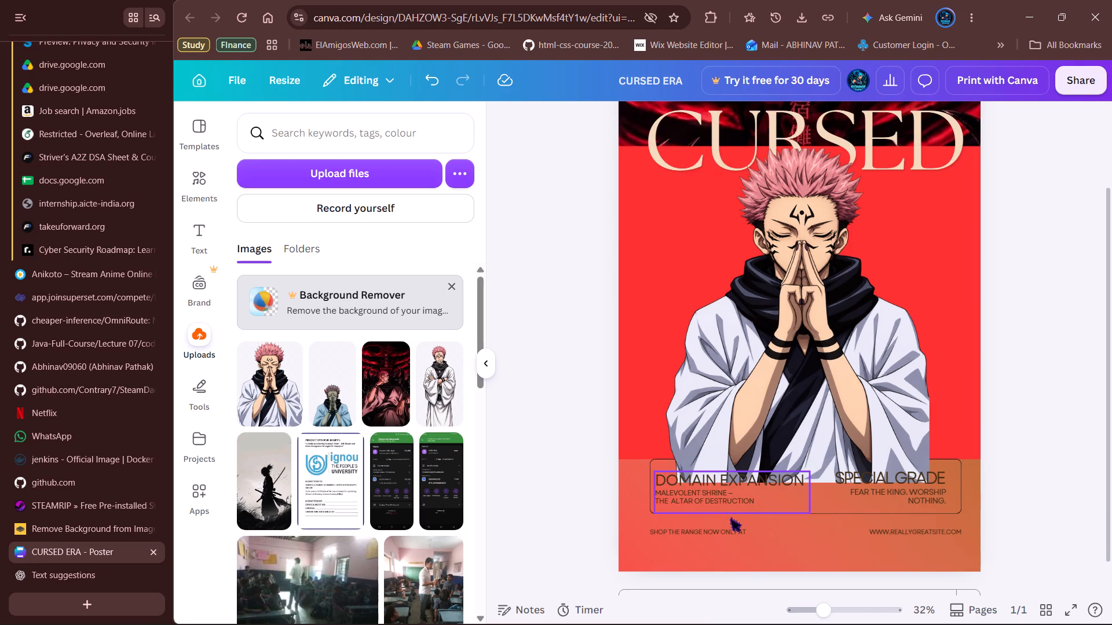
Replace SHOP THE RANGE NOW ONLY AT below the footer box with WITNESS THE POWER OF THE KING, copied from the ChatGPT suggestions.
click(58, 573)
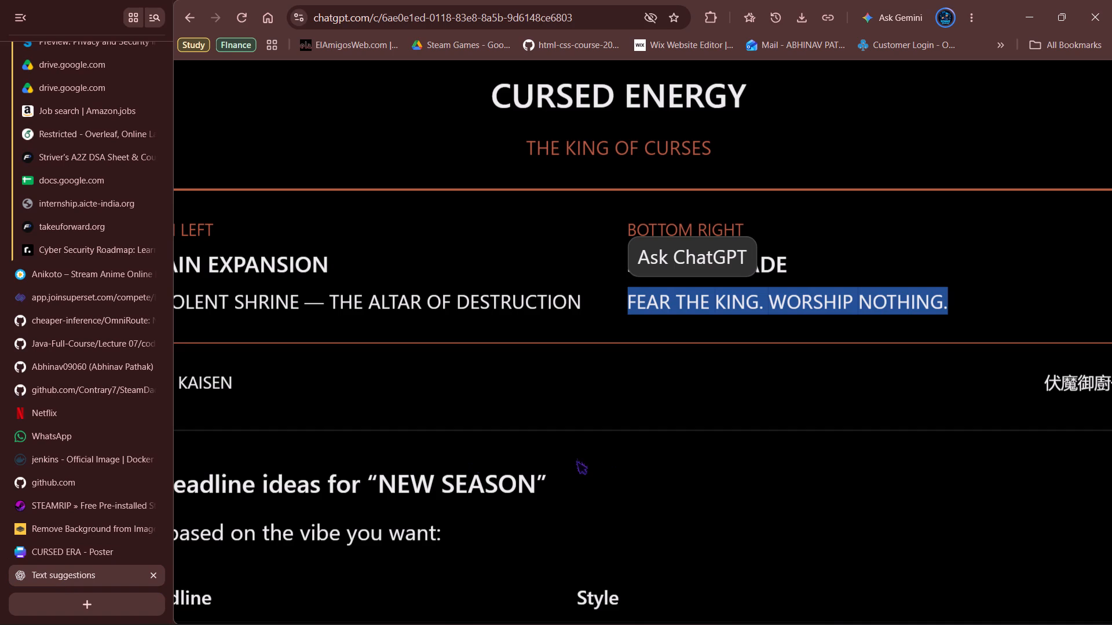
scroll(497, 489, down, 4)
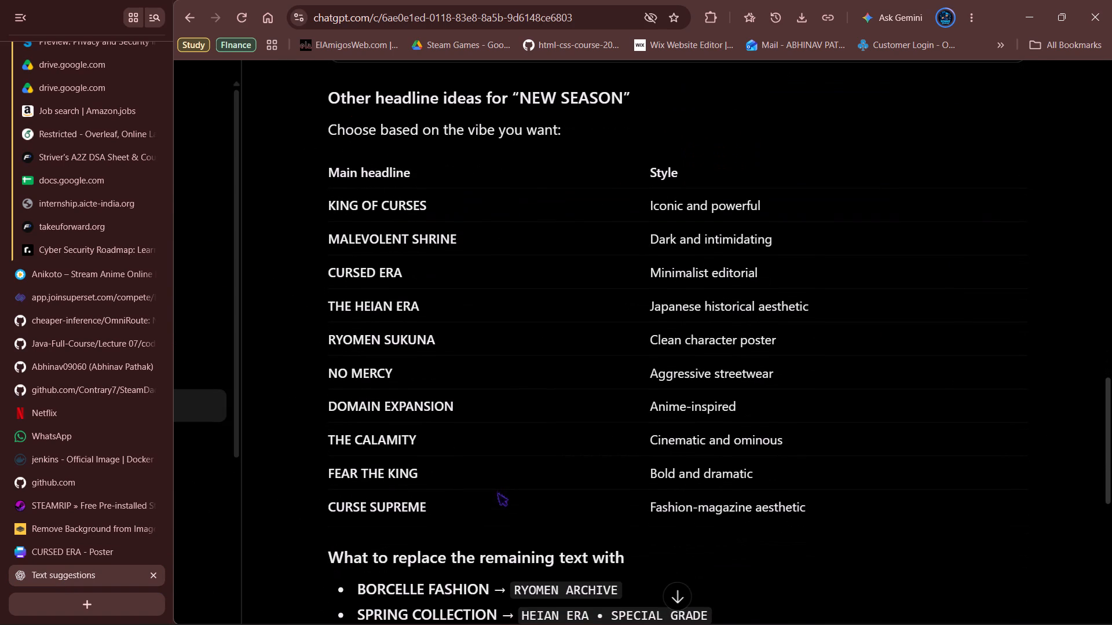
scroll(497, 489, down, 2)
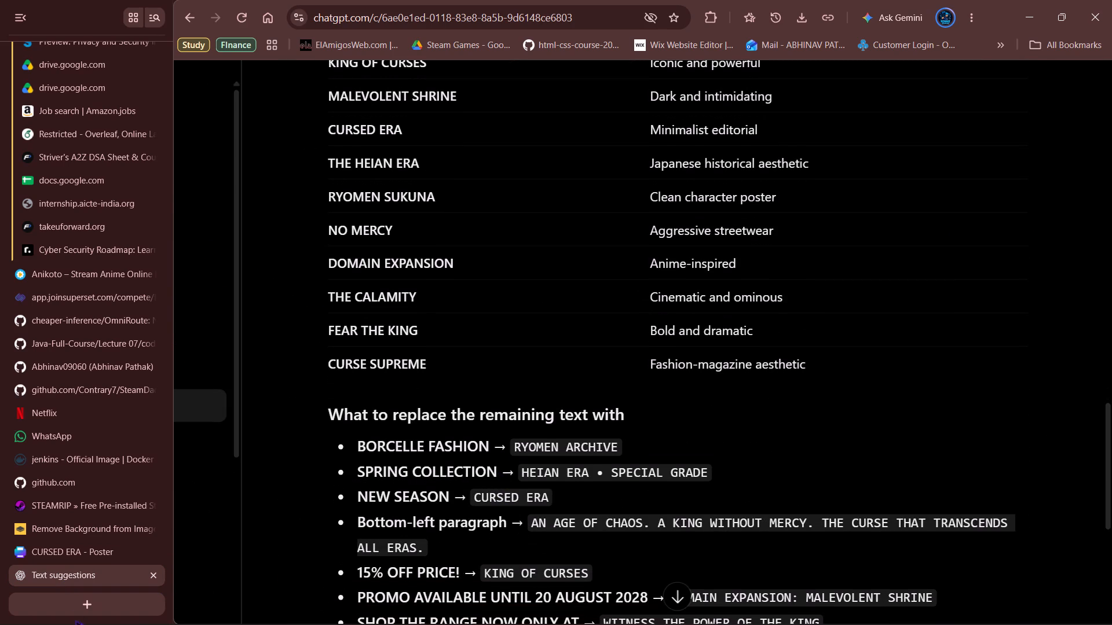
click(89, 546)
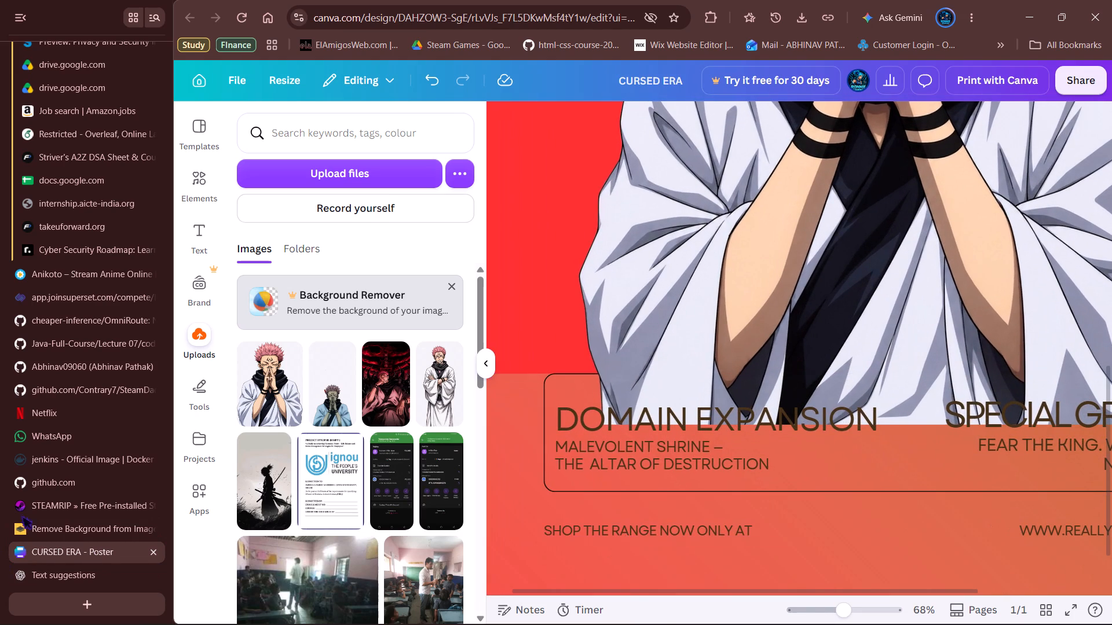
click(59, 583)
scroll(426, 545, down, 2)
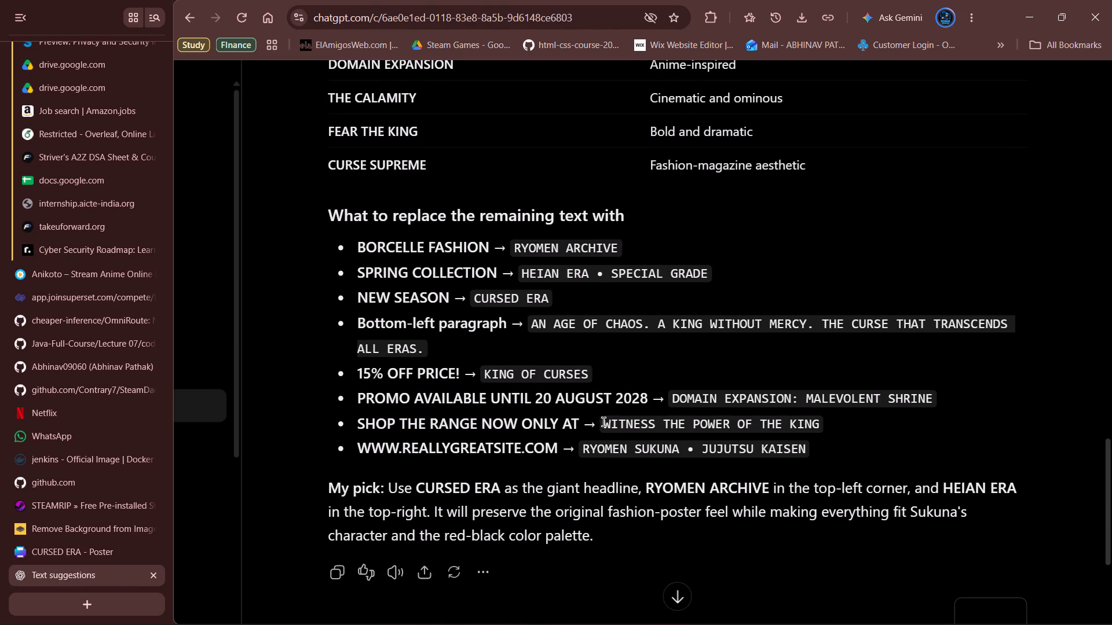
drag(603, 422, 822, 420)
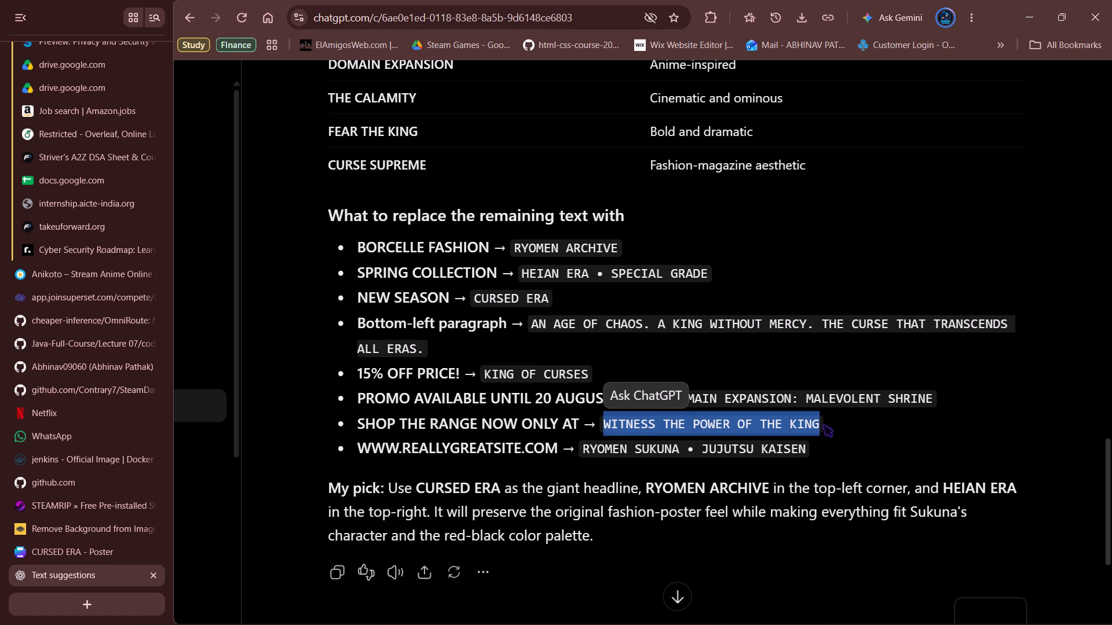
key(ctrl+c)
click(109, 557)
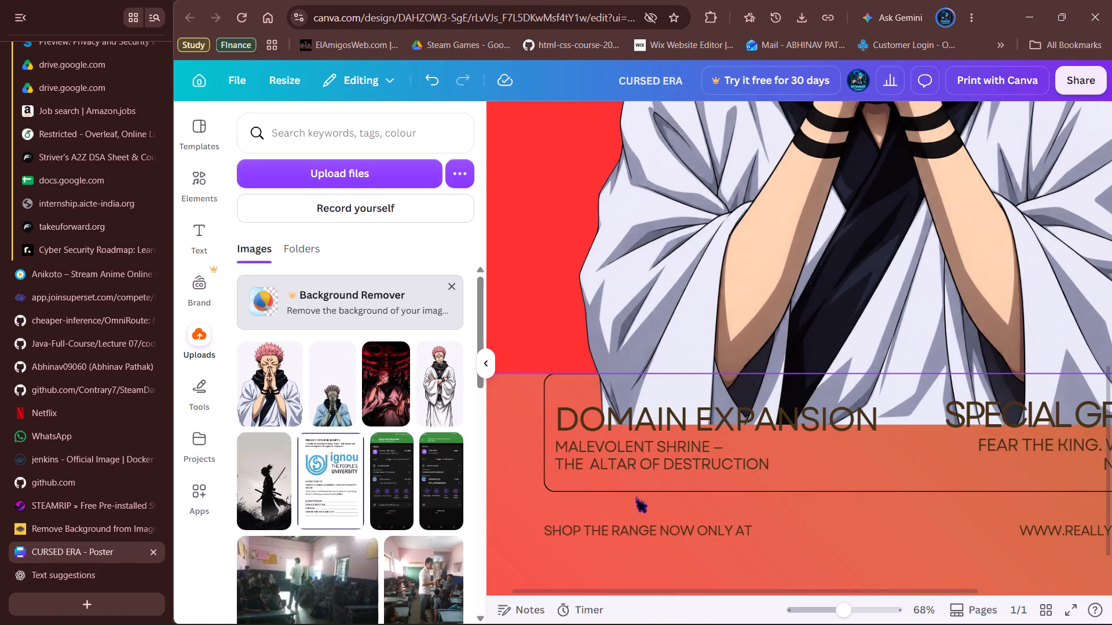
click(548, 525)
click(548, 525)
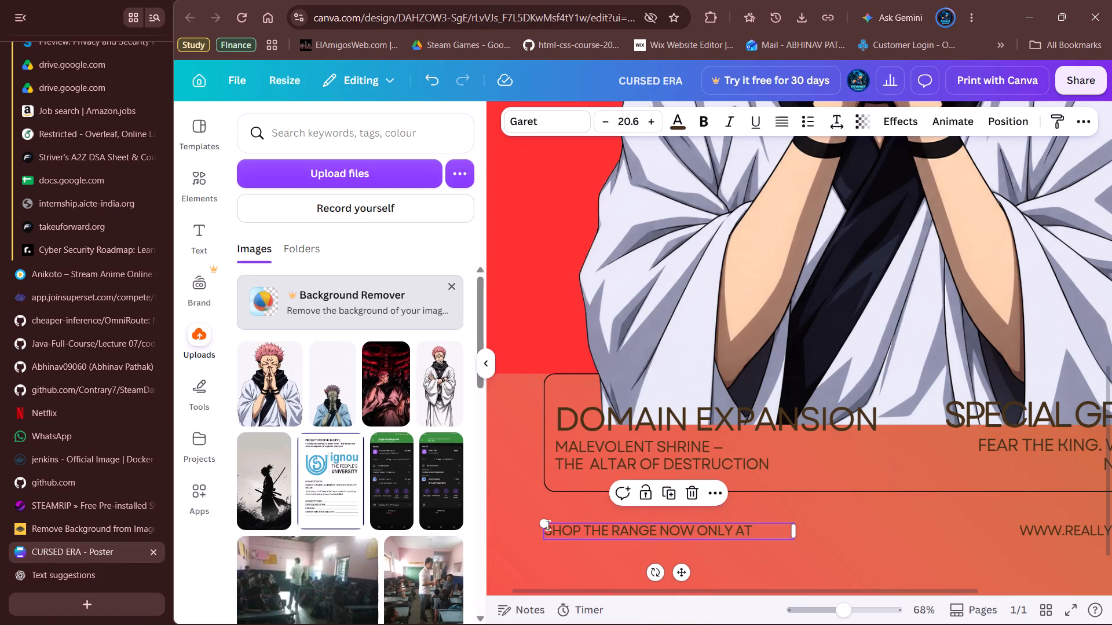
key(ctrl+v)
scroll(757, 525, left, 3)
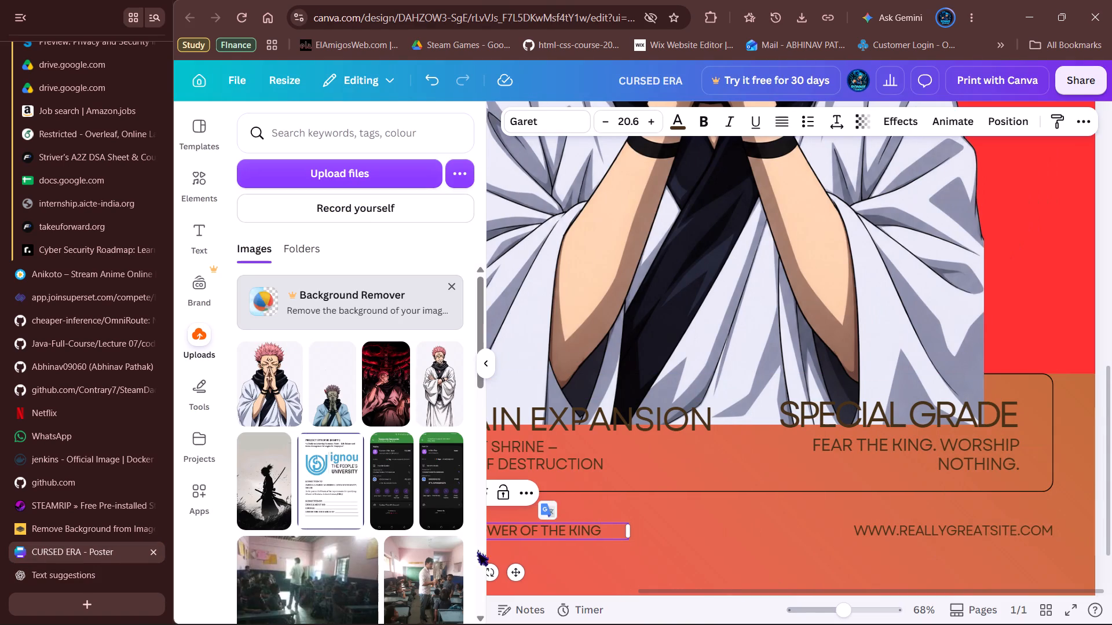
click(97, 572)
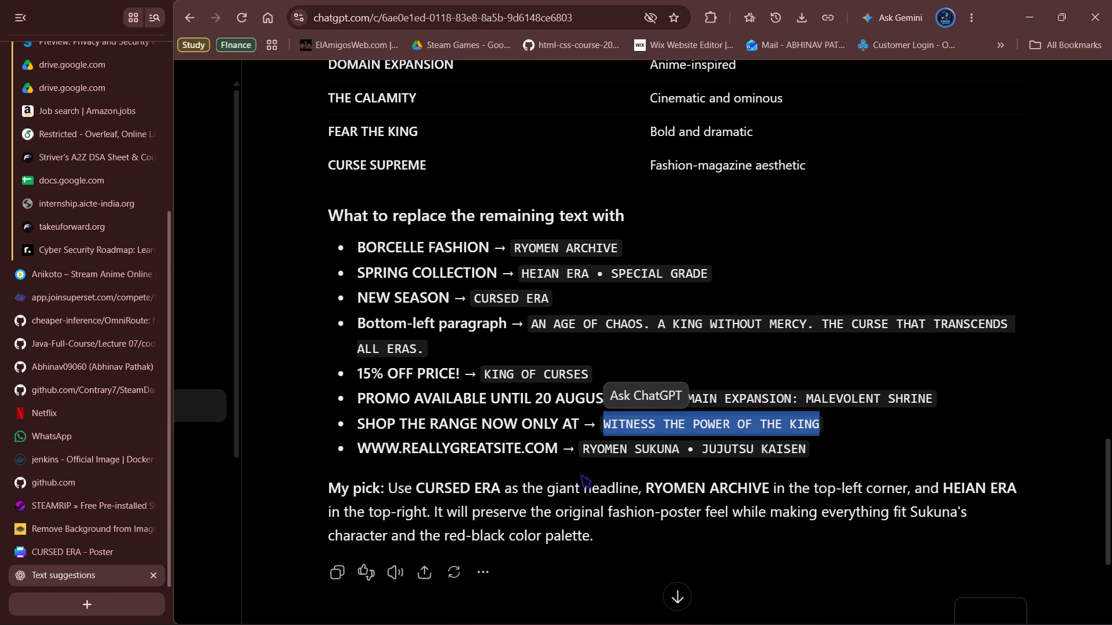
drag(582, 448, 806, 448)
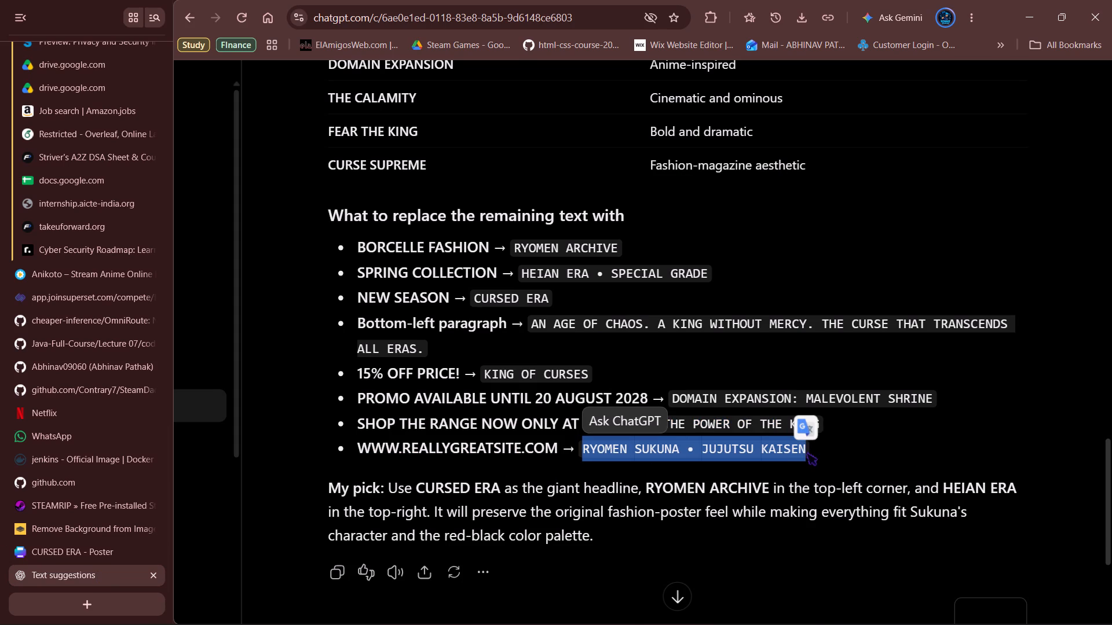
key(ctrl+c)
click(84, 546)
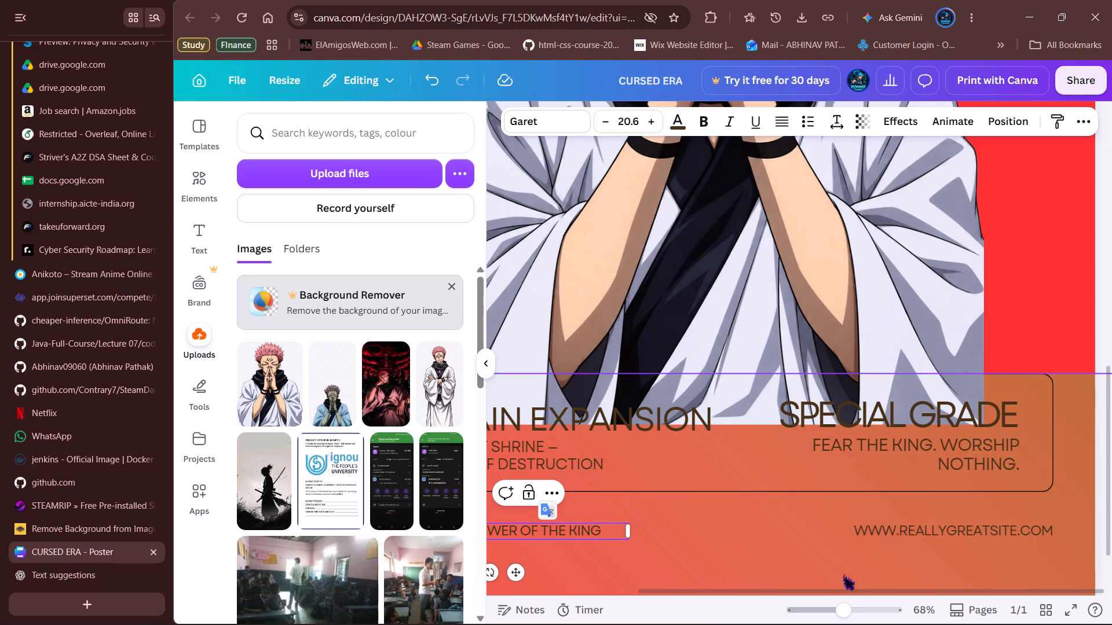
click(972, 531)
click(972, 531)
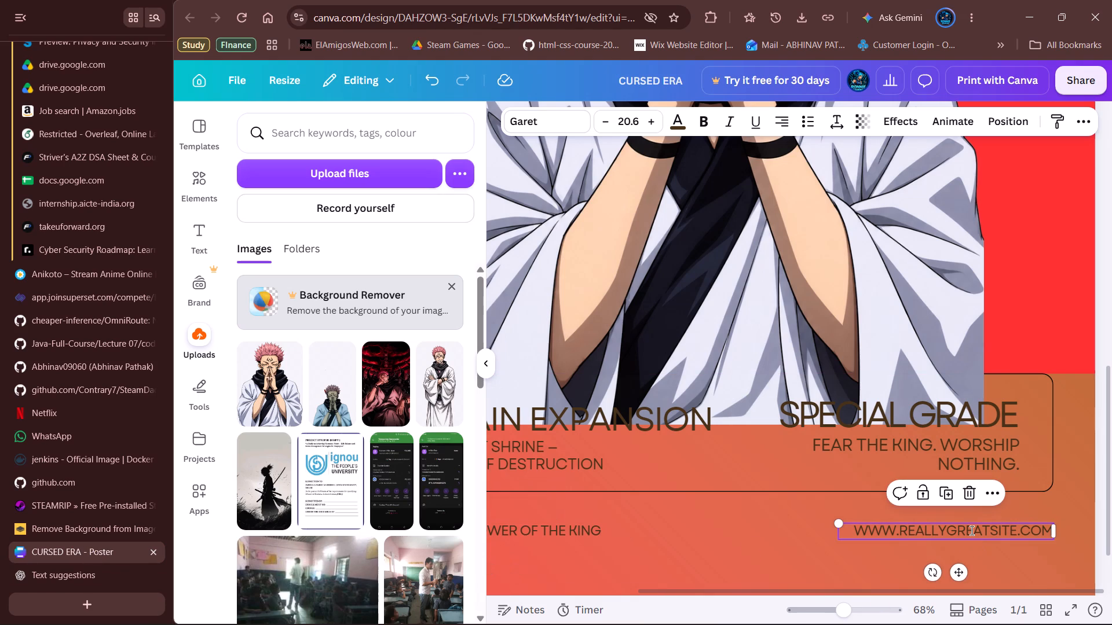
key(ctrl+v)
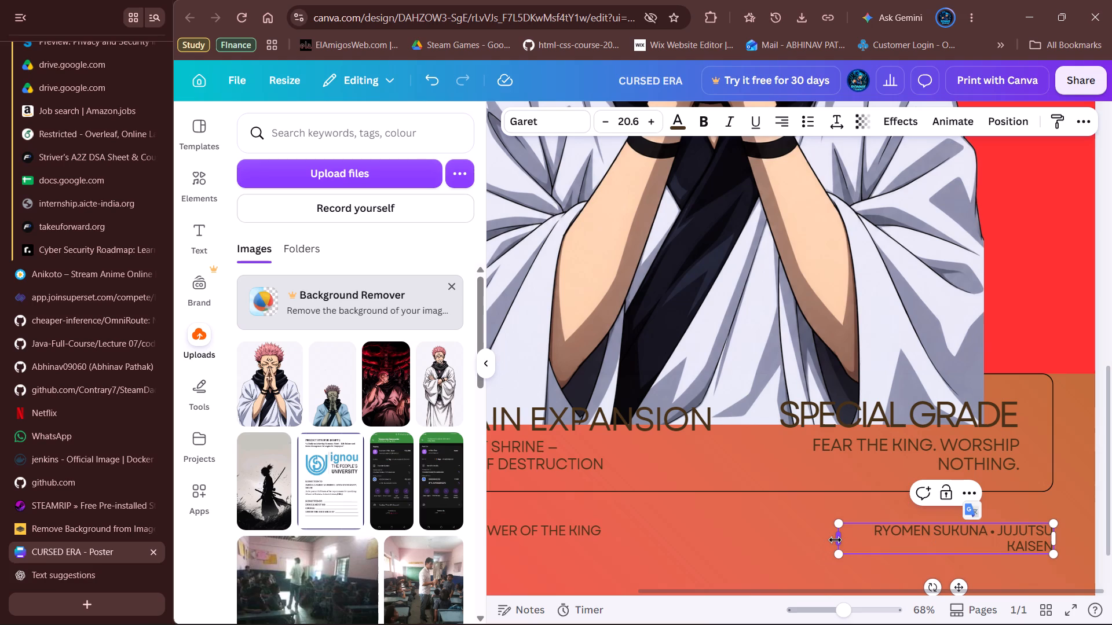
Widen the RYOMEN SUKUNA • JUJUTSU KAISEN text box to about 12.7 so the text fits on one line.
drag(837, 540, 815, 539)
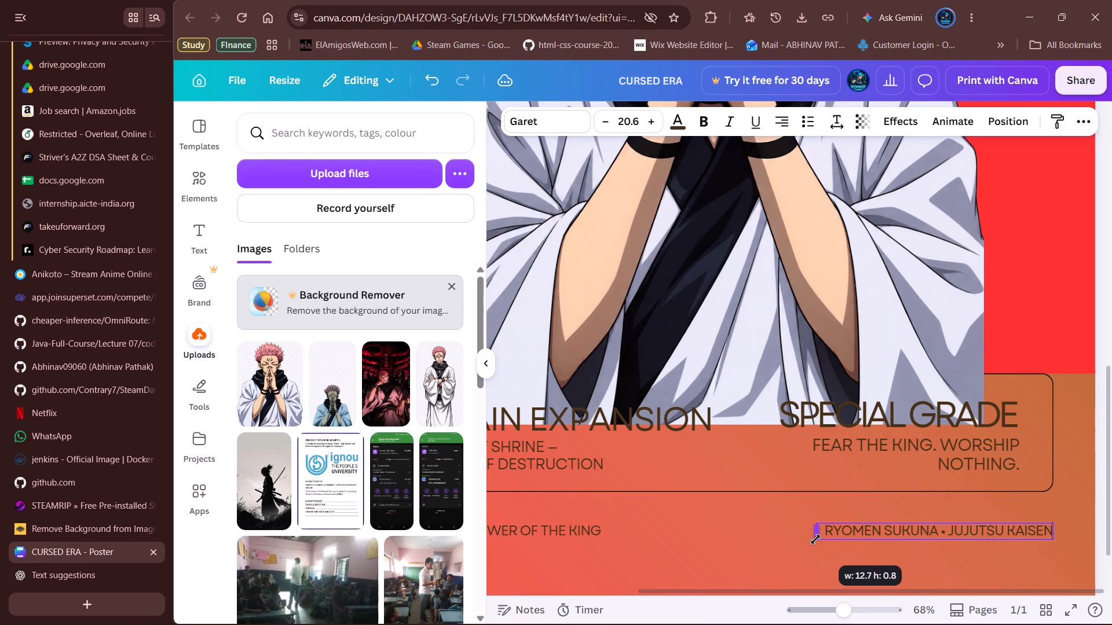
click(1009, 510)
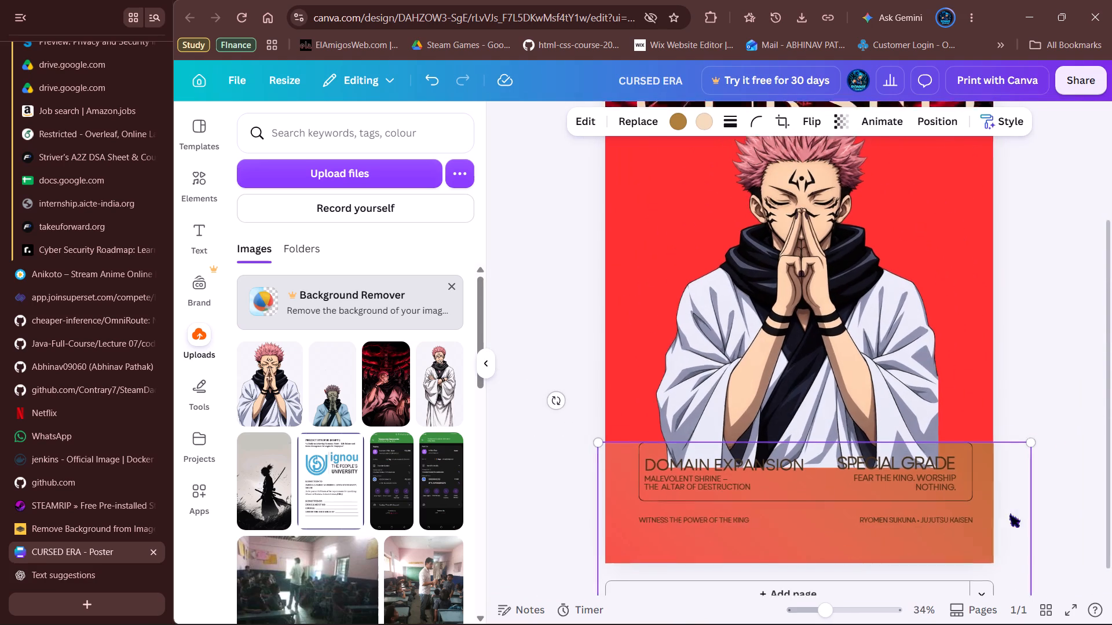
click(1092, 251)
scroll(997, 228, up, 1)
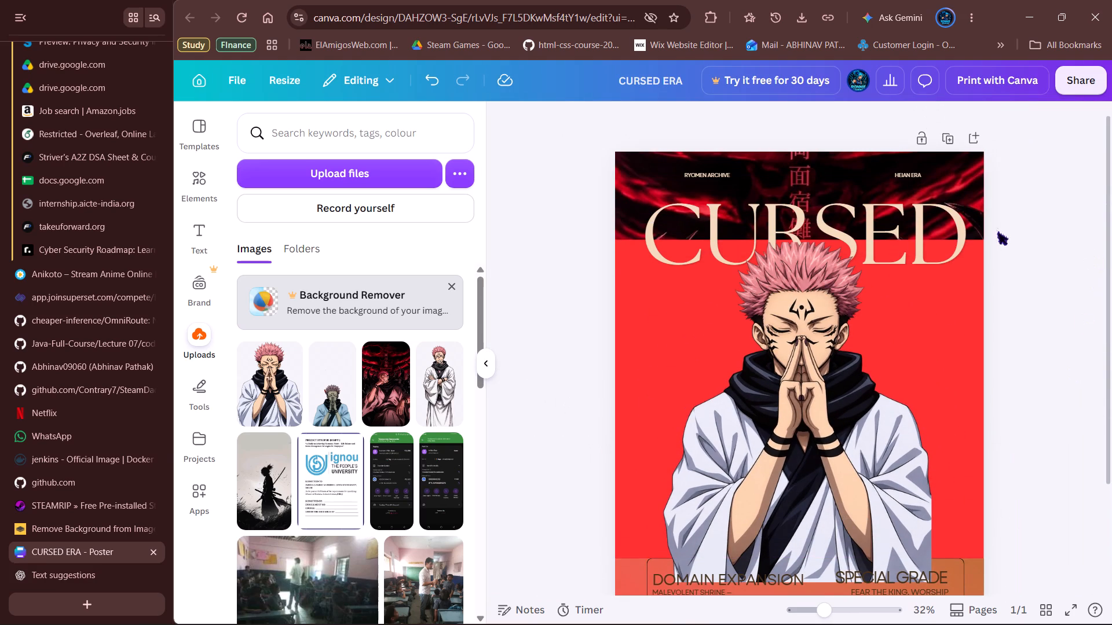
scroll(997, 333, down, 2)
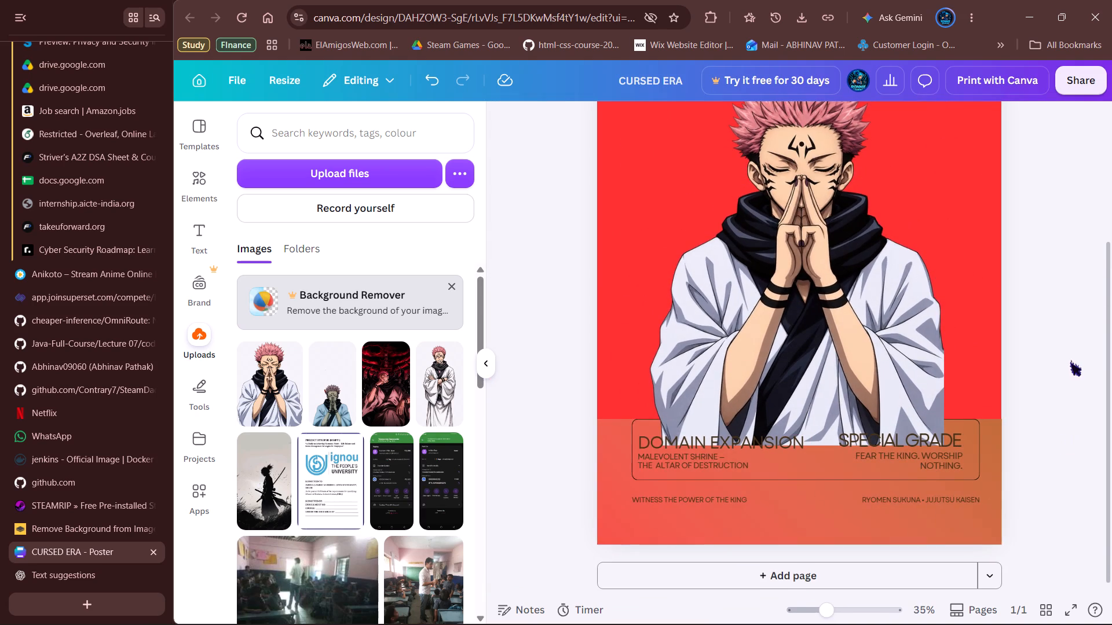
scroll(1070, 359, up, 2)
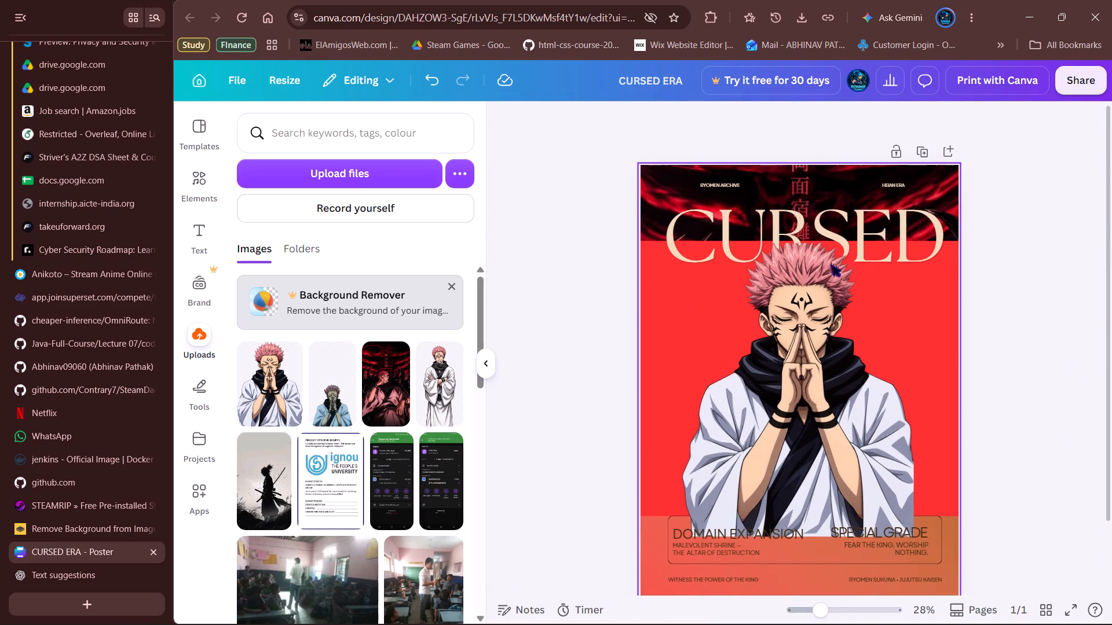
Extend the dark red image behind the CURSED title downward to a height of about 24, behind Sukuna's face.
click(654, 272)
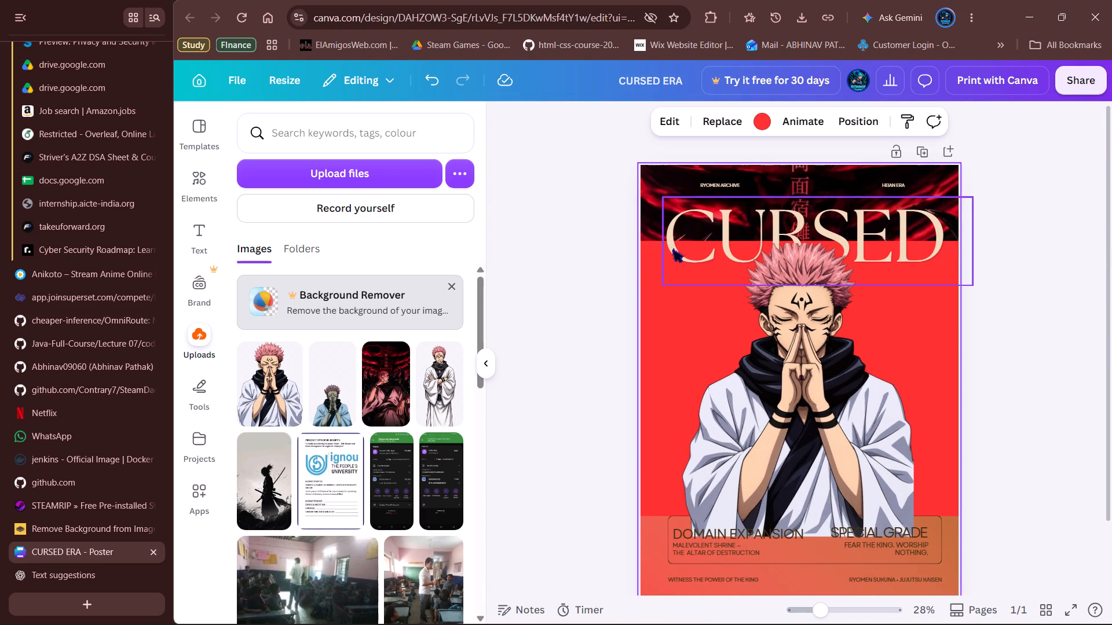
click(649, 229)
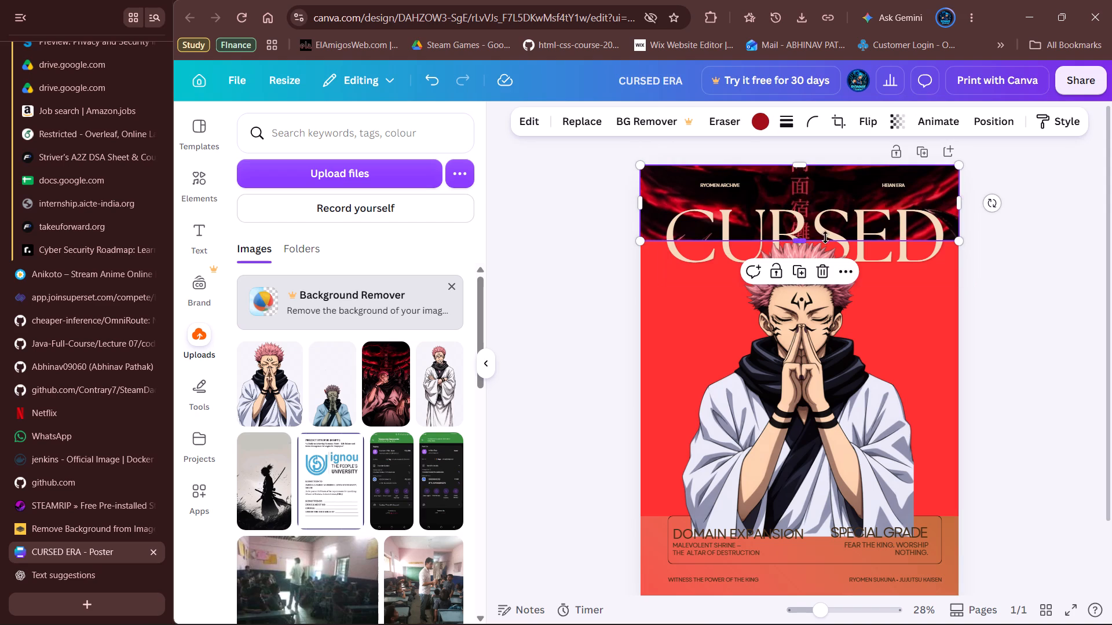
drag(802, 242, 811, 330)
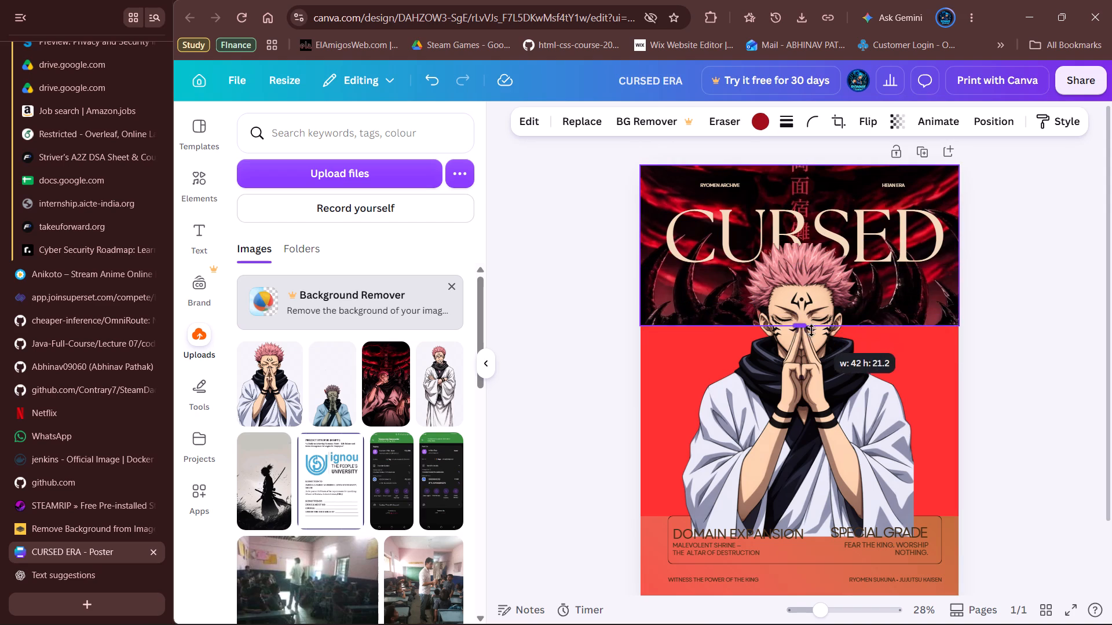
drag(811, 330, 847, 494)
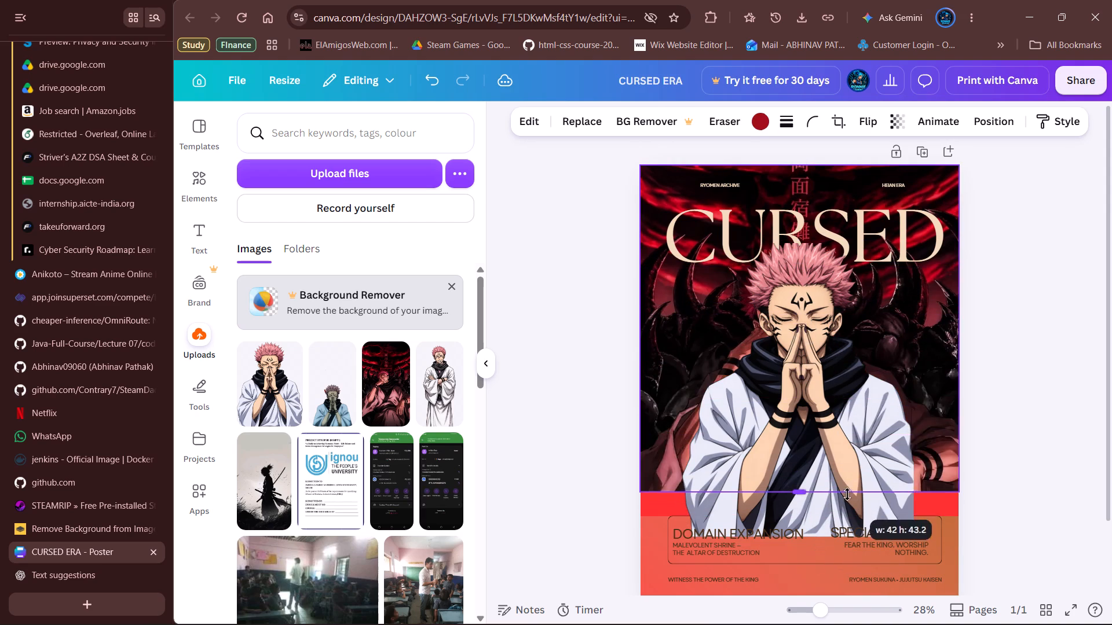
drag(847, 494, 923, 348)
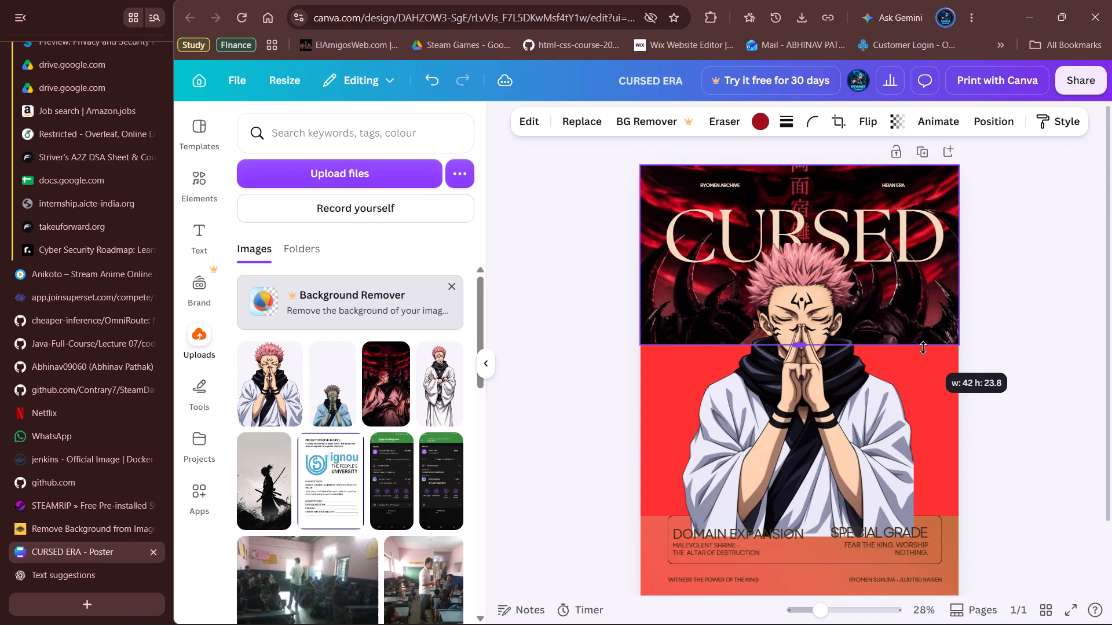
drag(923, 348, 924, 349)
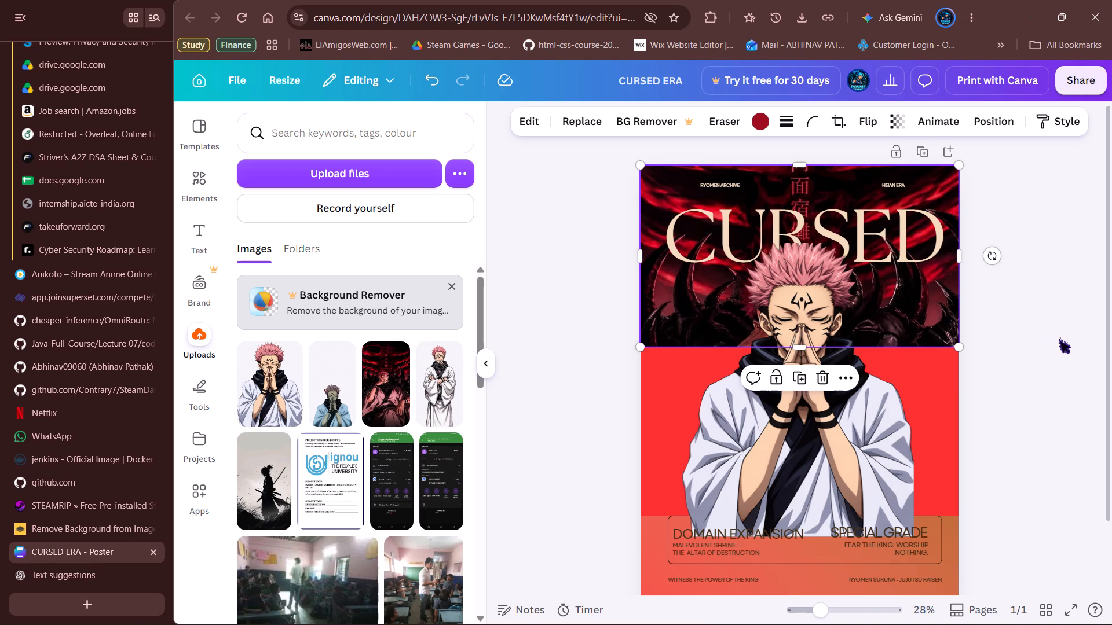
click(1059, 336)
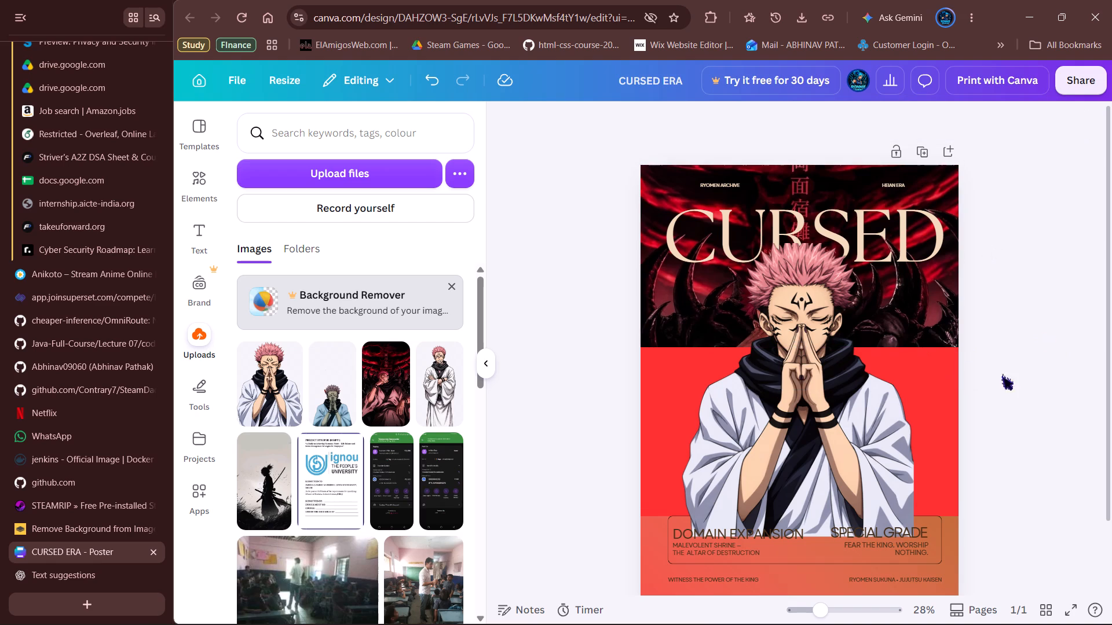
Nudge the Sukuna figure slightly to the left on the poster.
click(848, 427)
click(835, 423)
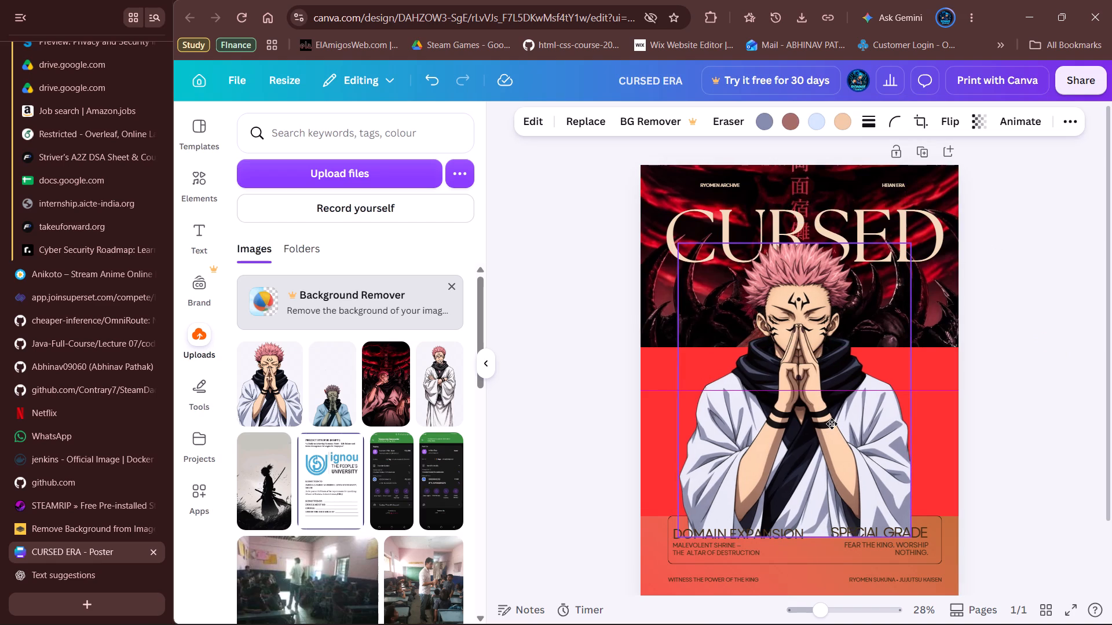
click(825, 416)
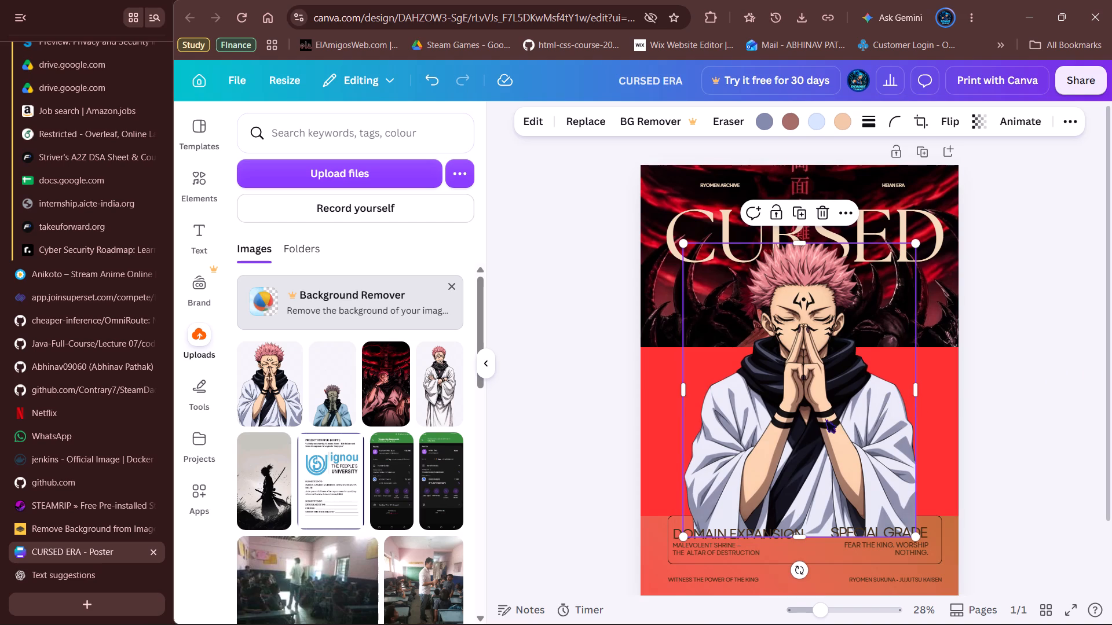
click(1034, 350)
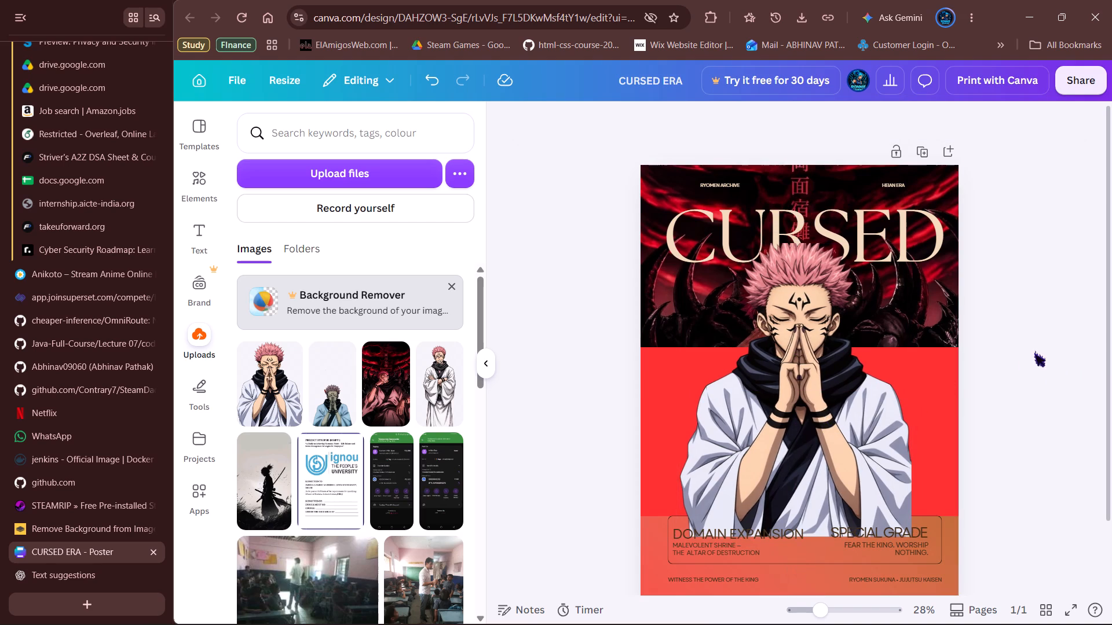
Shorten the dark red background image slightly so its lower edge crosses Sukuna's face near his fingertips.
click(656, 370)
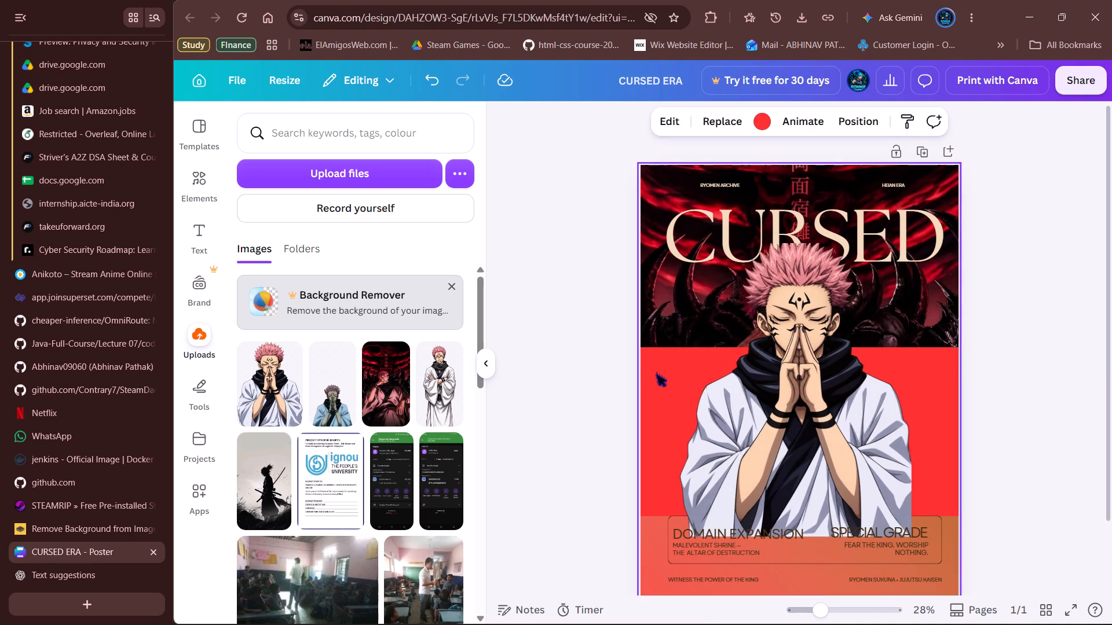
click(659, 314)
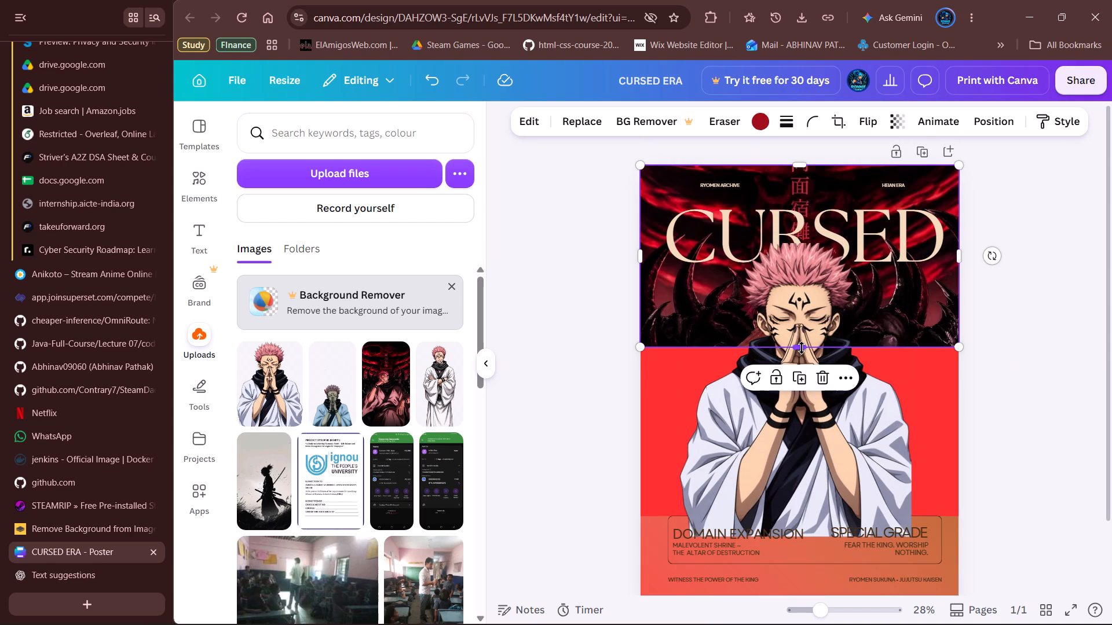
drag(802, 348, 816, 330)
click(1063, 326)
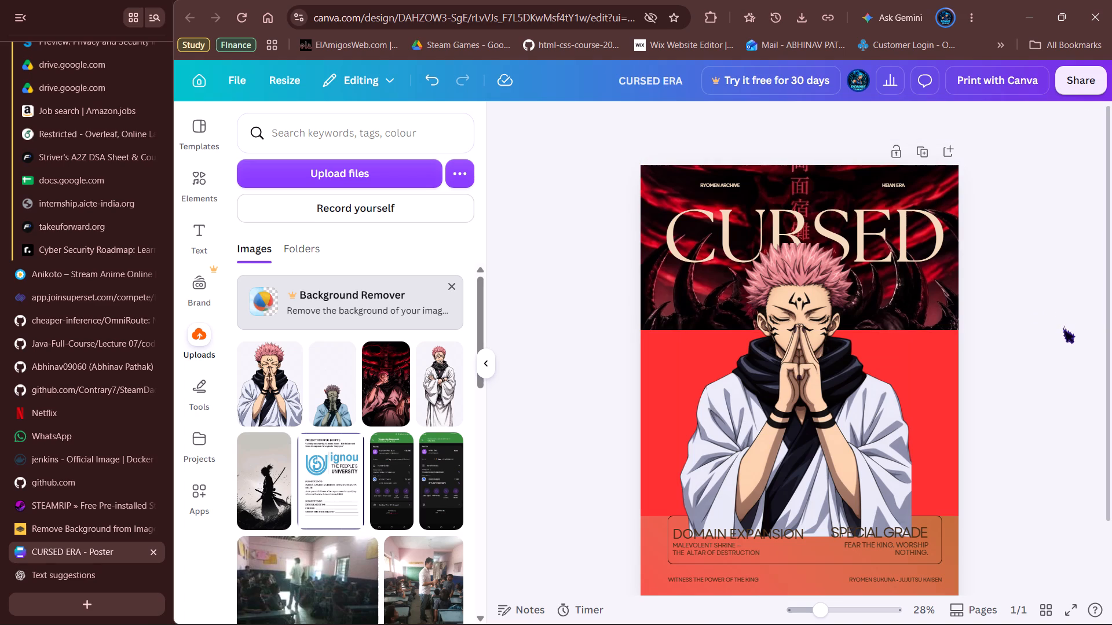
Shift the CURSED title slightly left to balance it across the poster's width.
click(913, 233)
drag(913, 223, 906, 223)
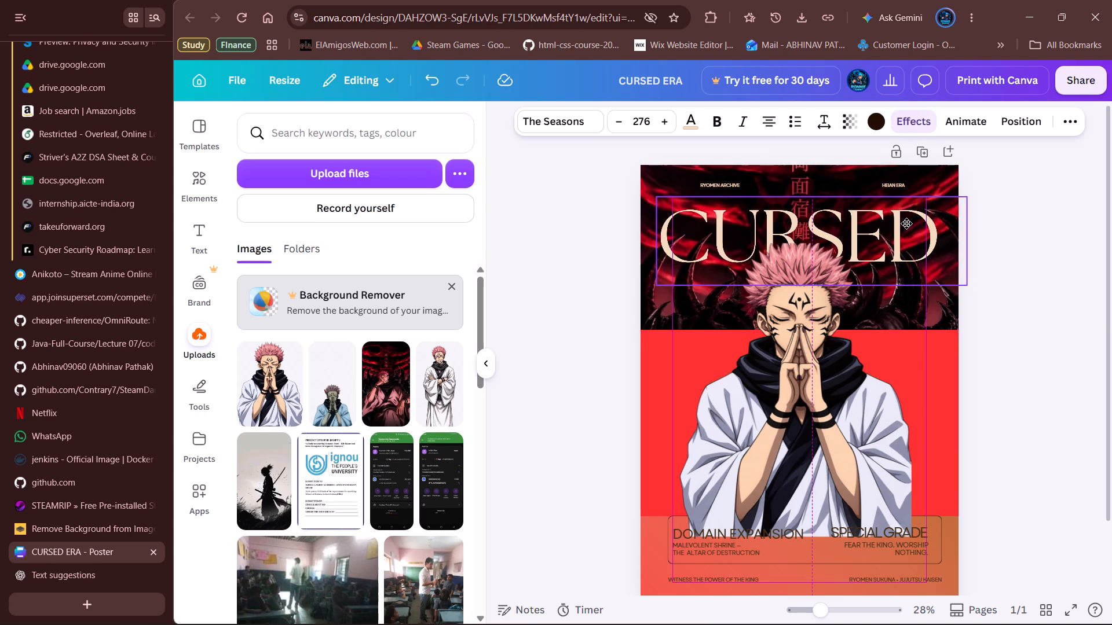
drag(906, 223, 906, 224)
click(901, 230)
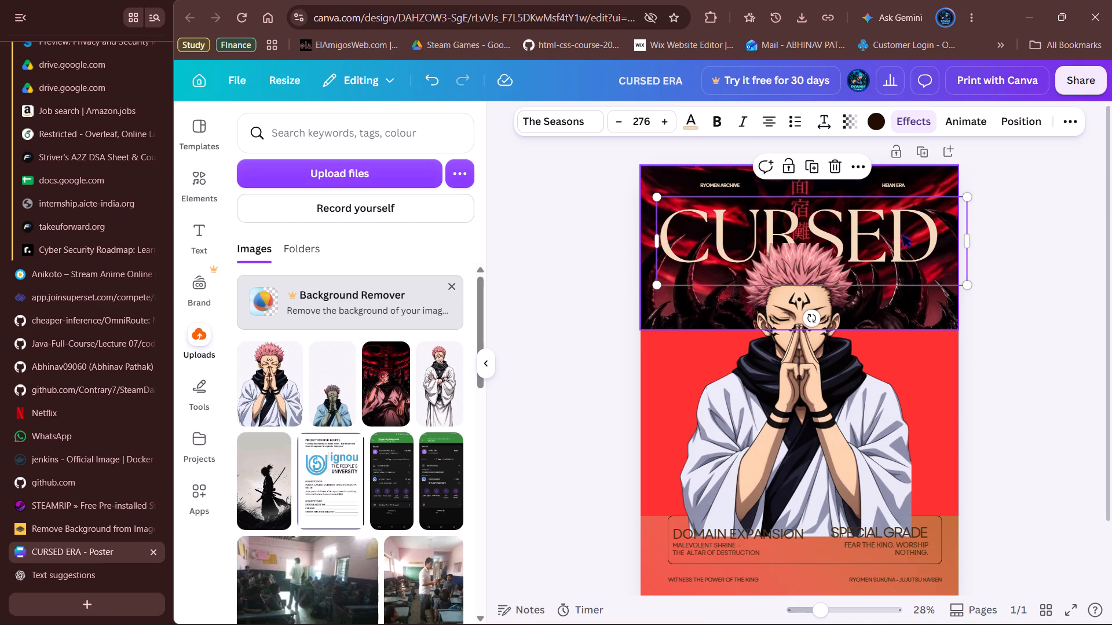
click(1022, 332)
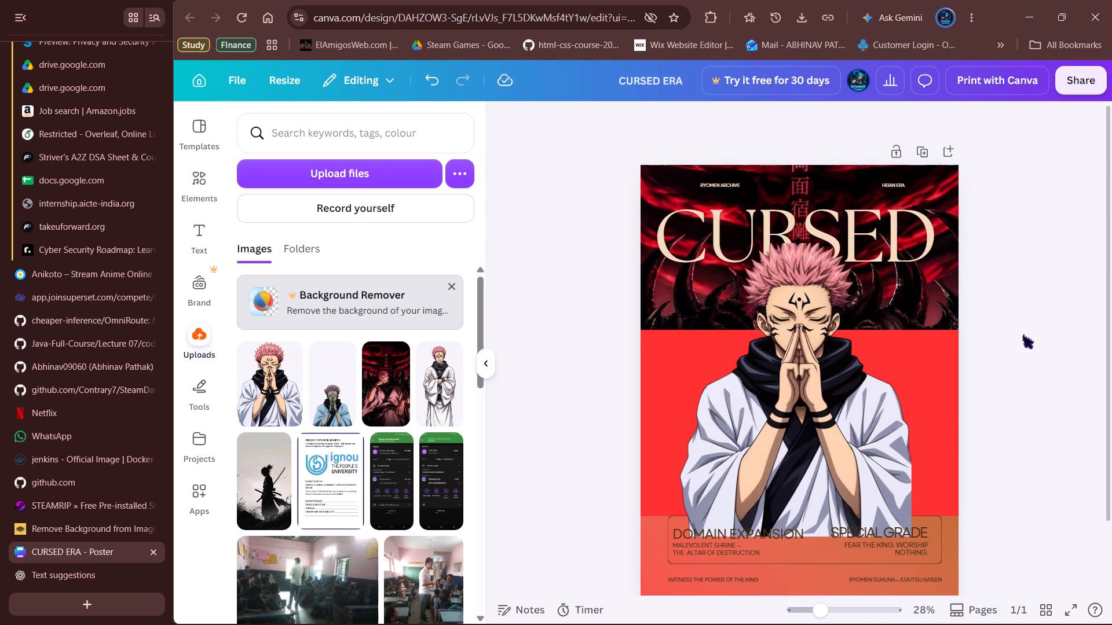
scroll(1022, 332, down, 1)
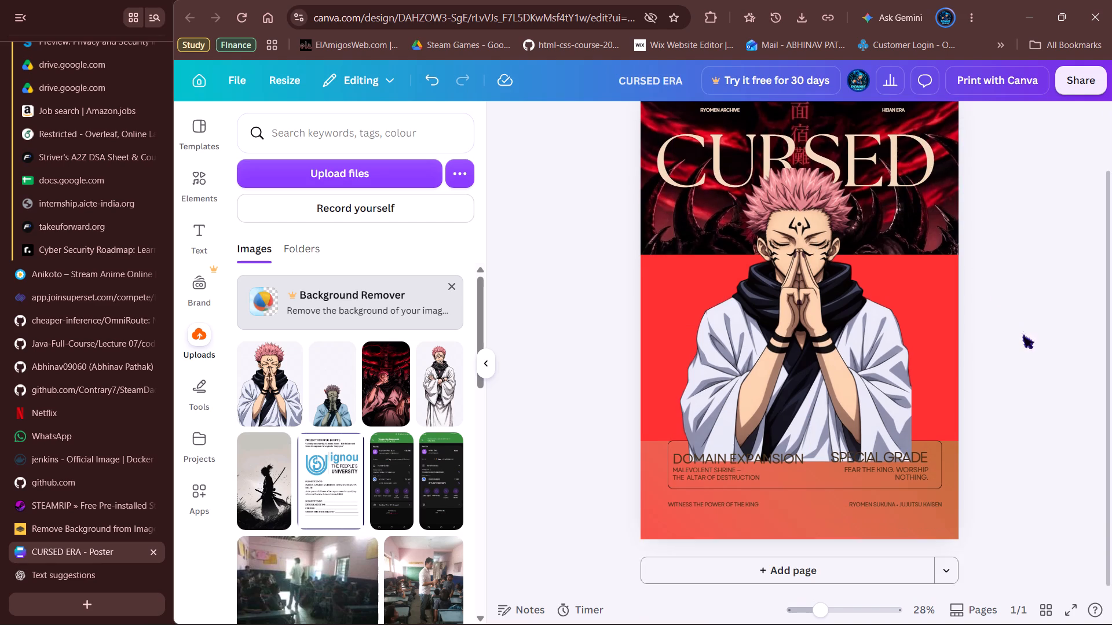
scroll(1104, 432, left, 1)
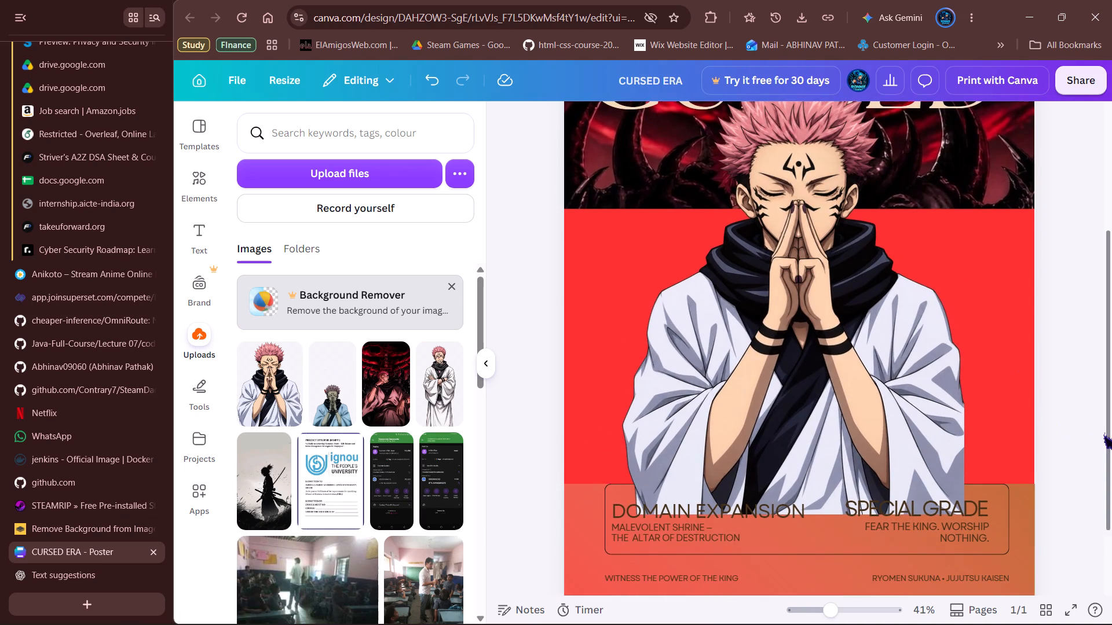
scroll(1104, 432, left, 1)
scroll(1083, 409, down, 2)
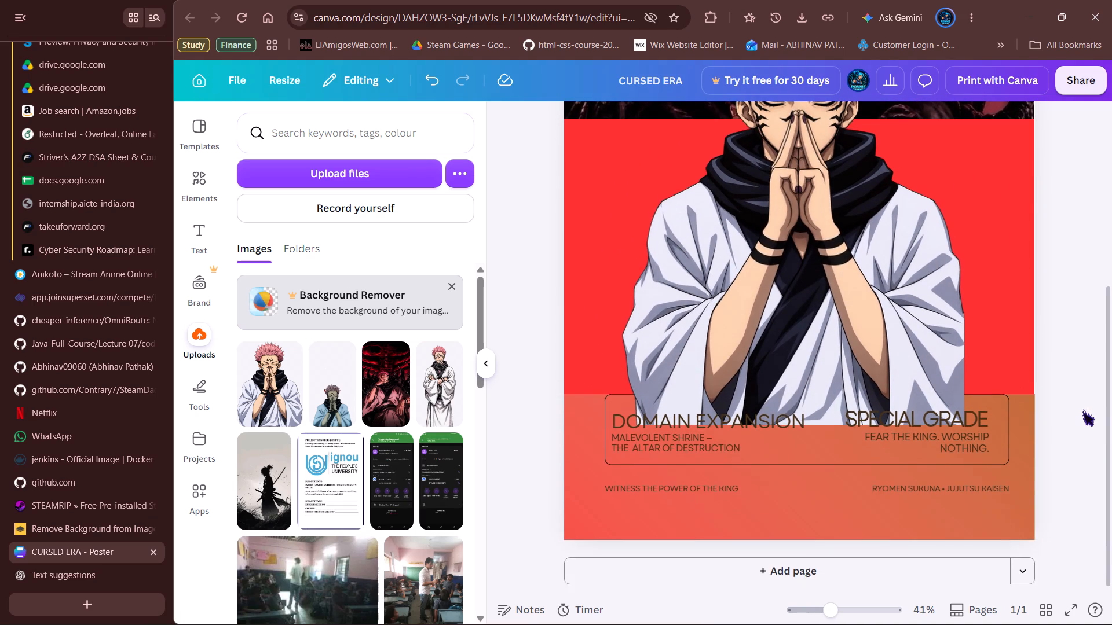
scroll(1083, 409, up, 5)
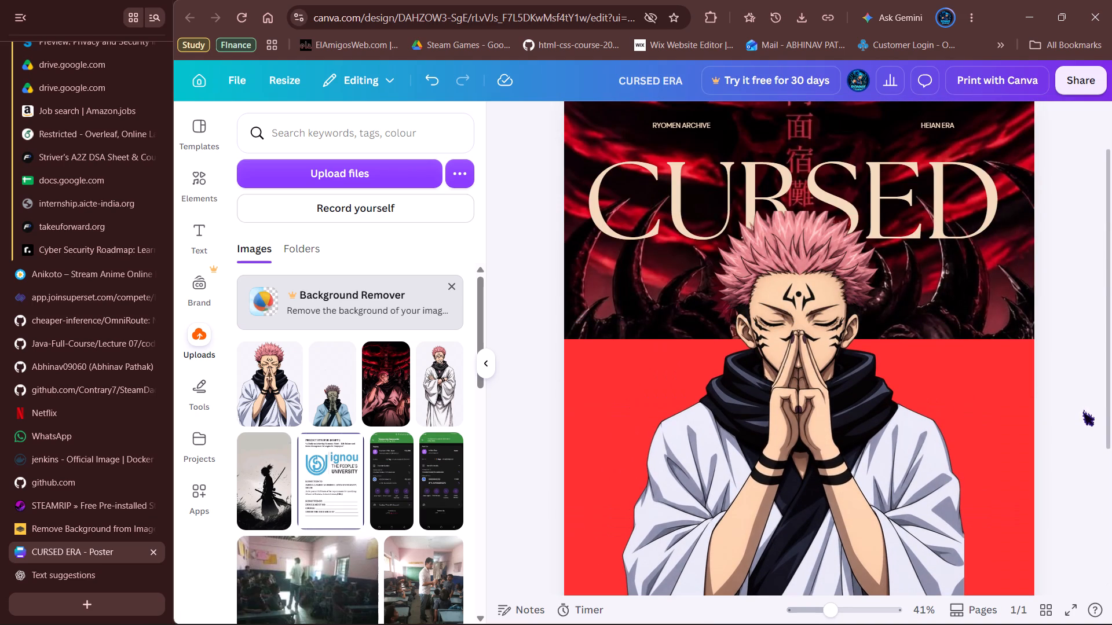
scroll(1003, 457, down, 1)
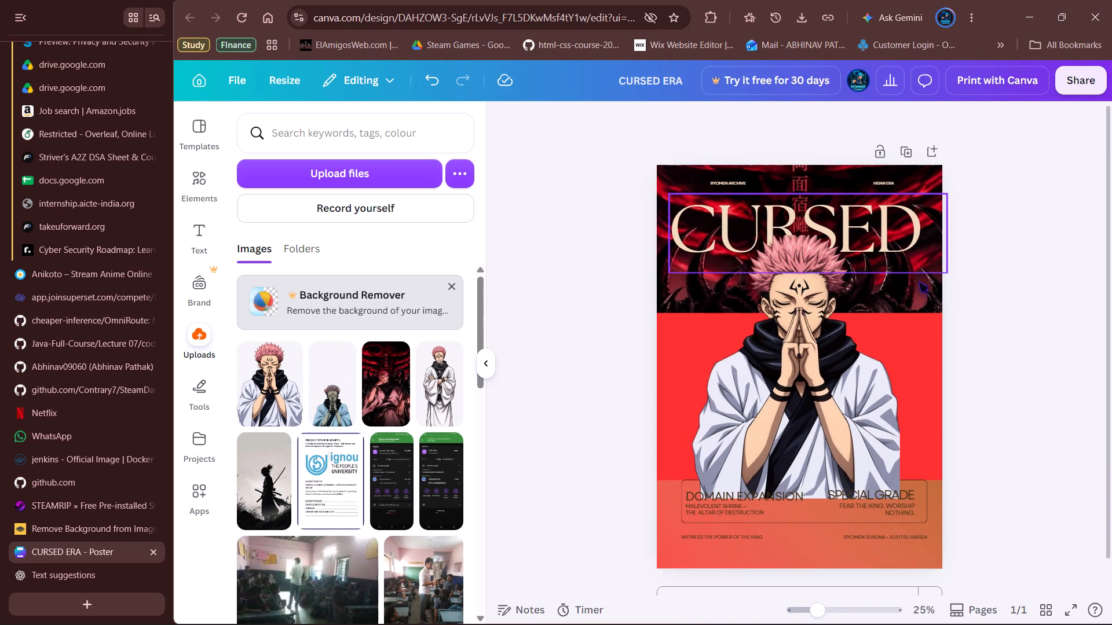
click(912, 294)
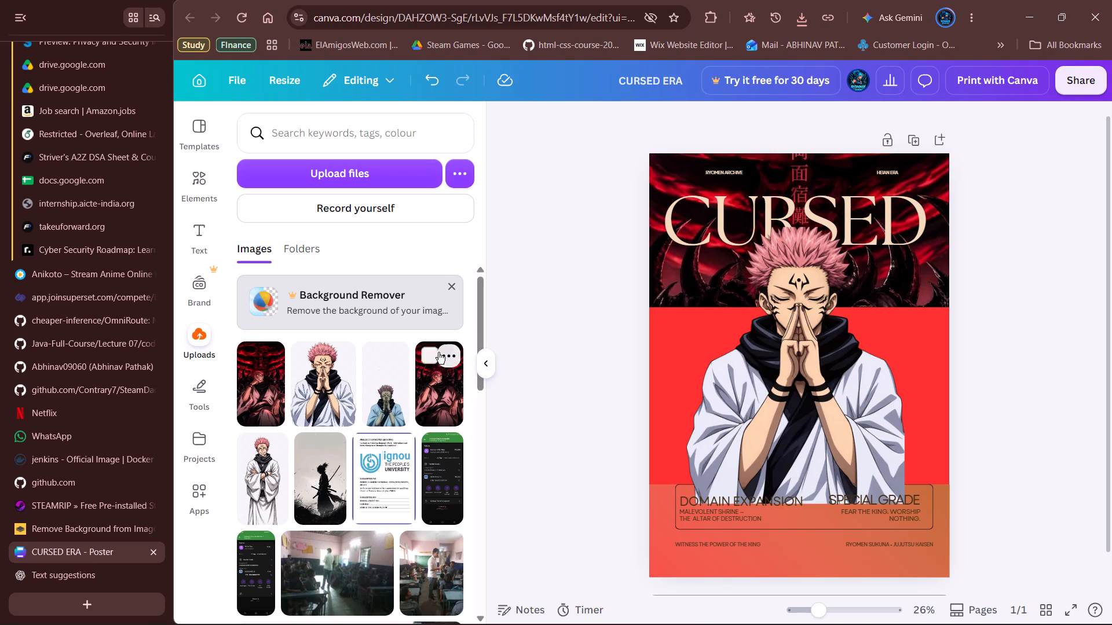
Replace the dark red image across the poster's upper part with the newly uploaded Sukuna on the Infernal Throne image.
click(672, 164)
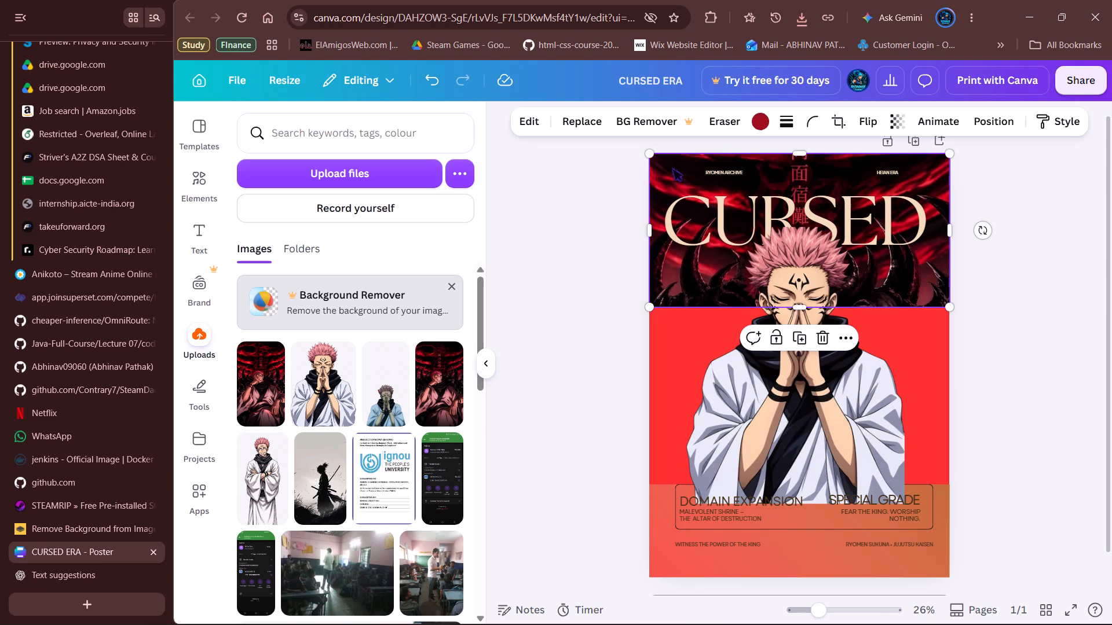
right_click(672, 164)
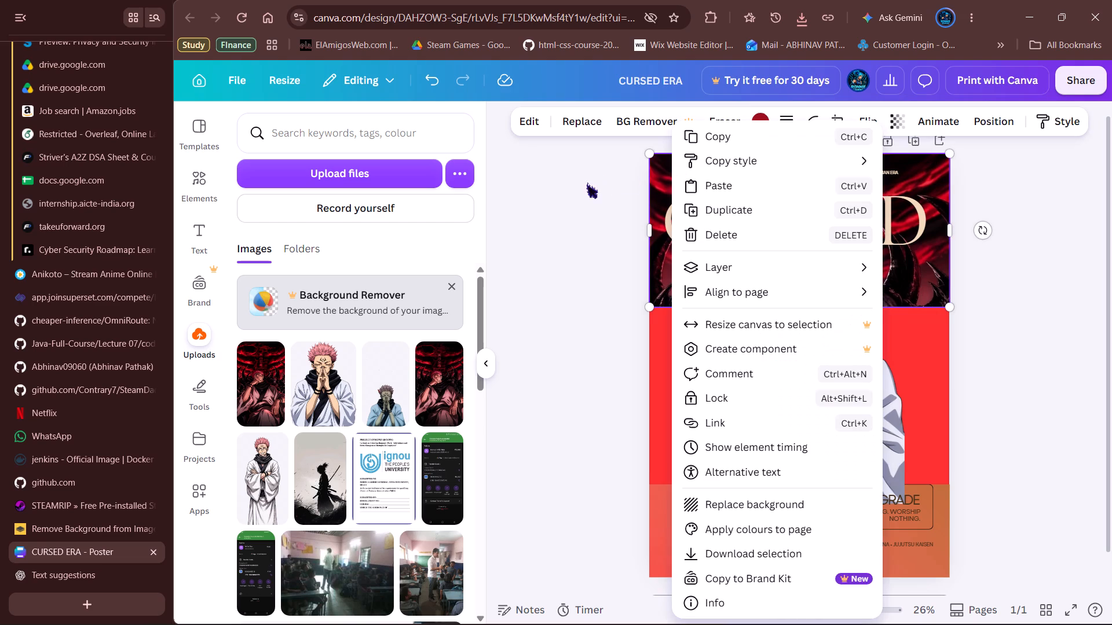
click(587, 181)
click(580, 122)
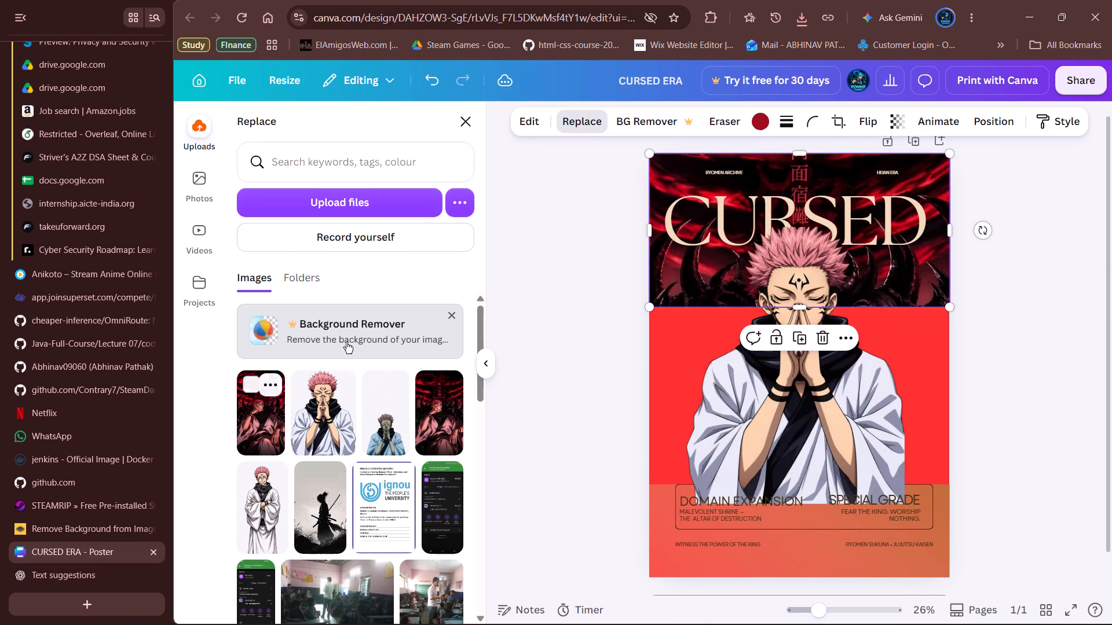
click(573, 116)
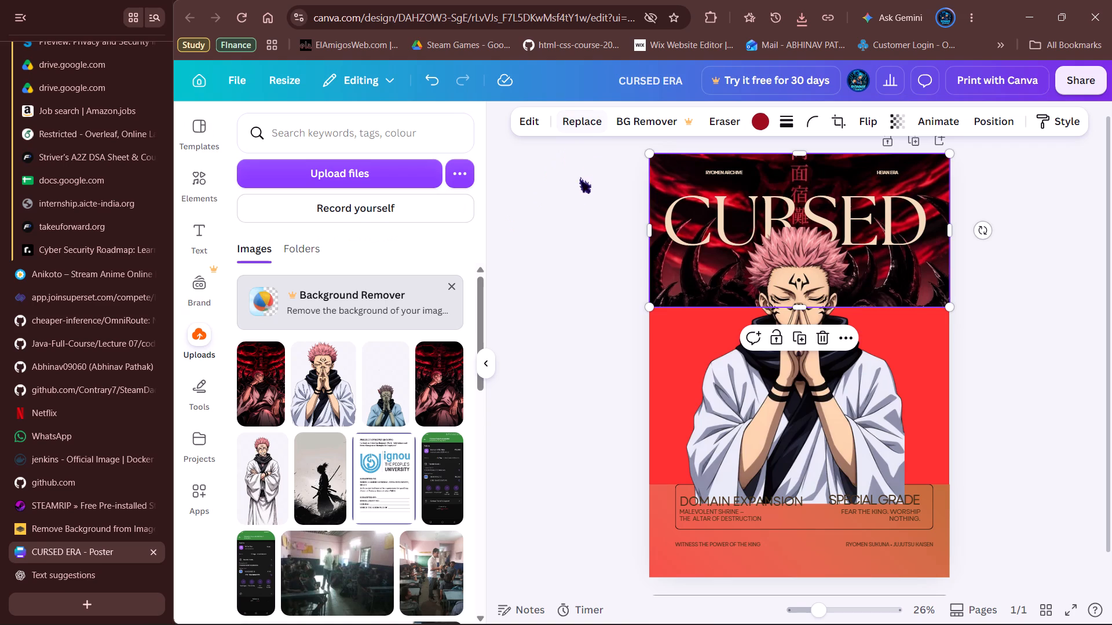
click(581, 116)
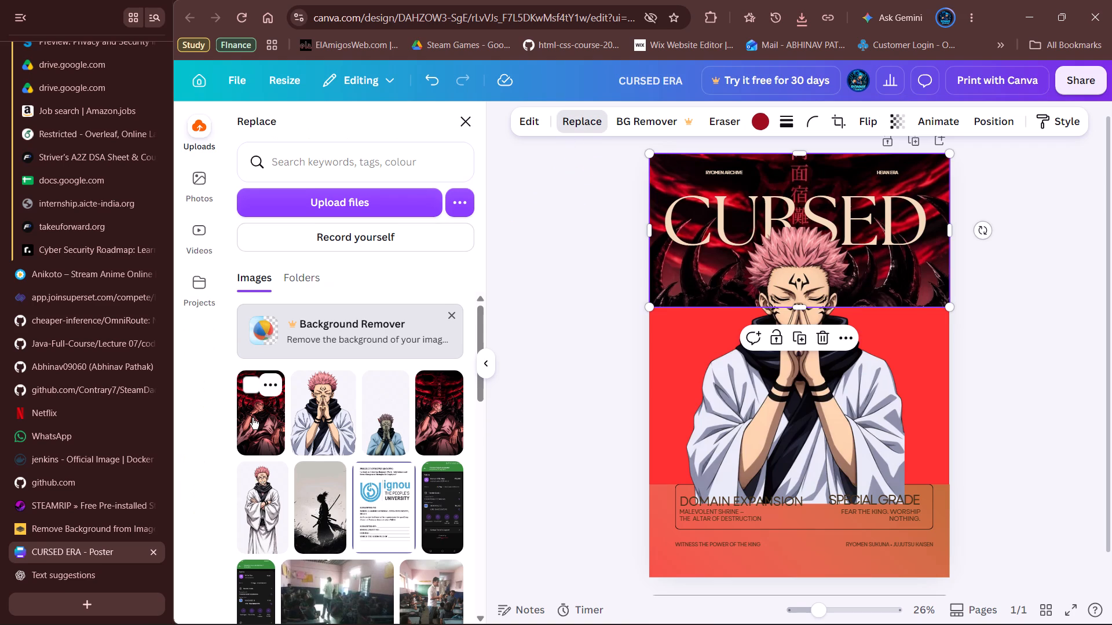
click(253, 418)
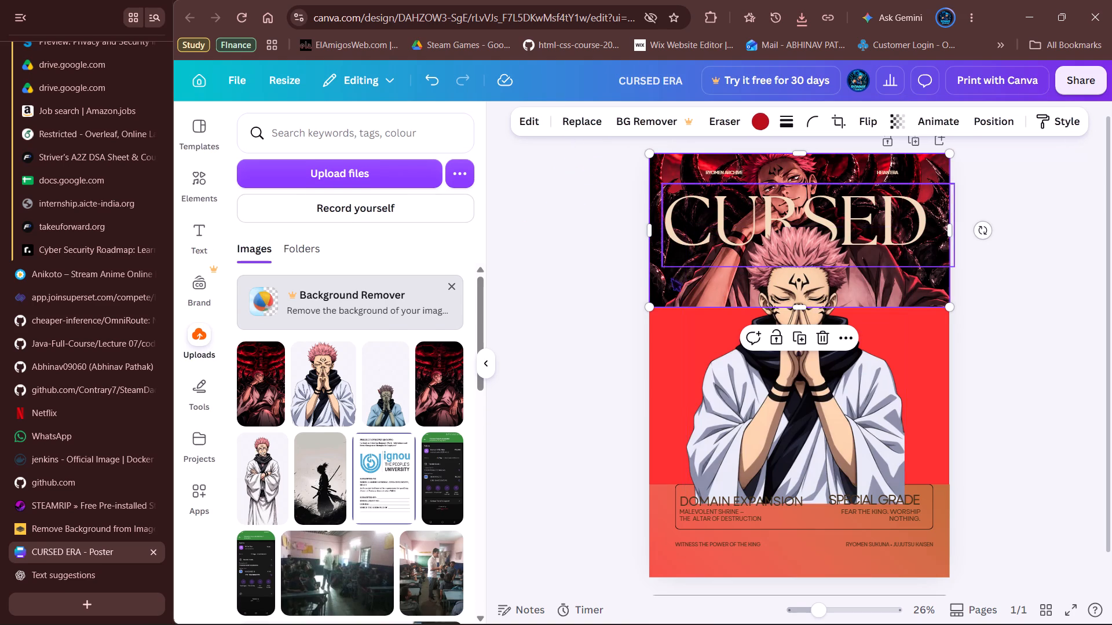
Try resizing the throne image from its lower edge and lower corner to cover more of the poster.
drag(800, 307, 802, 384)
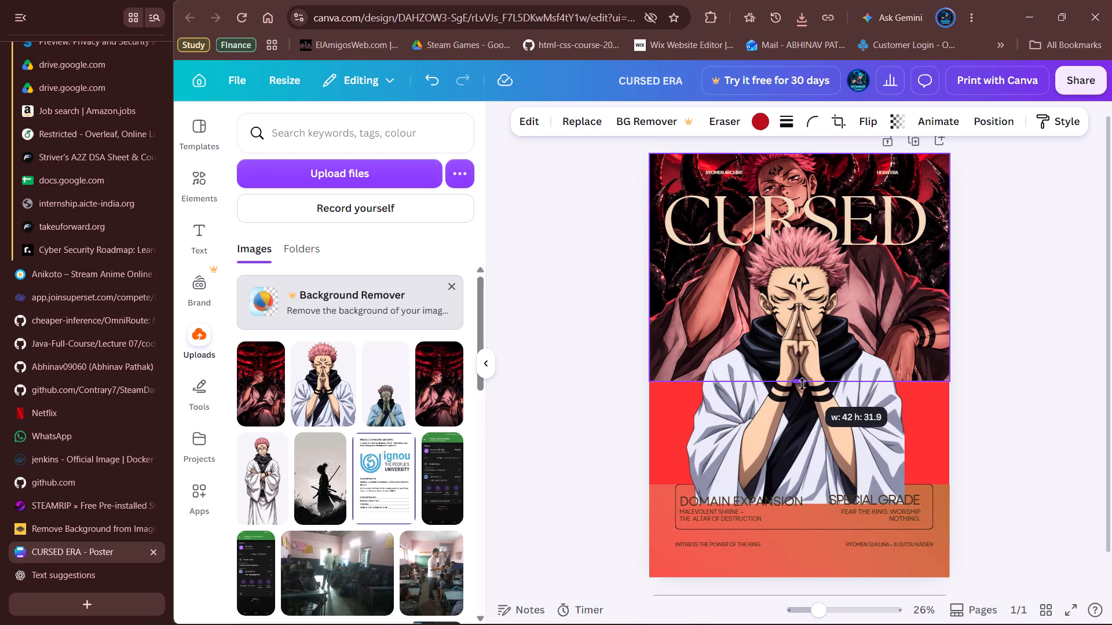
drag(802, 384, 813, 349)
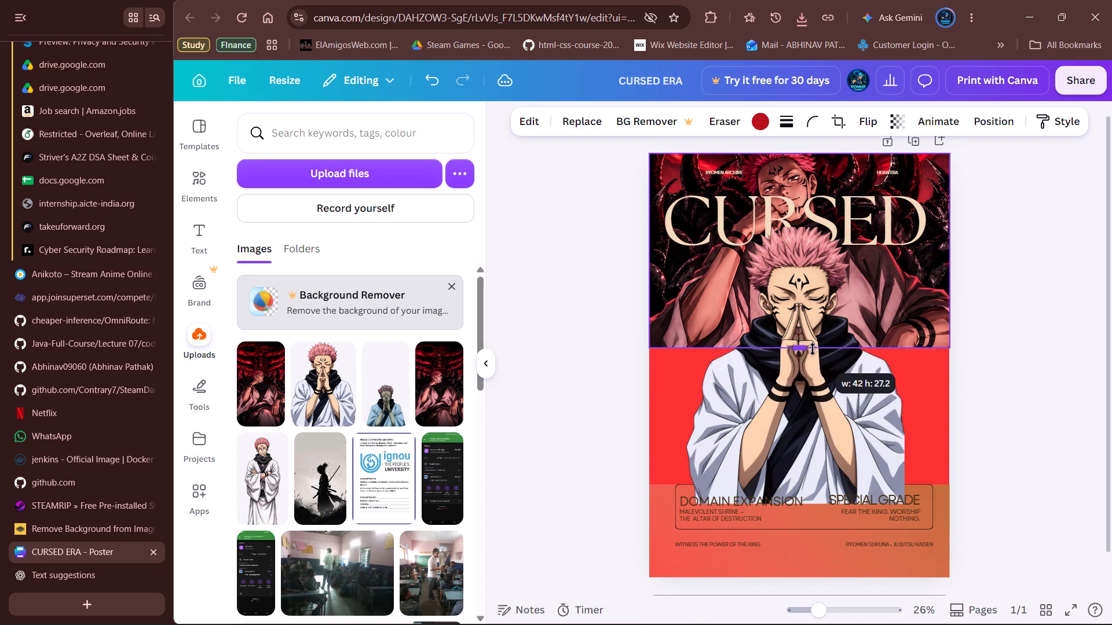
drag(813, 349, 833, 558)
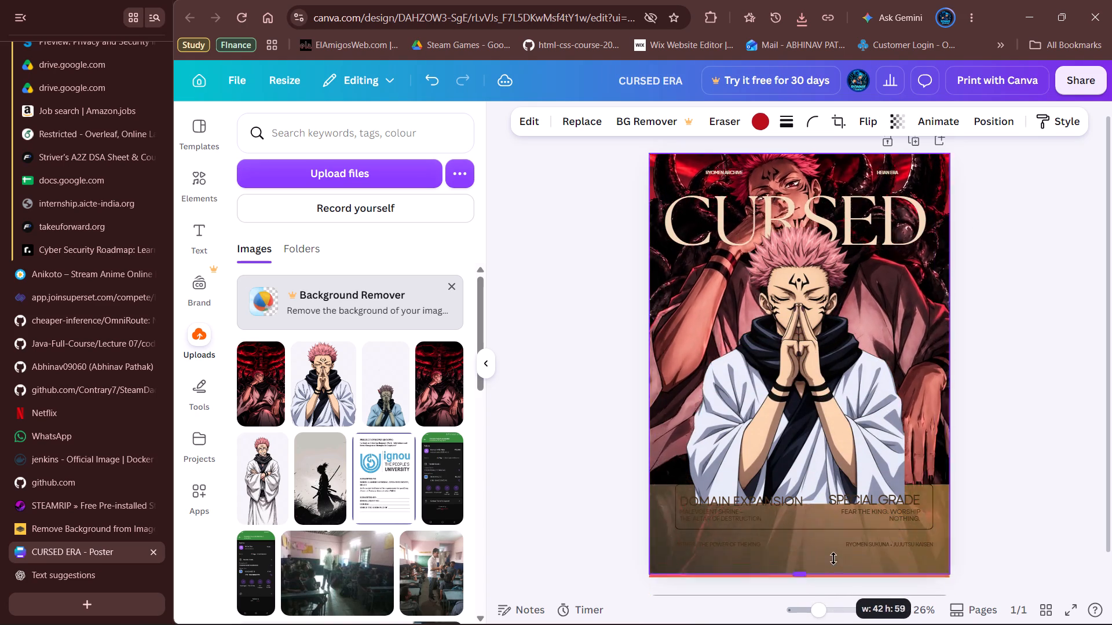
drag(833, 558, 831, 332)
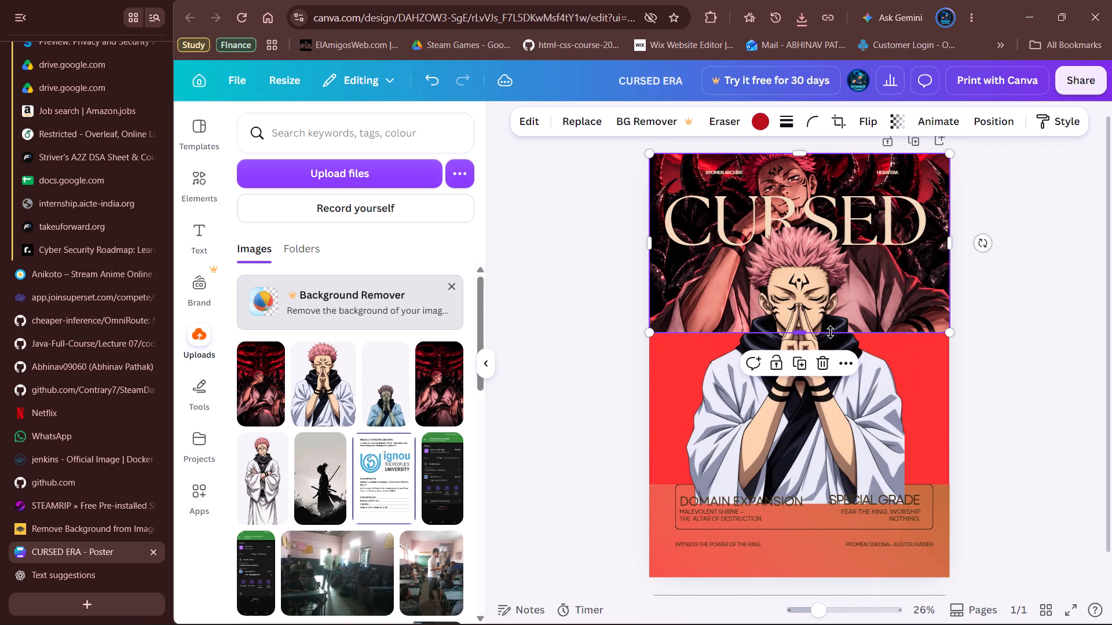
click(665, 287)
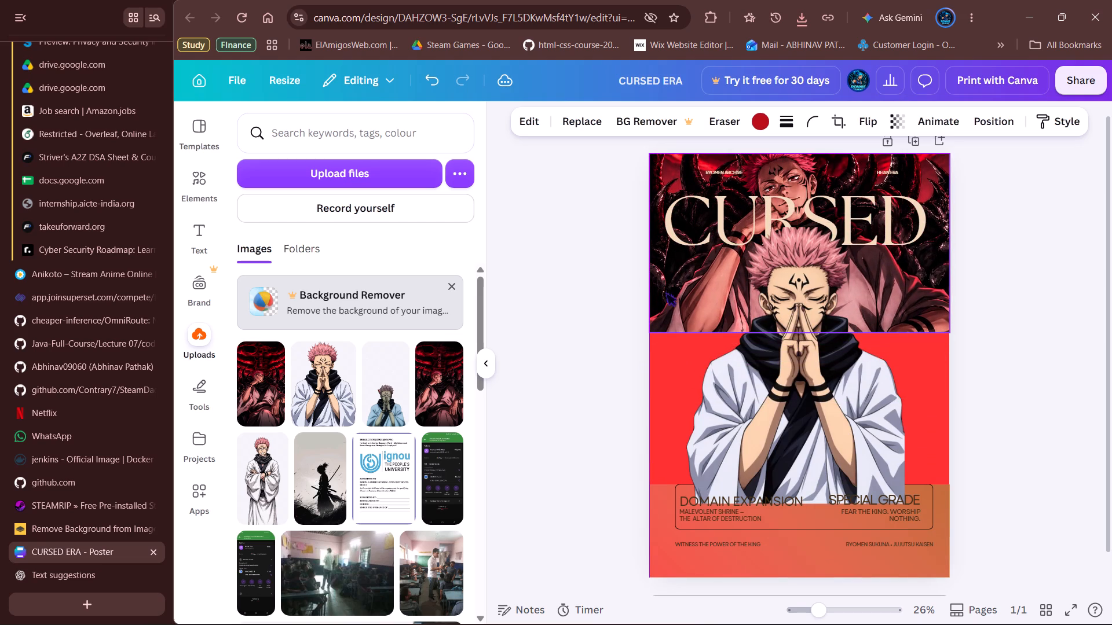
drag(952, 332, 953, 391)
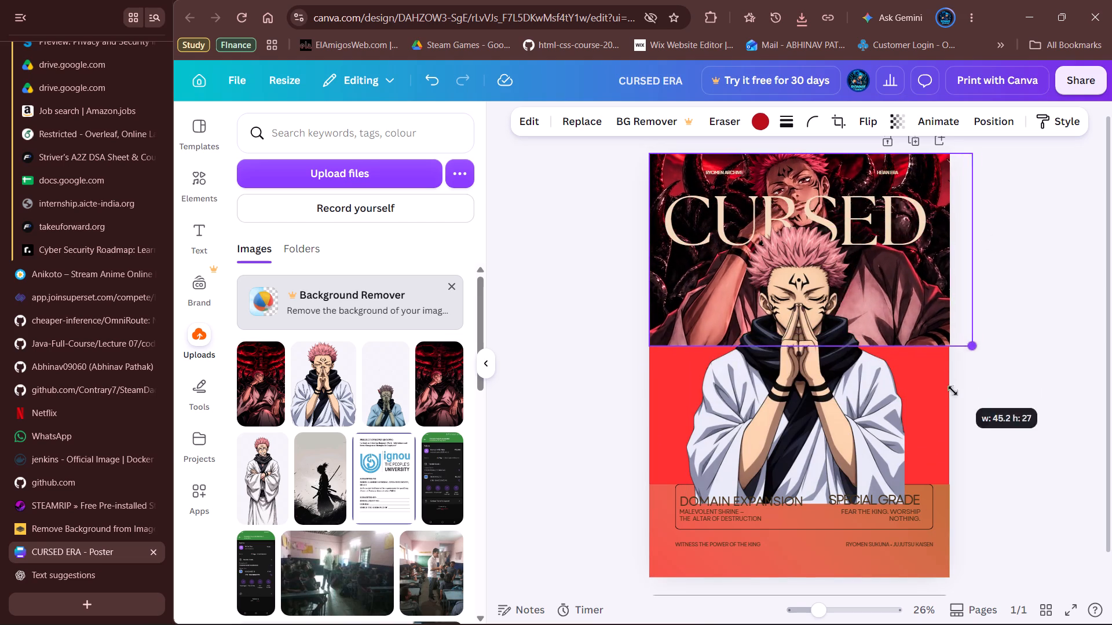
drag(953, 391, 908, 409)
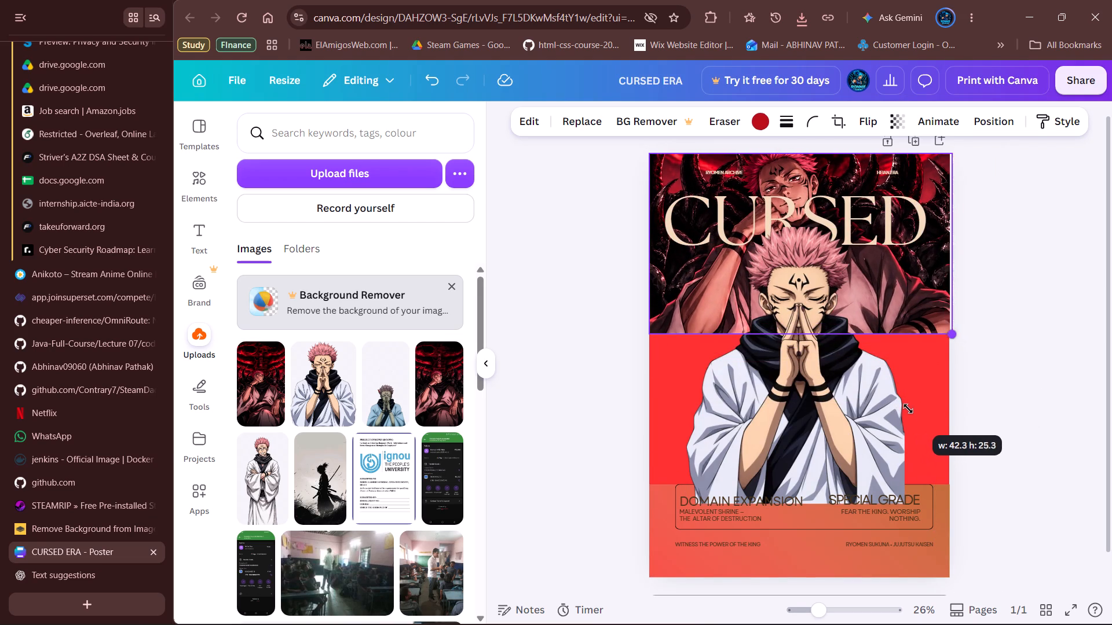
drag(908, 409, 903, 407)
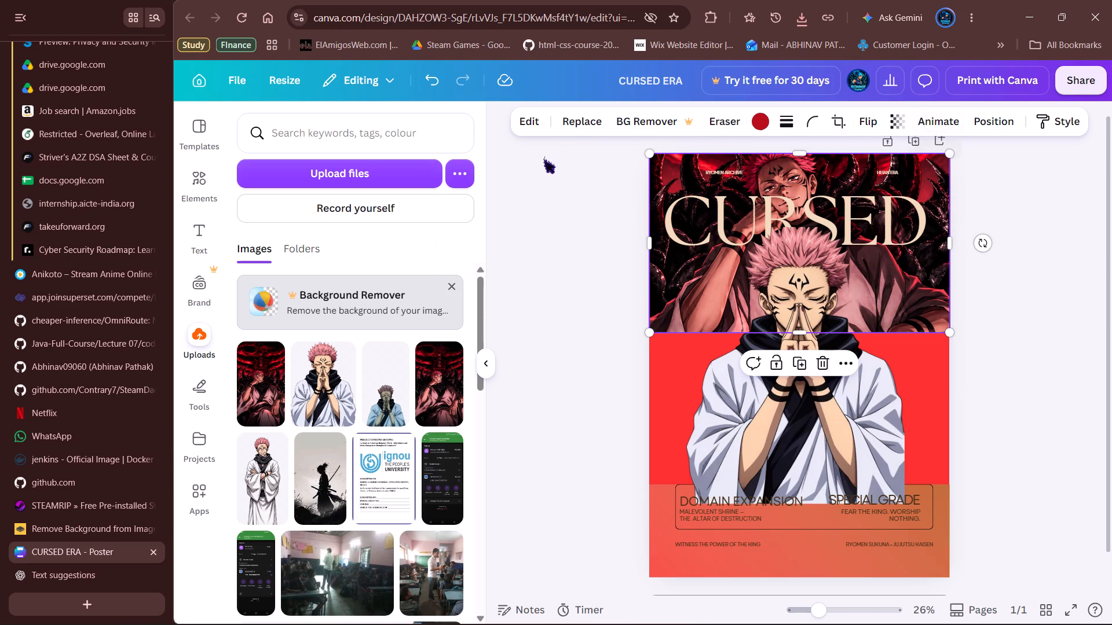
Move the throne image up in the layer order, to between the HEIAN ERA and RYOMEN ARCHIVE text layers.
right_click(666, 265)
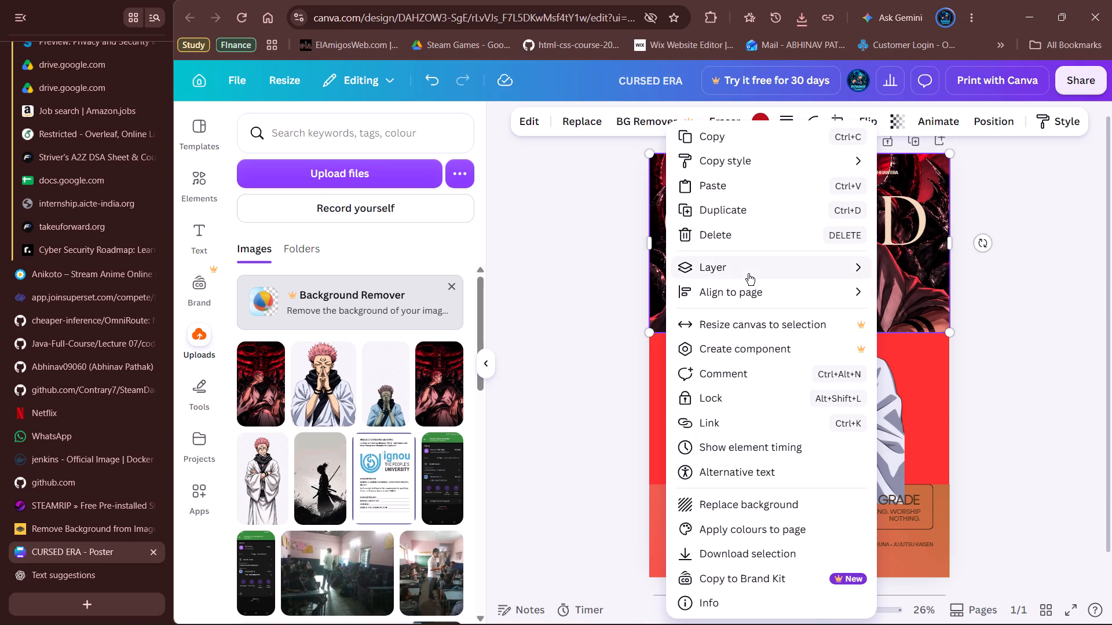
click(912, 374)
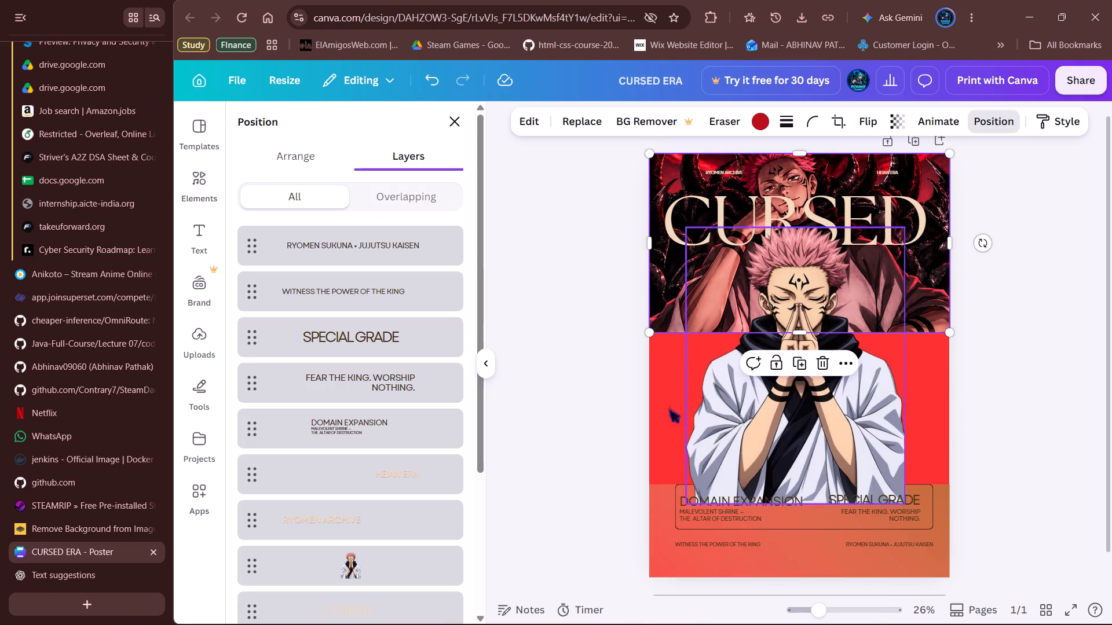
scroll(355, 476, down, 4)
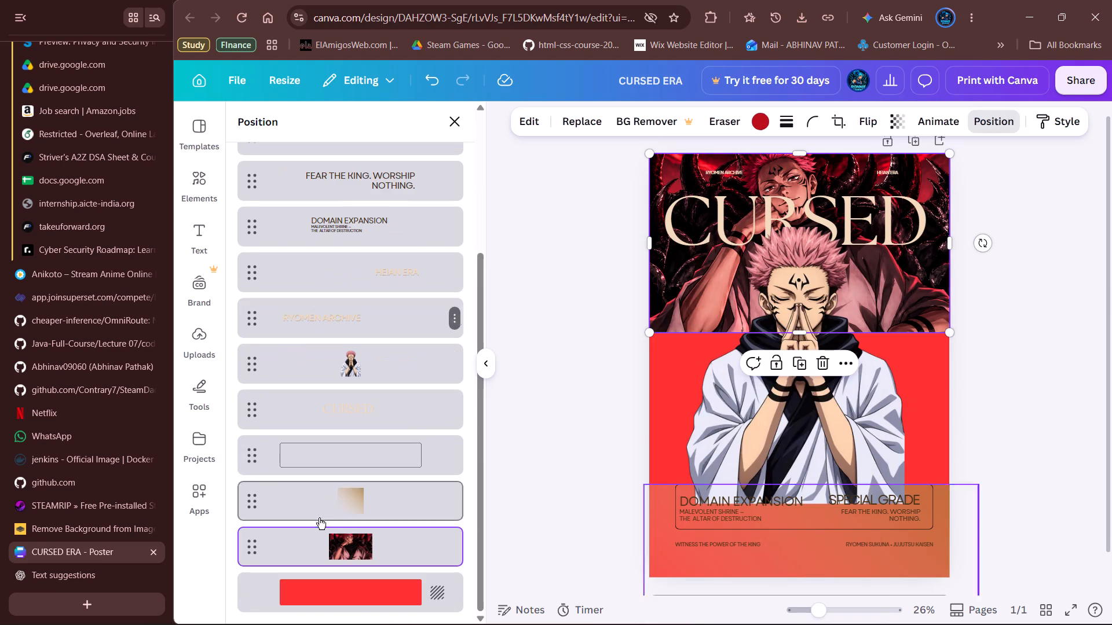
drag(248, 545, 249, 316)
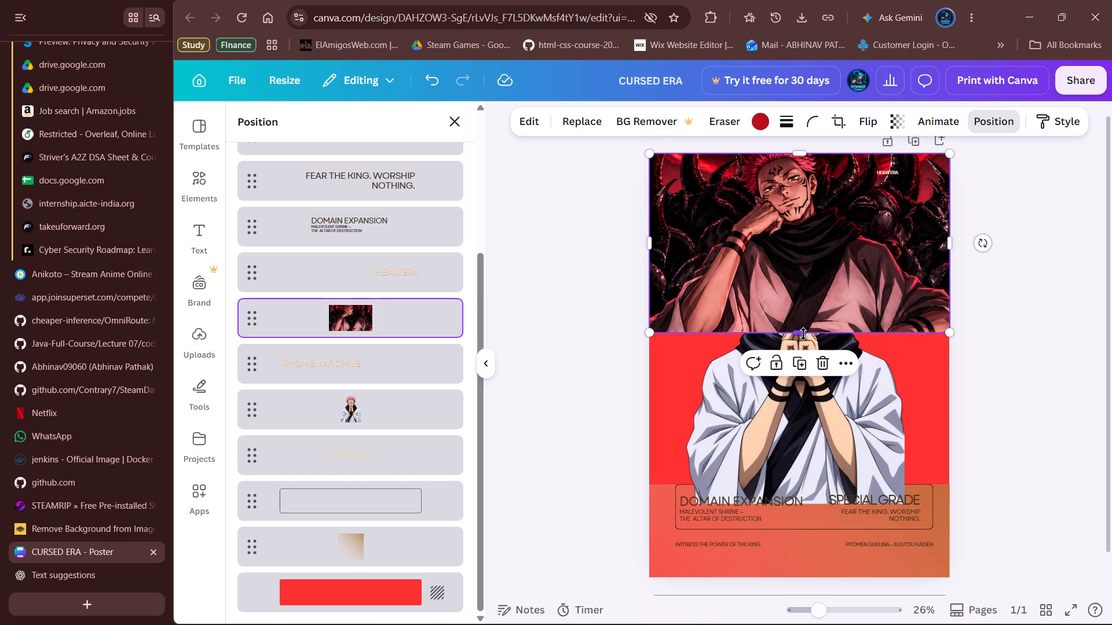
Extend the throne image's lower edge down the full page and past the poster's bottom.
drag(803, 334, 828, 571)
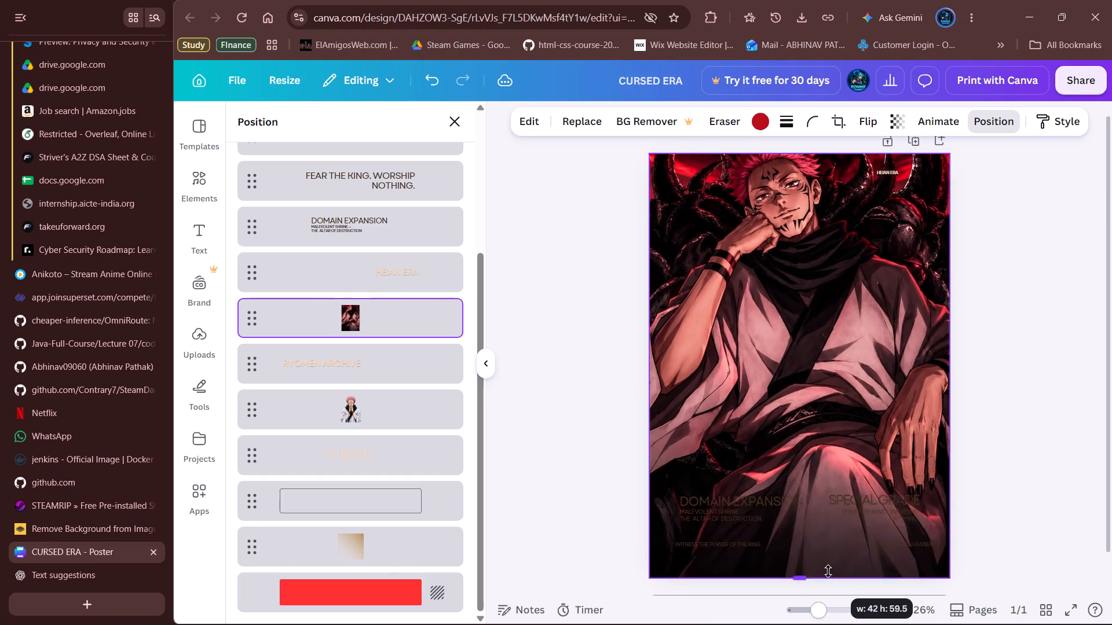
drag(828, 571, 841, 577)
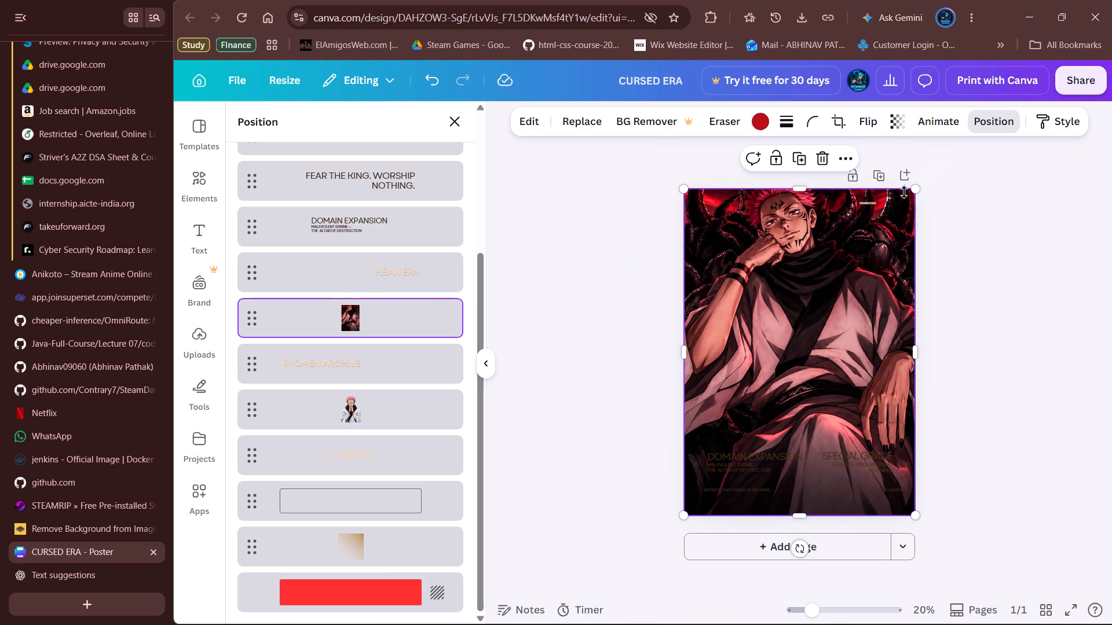
scroll(806, 290, up, 1)
drag(801, 512, 806, 568)
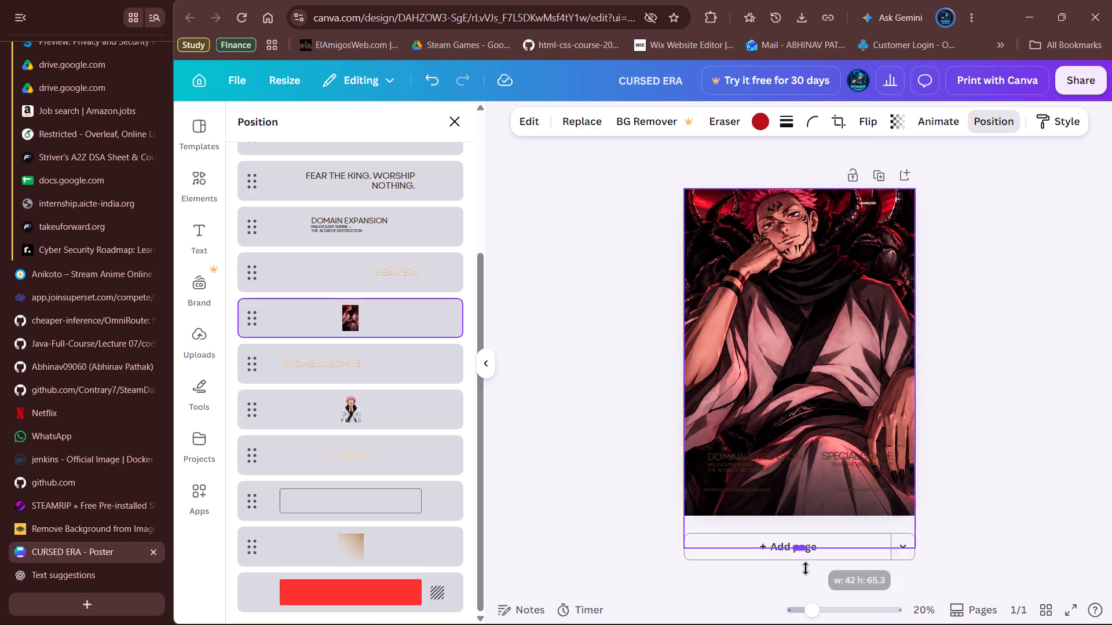
drag(806, 568, 809, 624)
Shift the throne image down and extend its upper edge to the poster's top to uncover the red kanji area.
drag(759, 271, 766, 326)
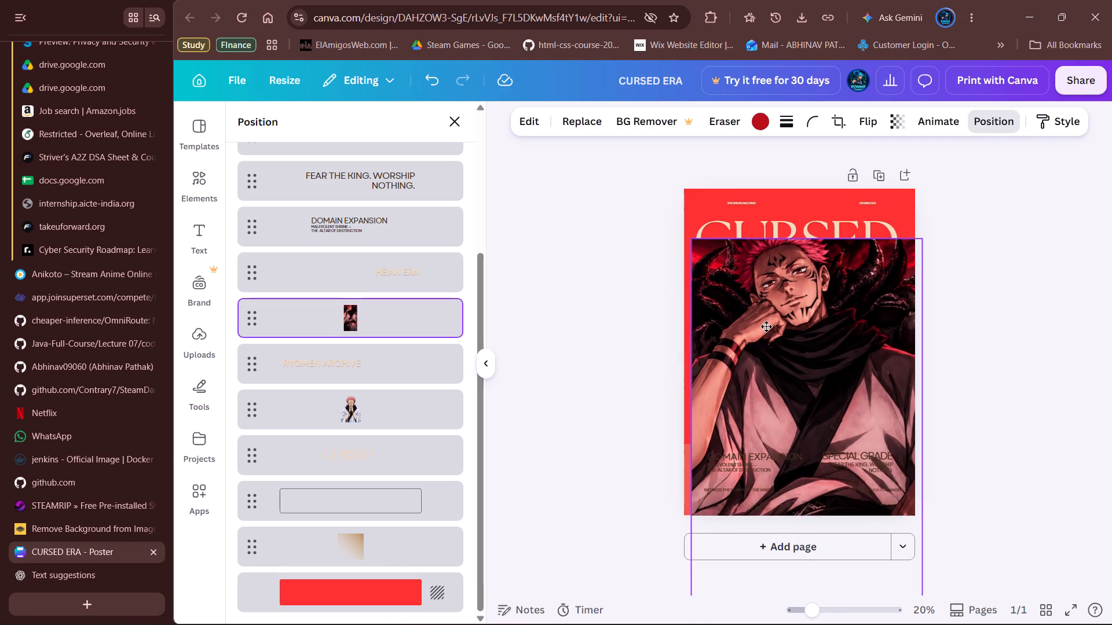
drag(766, 326, 767, 337)
drag(811, 255, 798, 182)
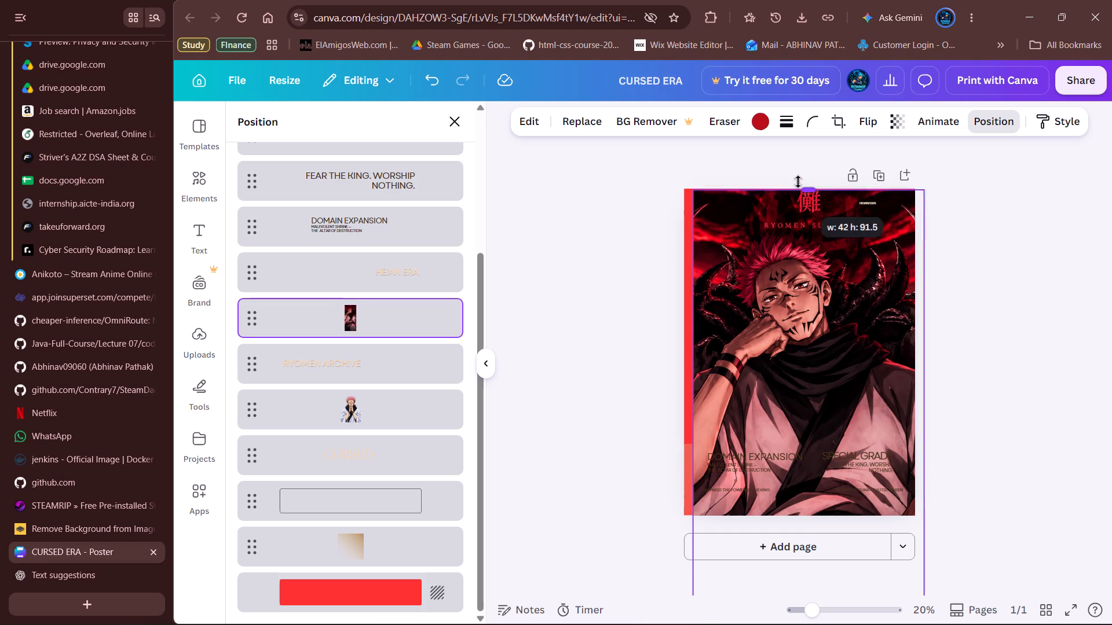
drag(798, 182, 791, 128)
drag(777, 337, 765, 444)
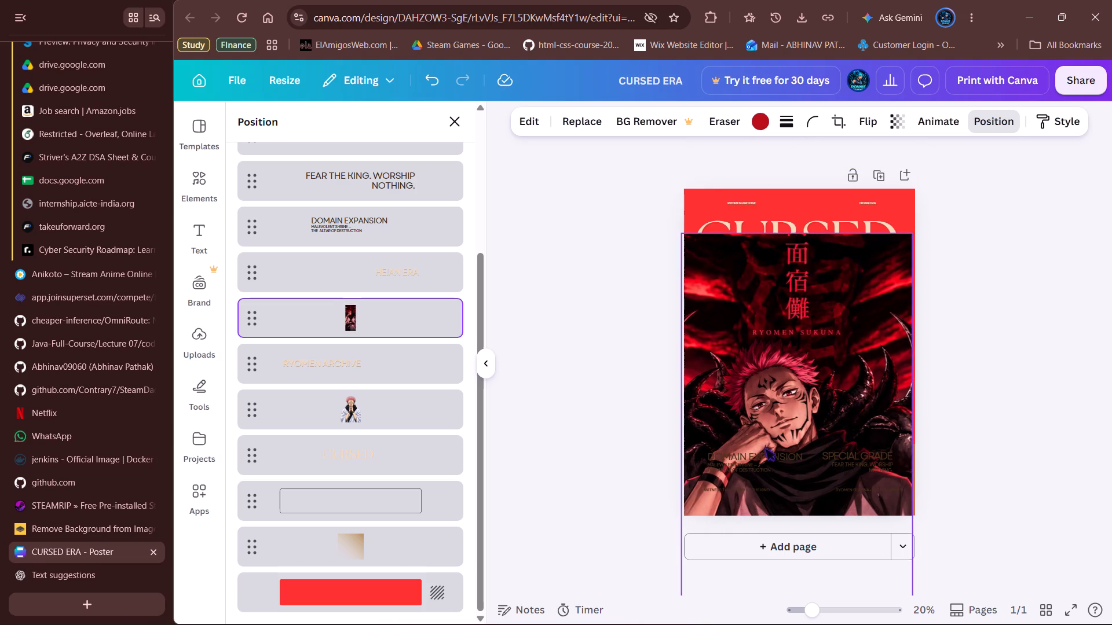
drag(797, 232, 799, 194)
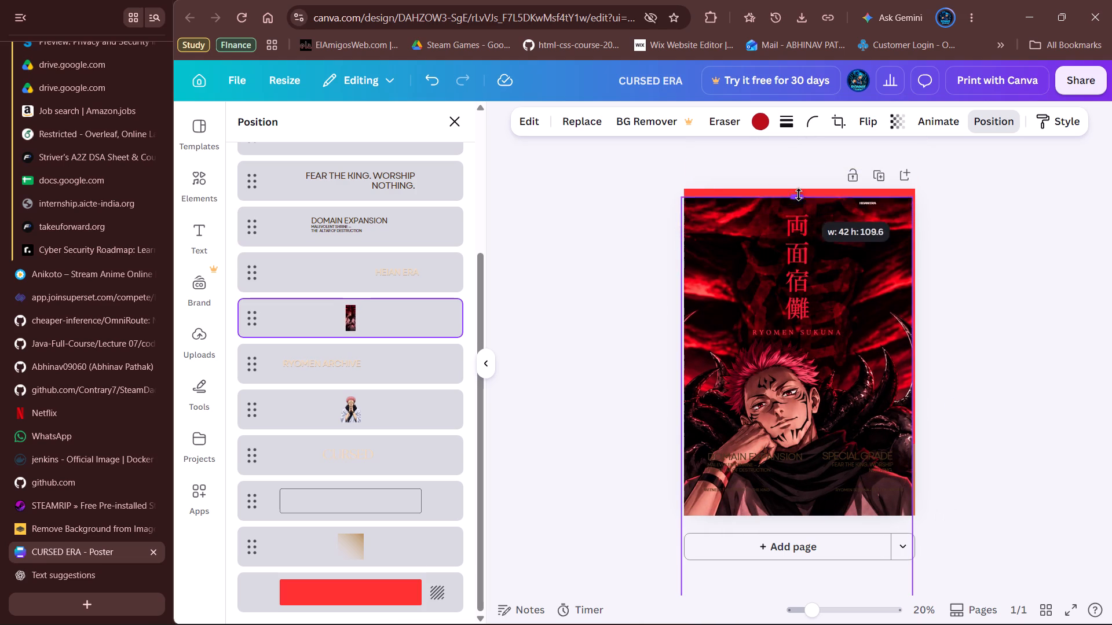
drag(799, 194, 799, 189)
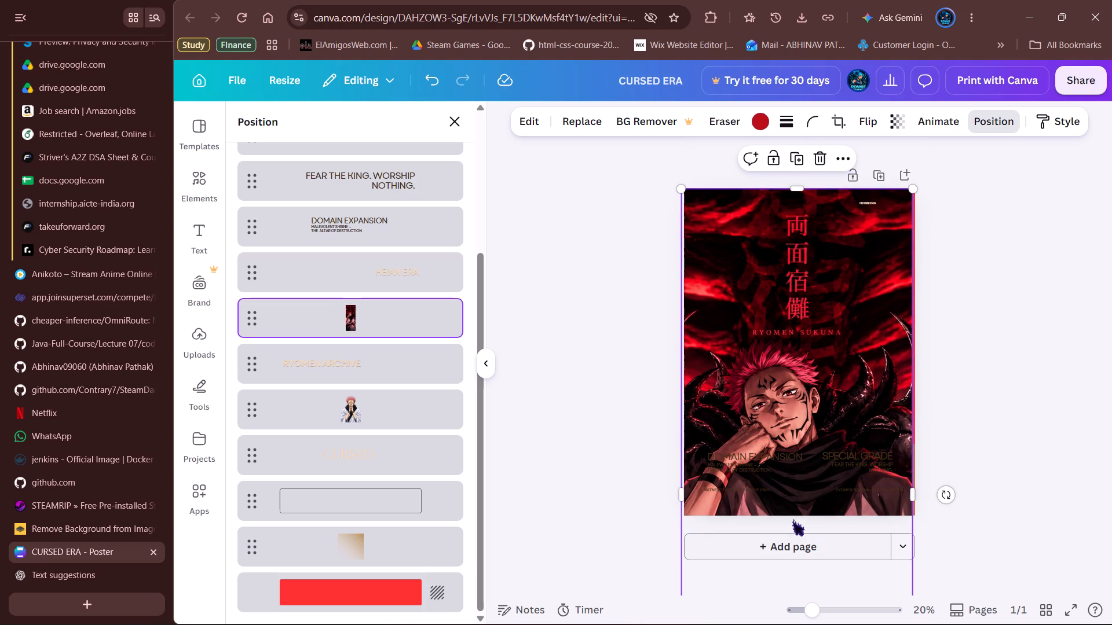
Raise the throne image and crop its lower part away up to just below the RYOMEN SUKUNA lettering, removing the seated figure.
scroll(895, 275, down, 1)
drag(810, 416, 815, 377)
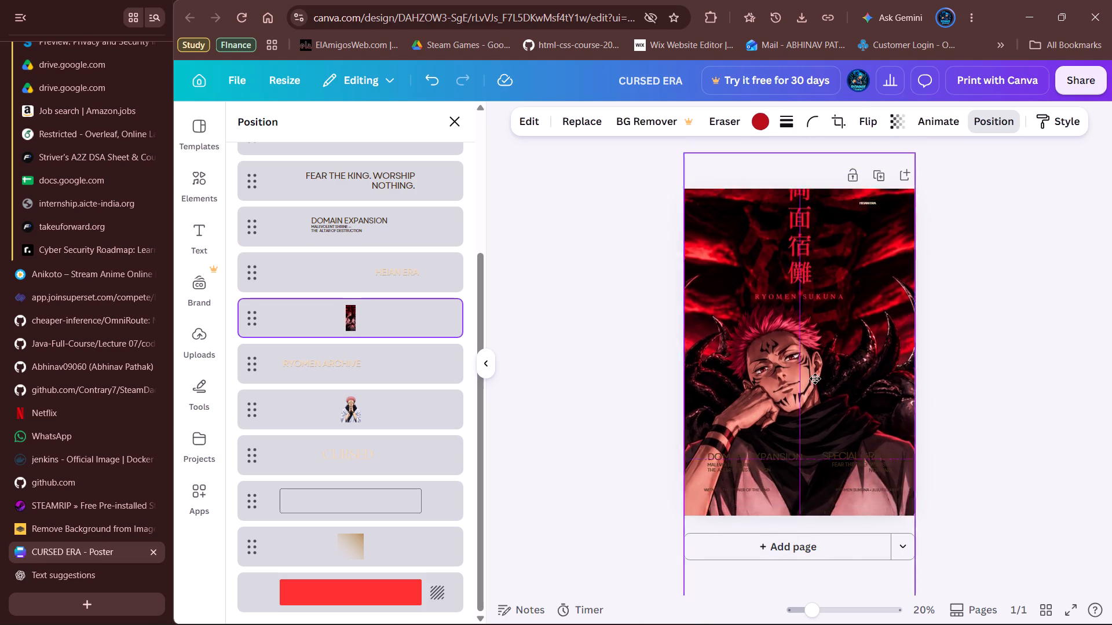
drag(815, 377, 820, 150)
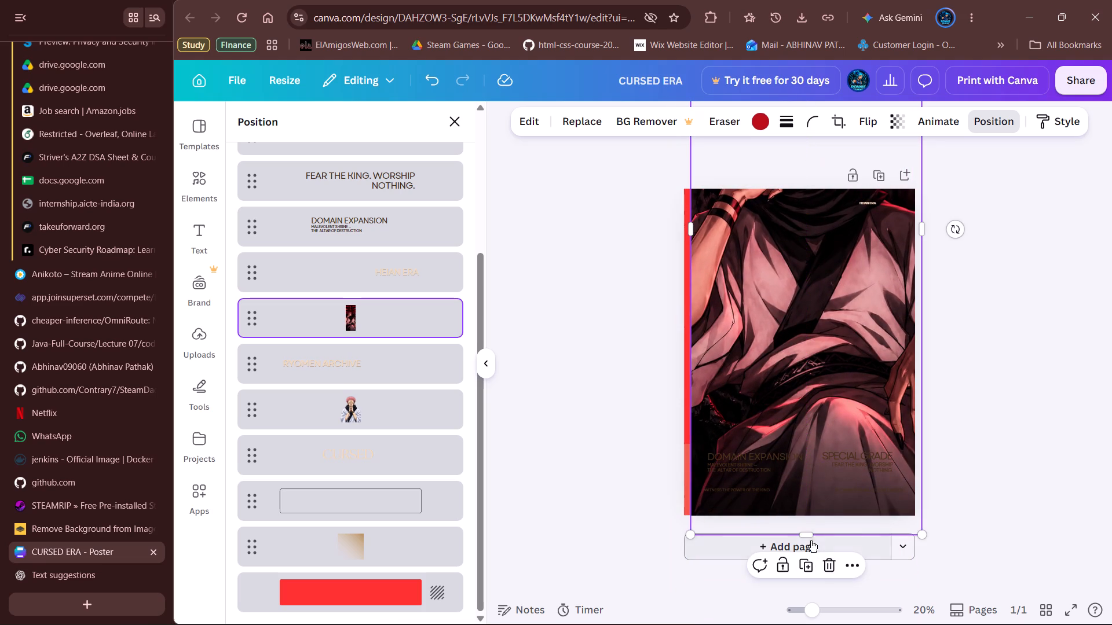
drag(808, 534, 807, 272)
drag(804, 238, 799, 405)
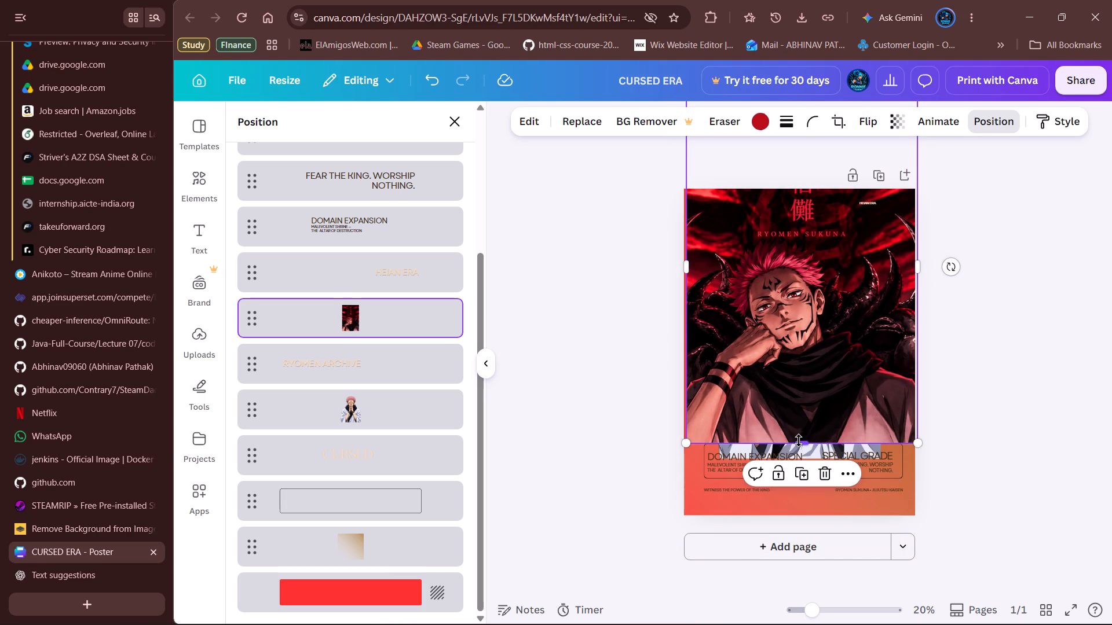
drag(799, 440, 813, 247)
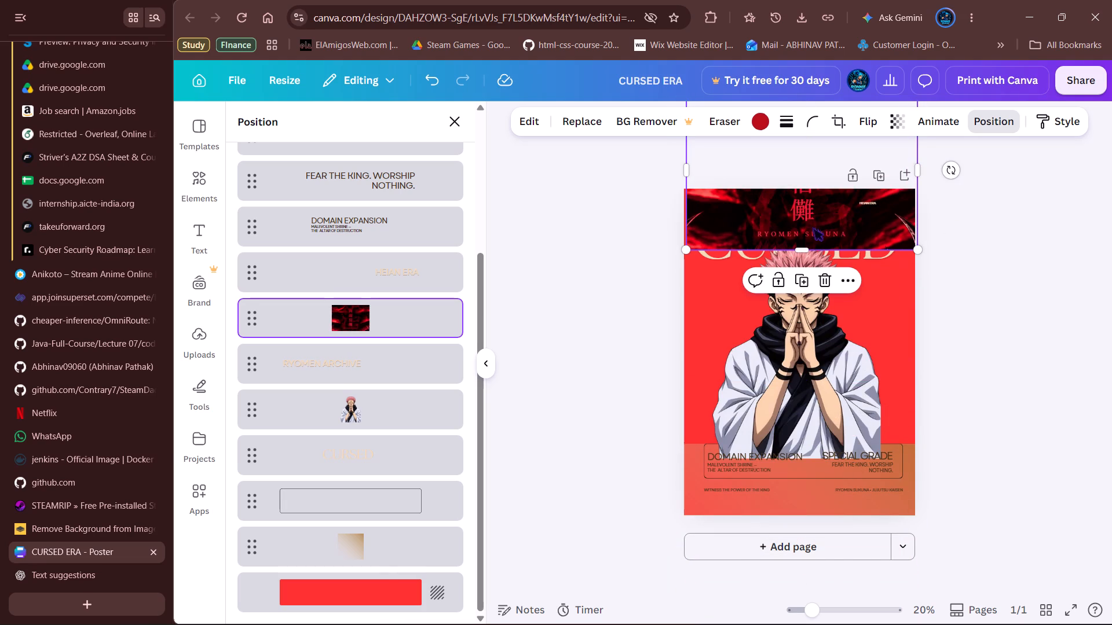
Move the cropped kanji image down across the poster's top, aligned with the page width, and trim its lower edge slightly.
drag(814, 218, 808, 309)
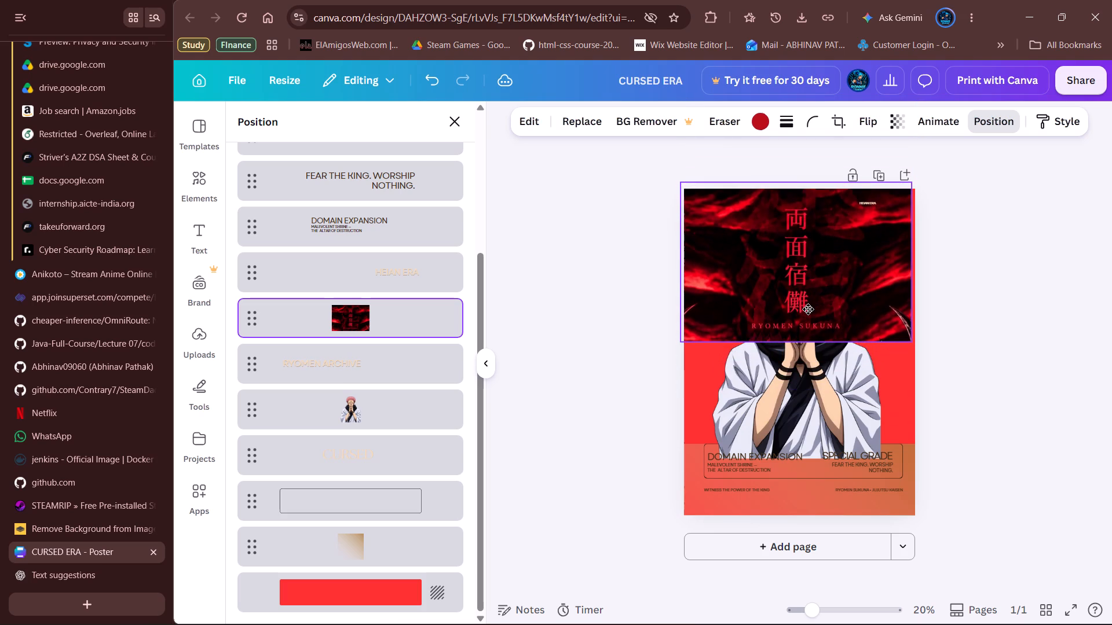
drag(808, 309, 810, 306)
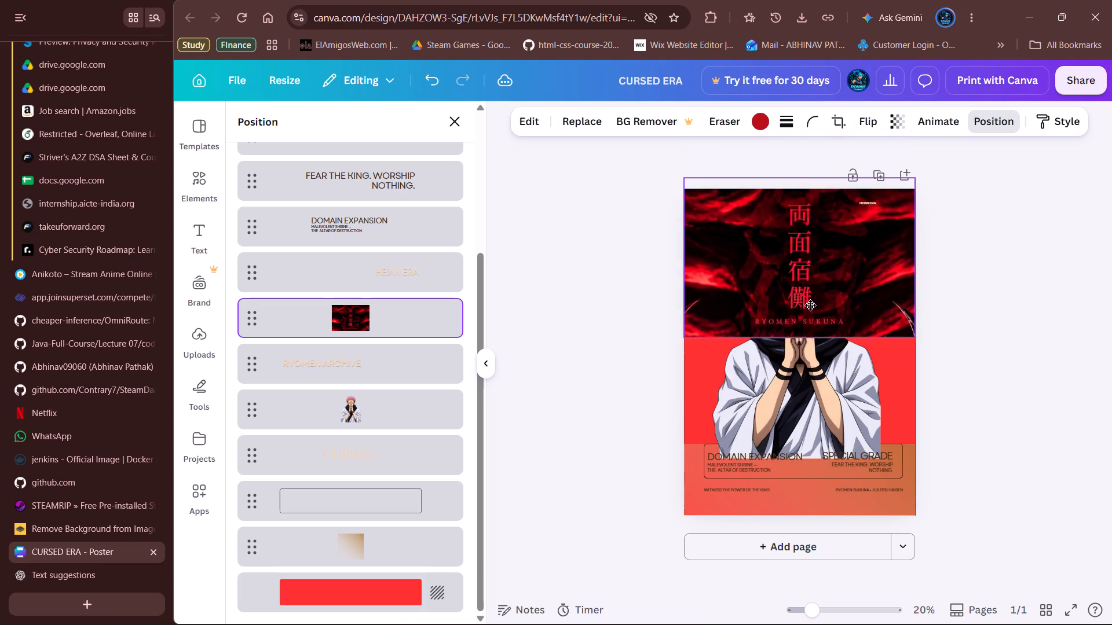
drag(810, 306, 810, 305)
drag(800, 336, 804, 330)
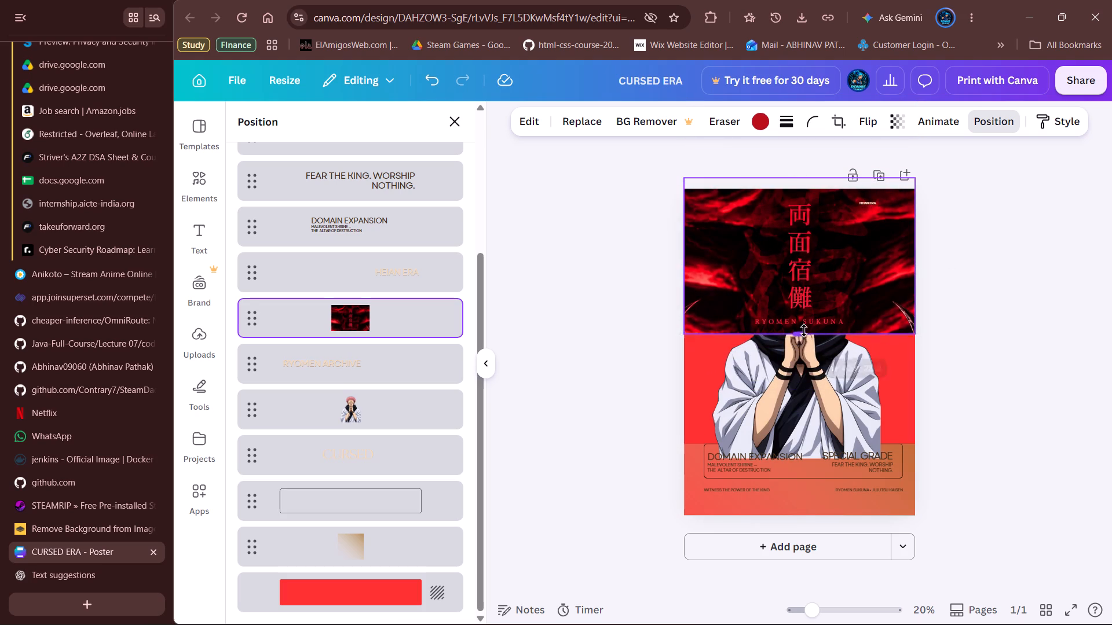
drag(804, 330, 822, 327)
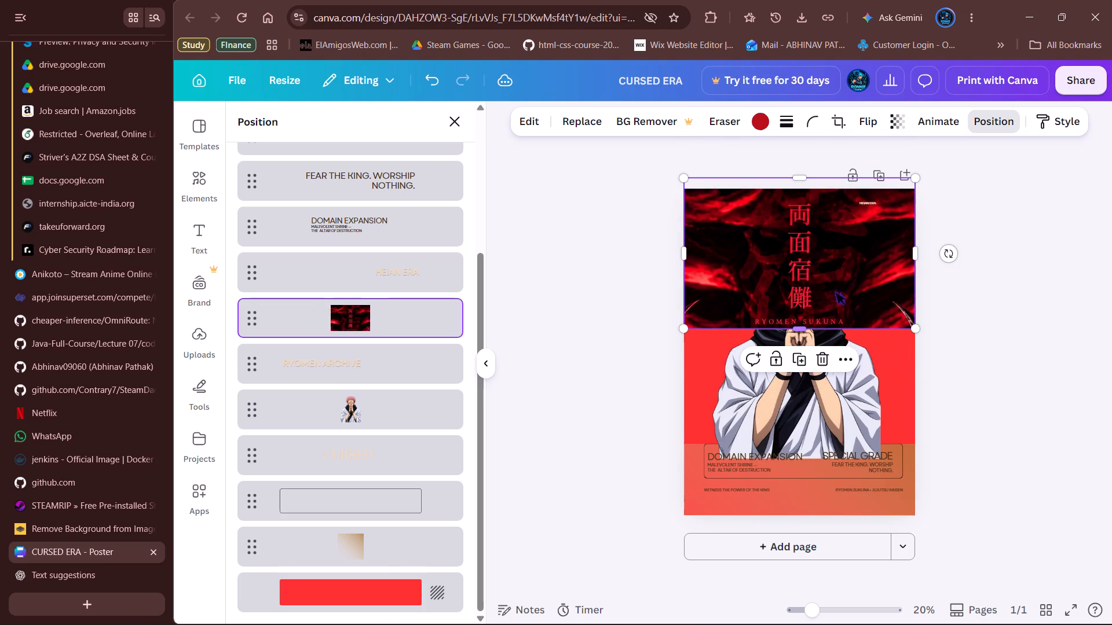
Raise the kanji image partly above the poster's top and send it behind the figure and all text, directly above the red background.
drag(838, 279, 839, 255)
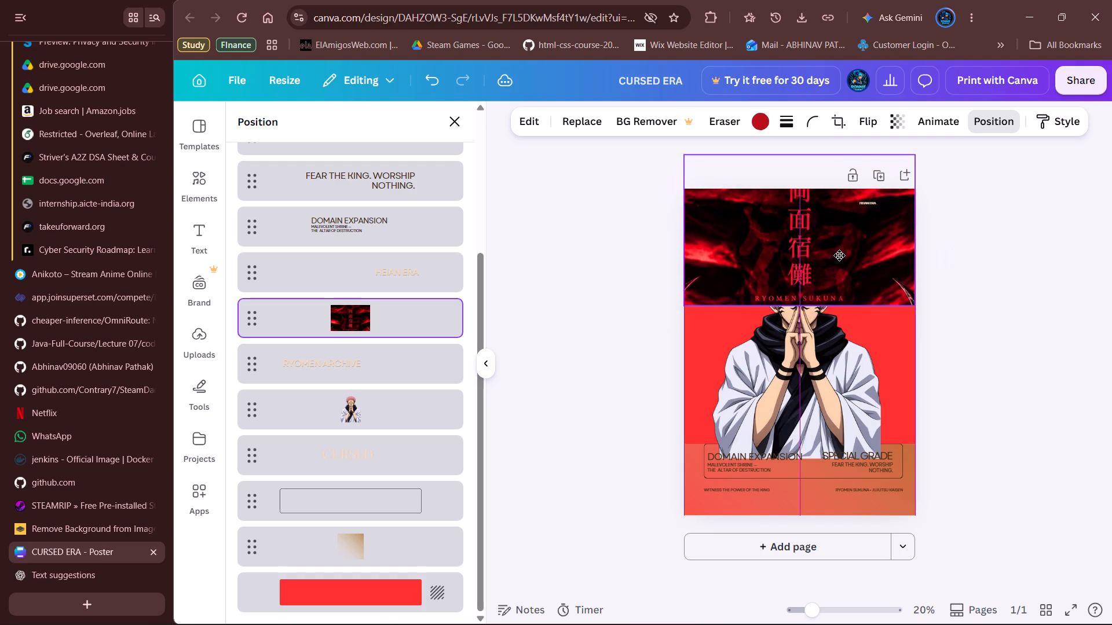
drag(839, 255, 836, 253)
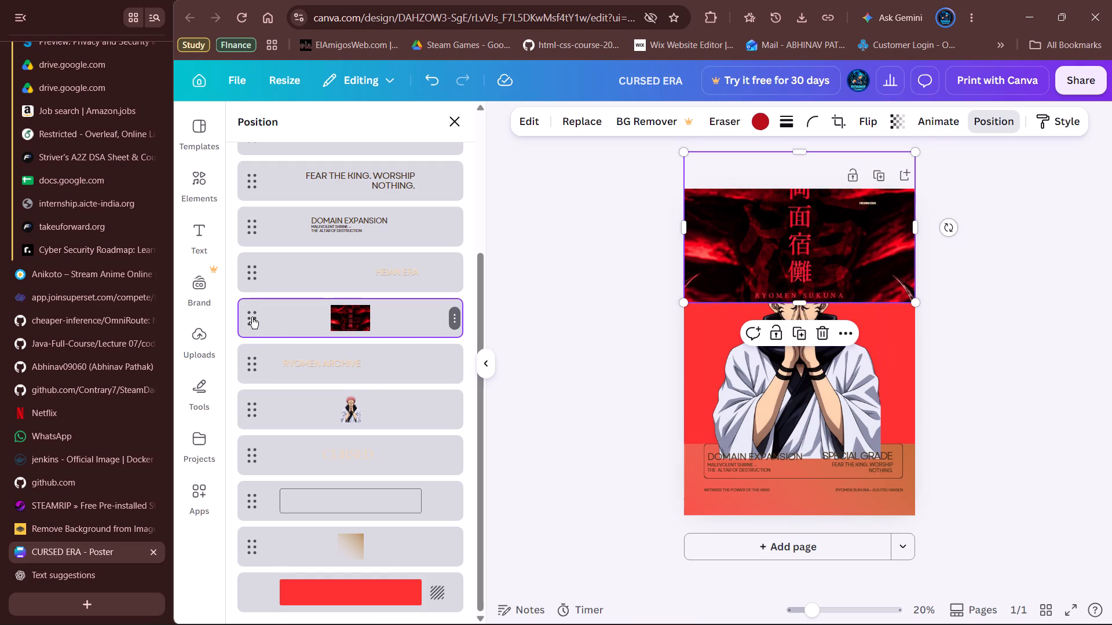
drag(252, 318, 244, 554)
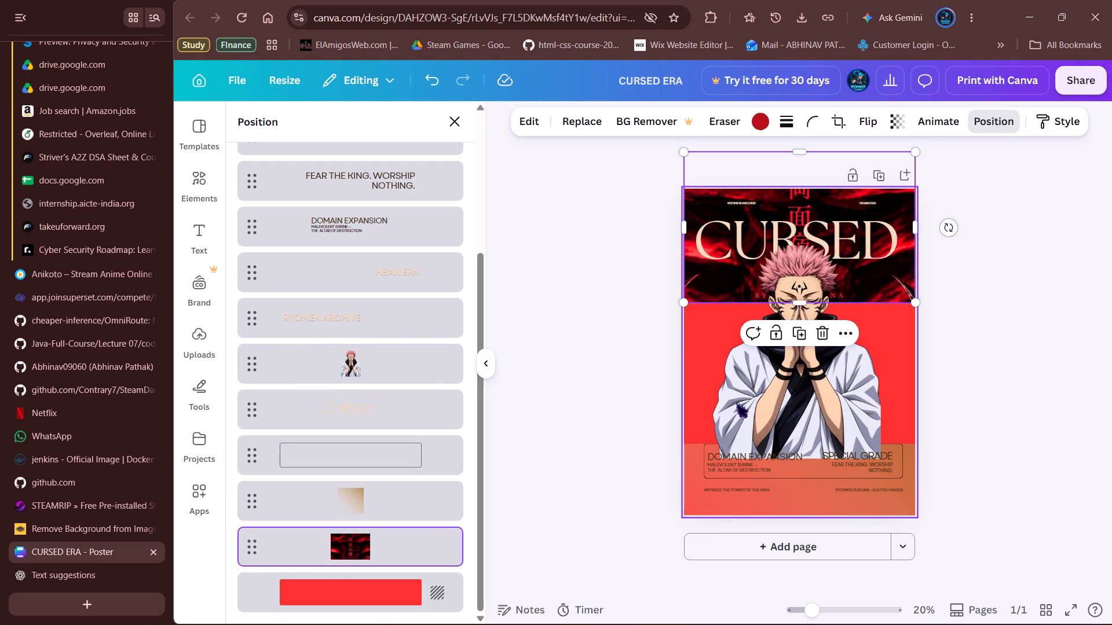
click(1009, 306)
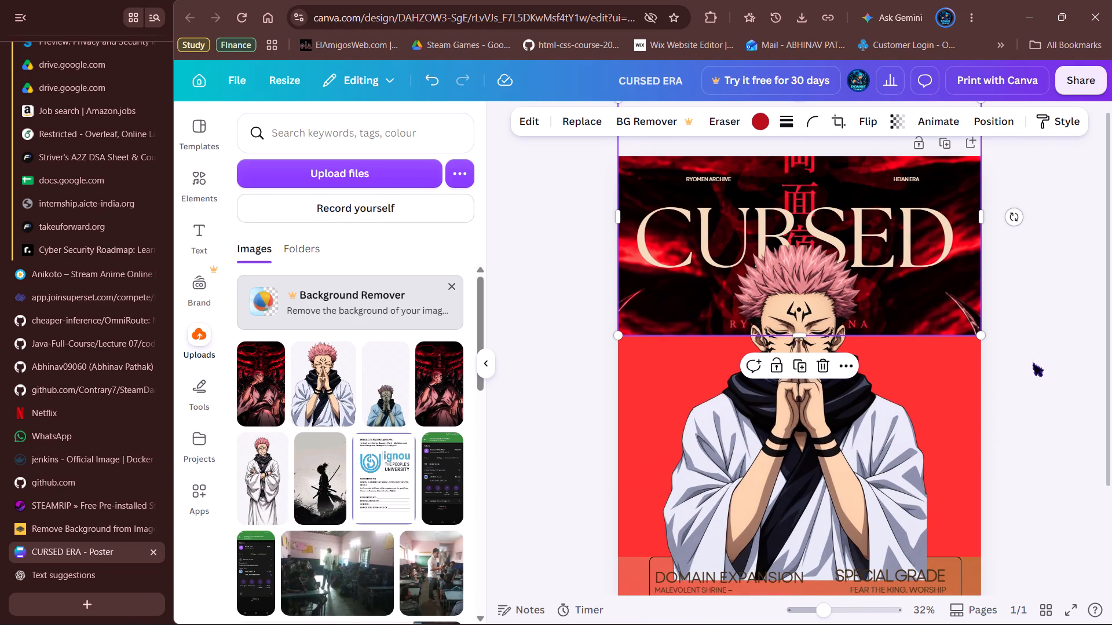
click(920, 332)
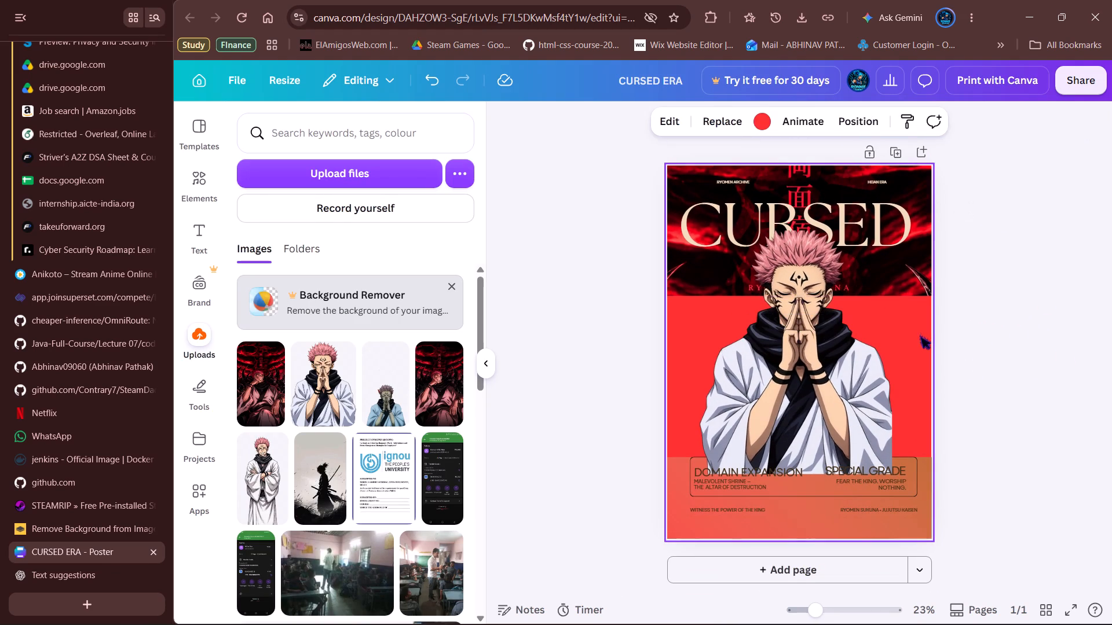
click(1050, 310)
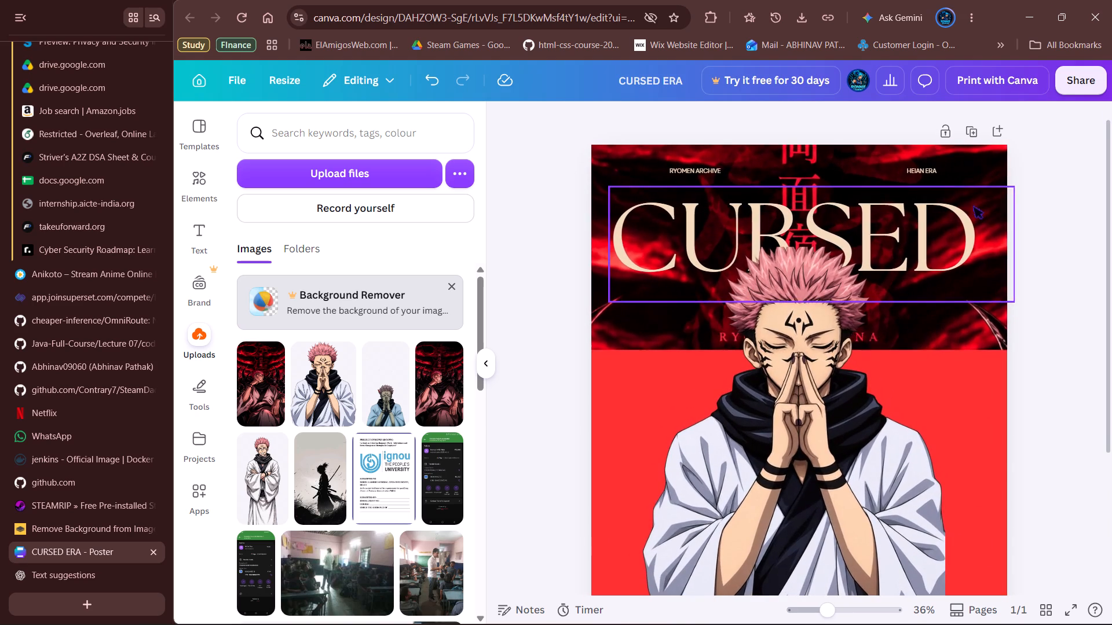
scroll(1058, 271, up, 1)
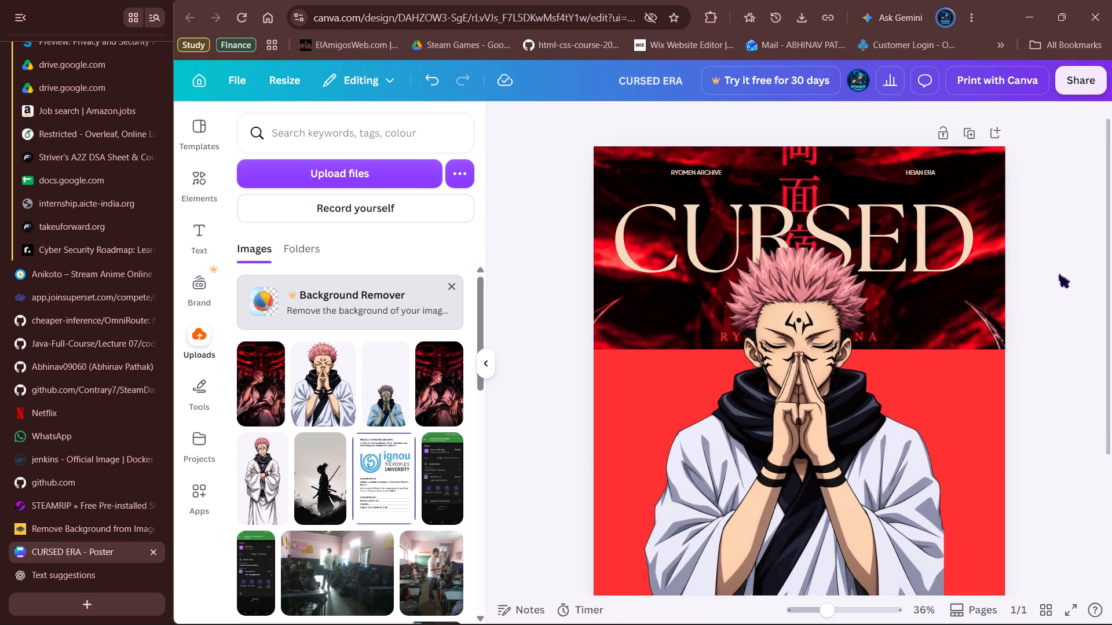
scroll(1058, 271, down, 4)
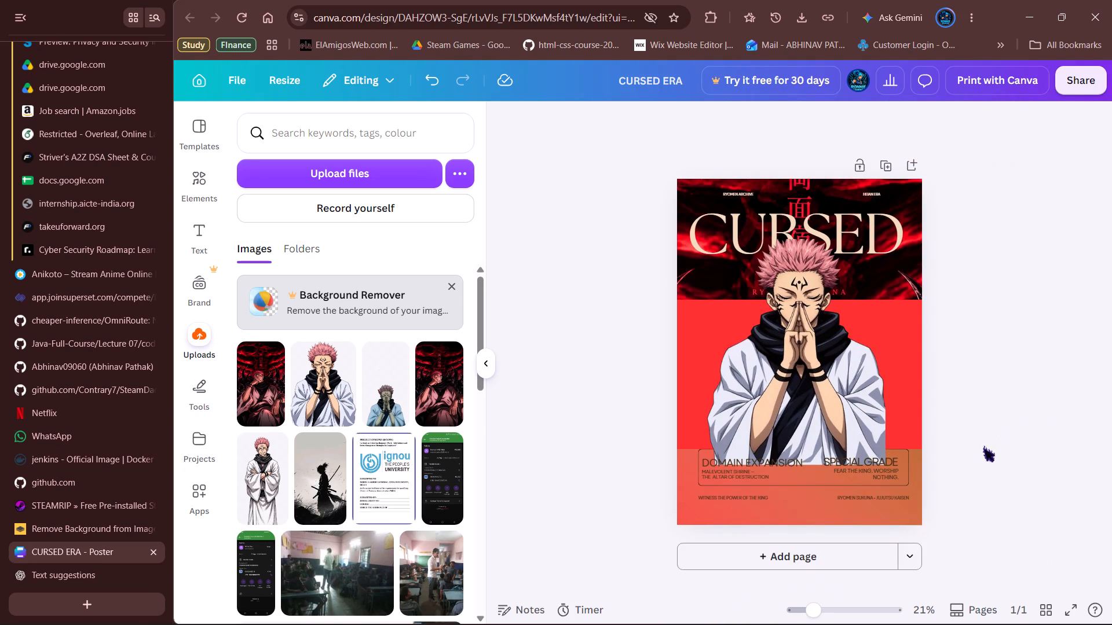
Switch to File Explorer, examine the earlier poster CURSE.png from the Downloads folder, and close it.
click(592, 619)
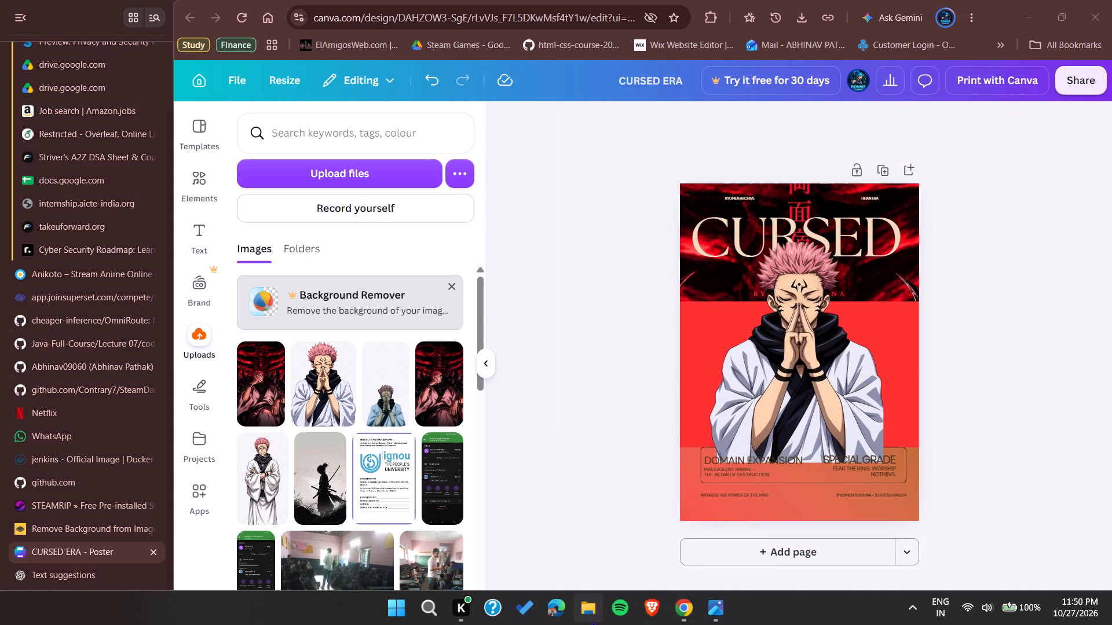
click(63, 207)
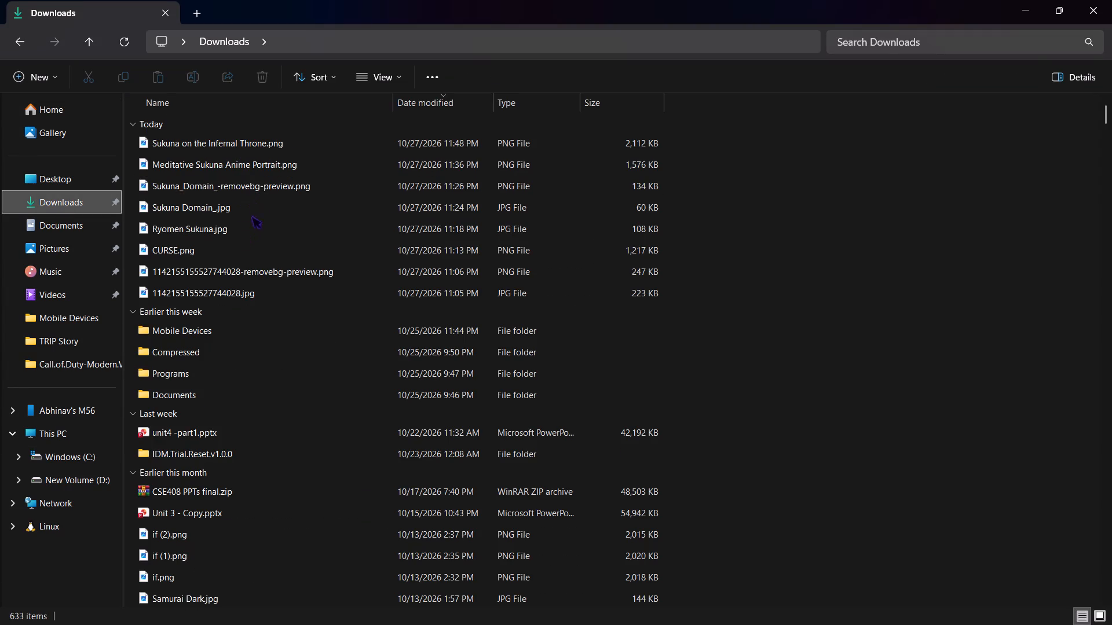
double_click(203, 248)
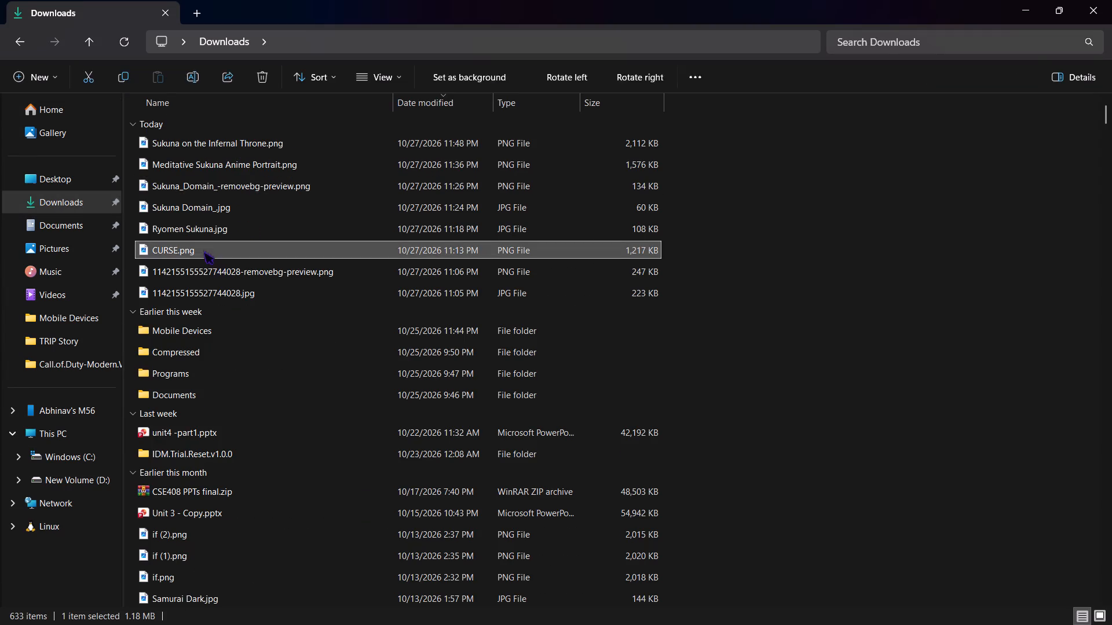
ctrl+scroll(456, 256, up, 4)
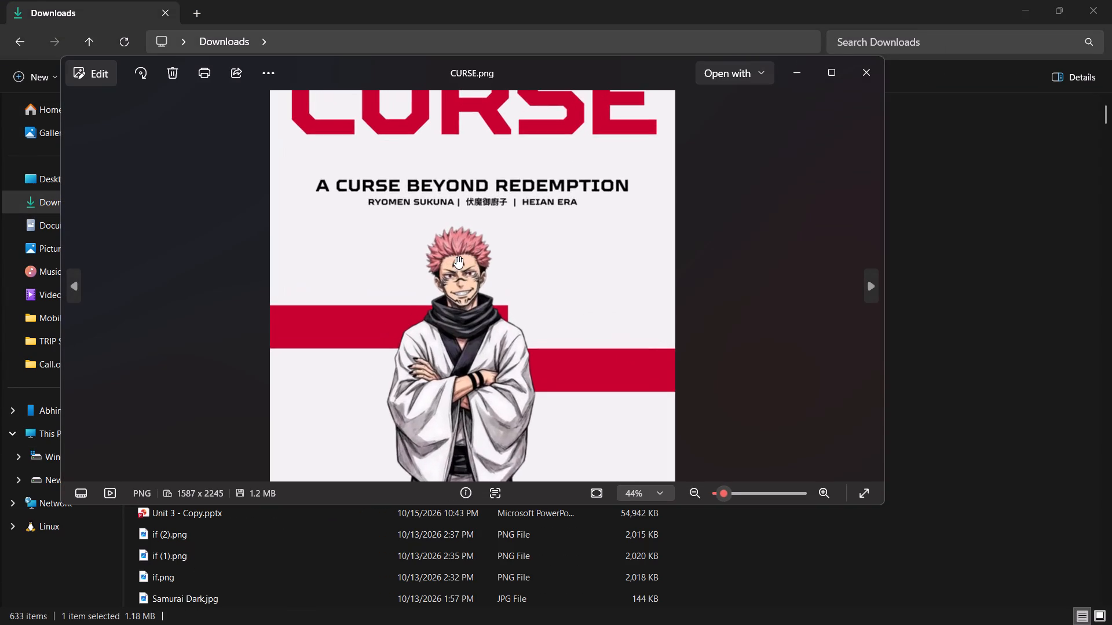
scroll(456, 256, up, 1)
ctrl+scroll(456, 256, down, 7)
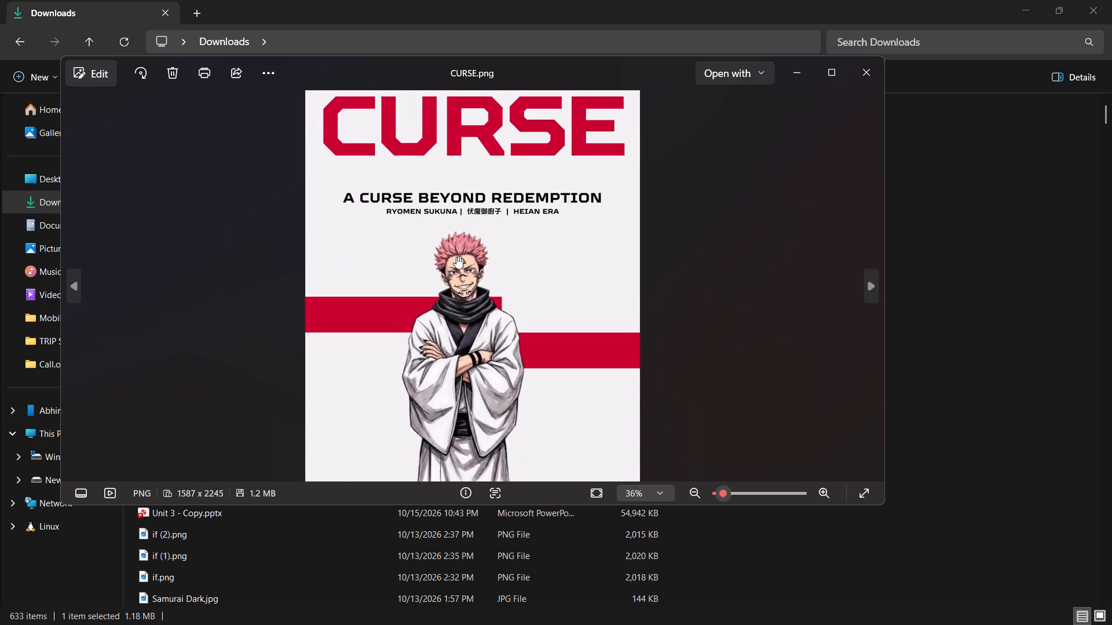
ctrl+scroll(456, 256, down, 2)
click(873, 76)
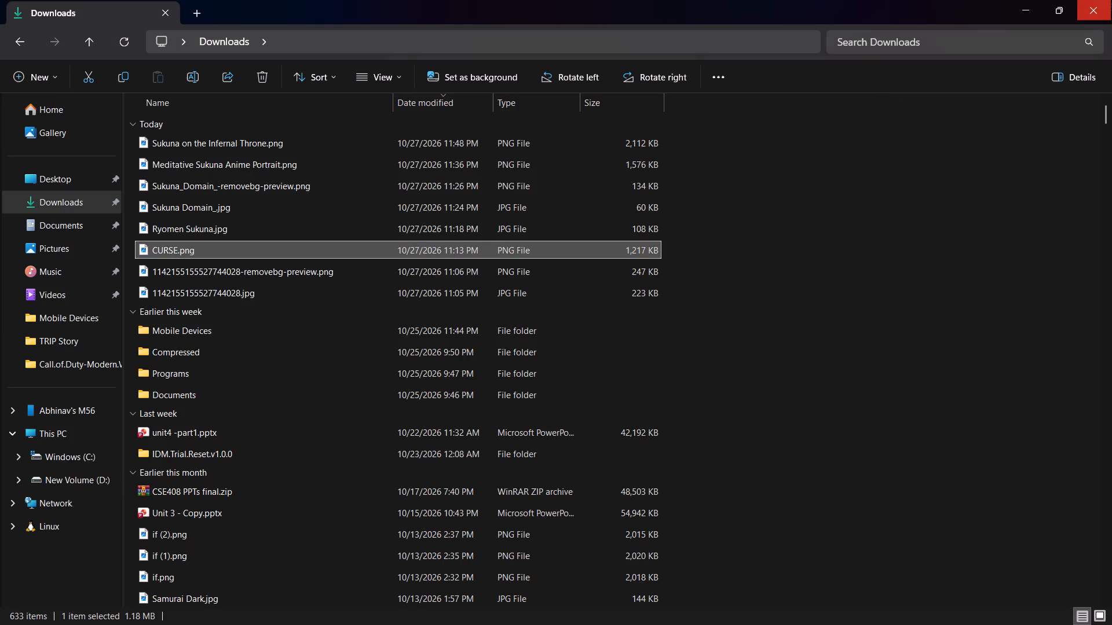
click(1111, 0)
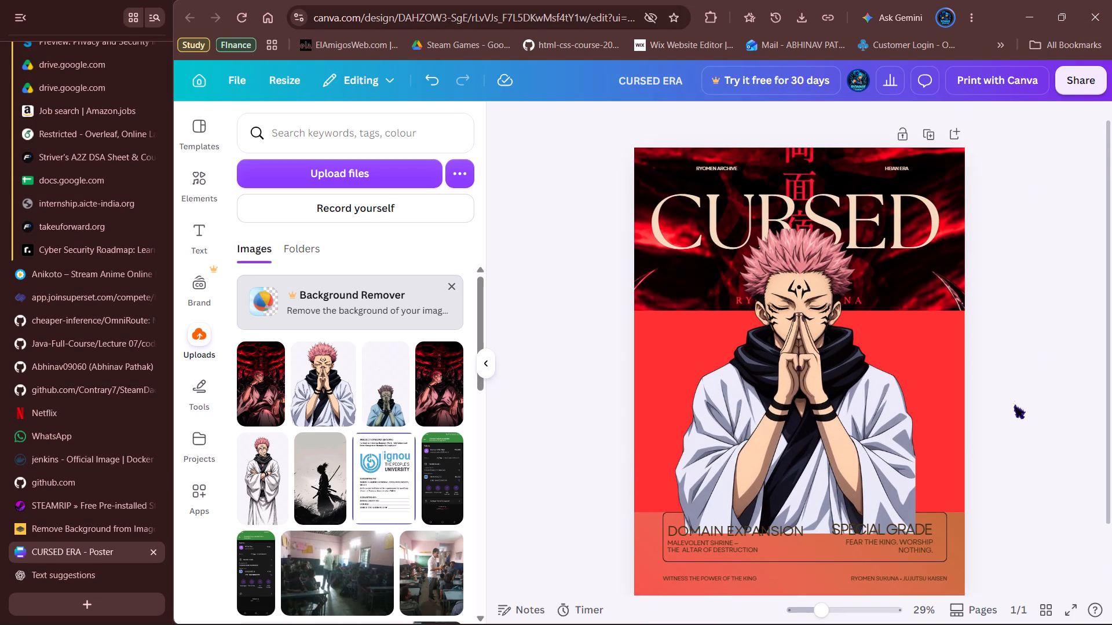
Download the poster as a PNG and save it as CURSED ERA.png in the Downloads folder.
scroll(1014, 402, down, 1)
scroll(1014, 402, left, 1)
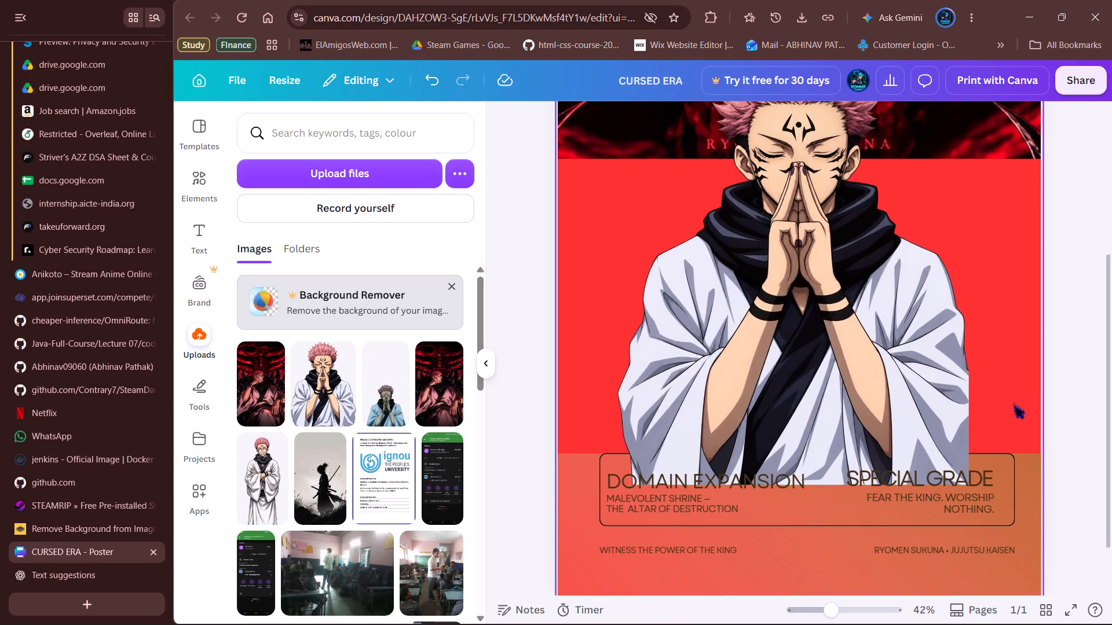
scroll(1014, 402, down, 2)
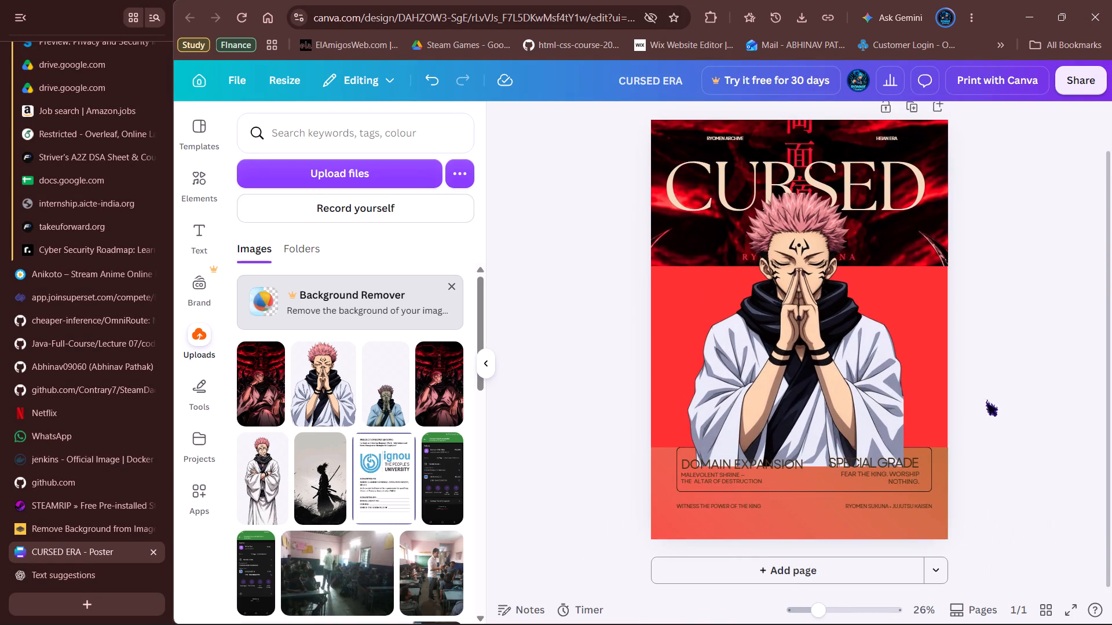
scroll(1036, 358, up, 1)
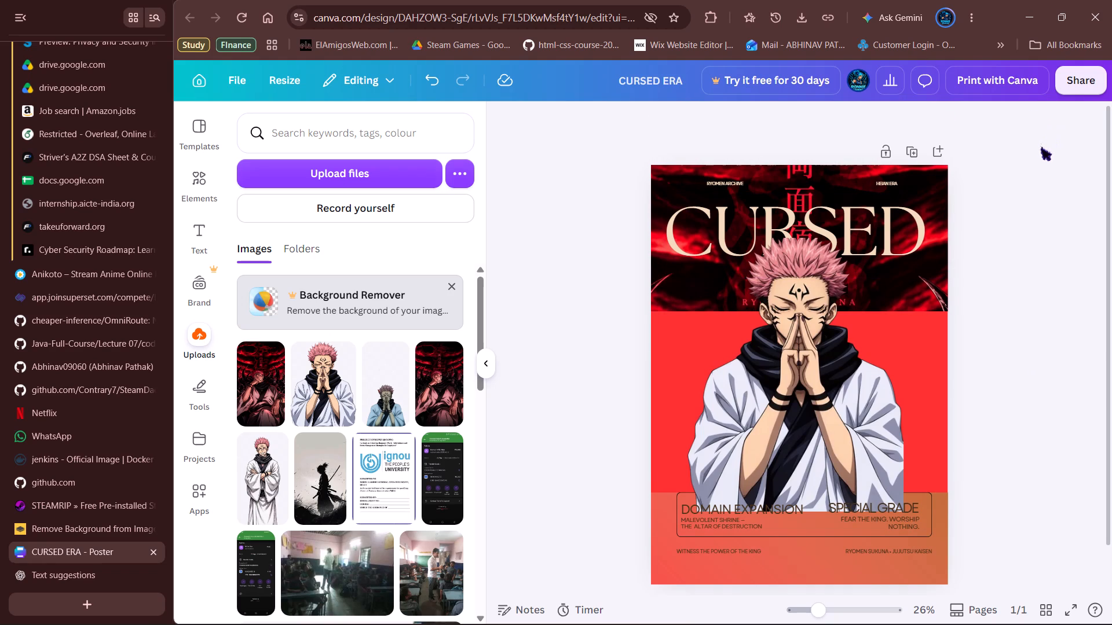
click(1081, 84)
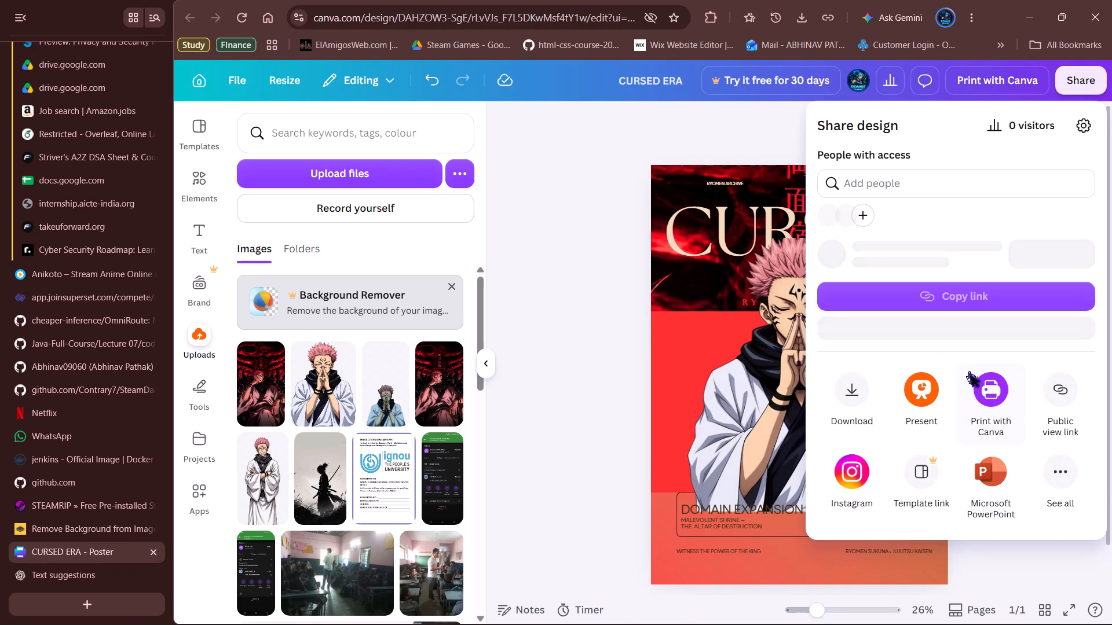
click(853, 427)
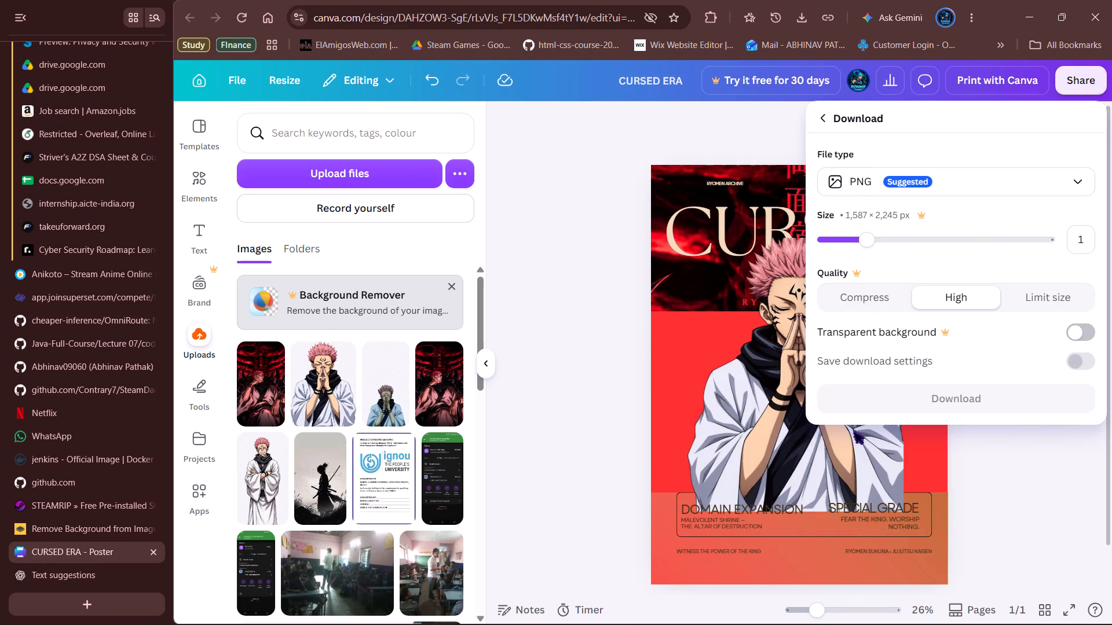
click(956, 398)
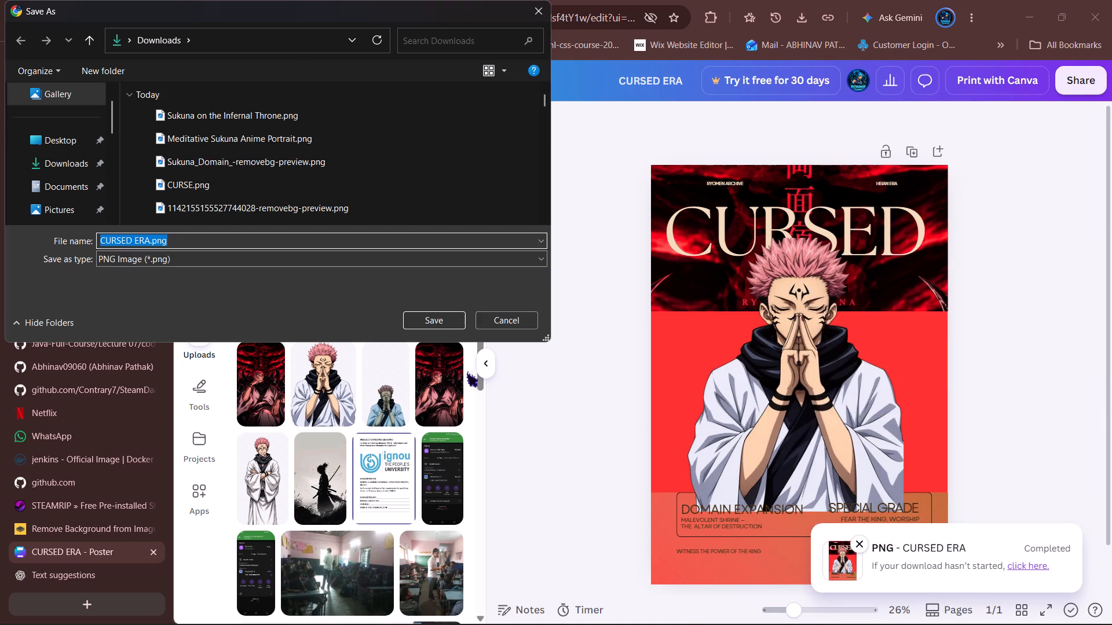
click(447, 323)
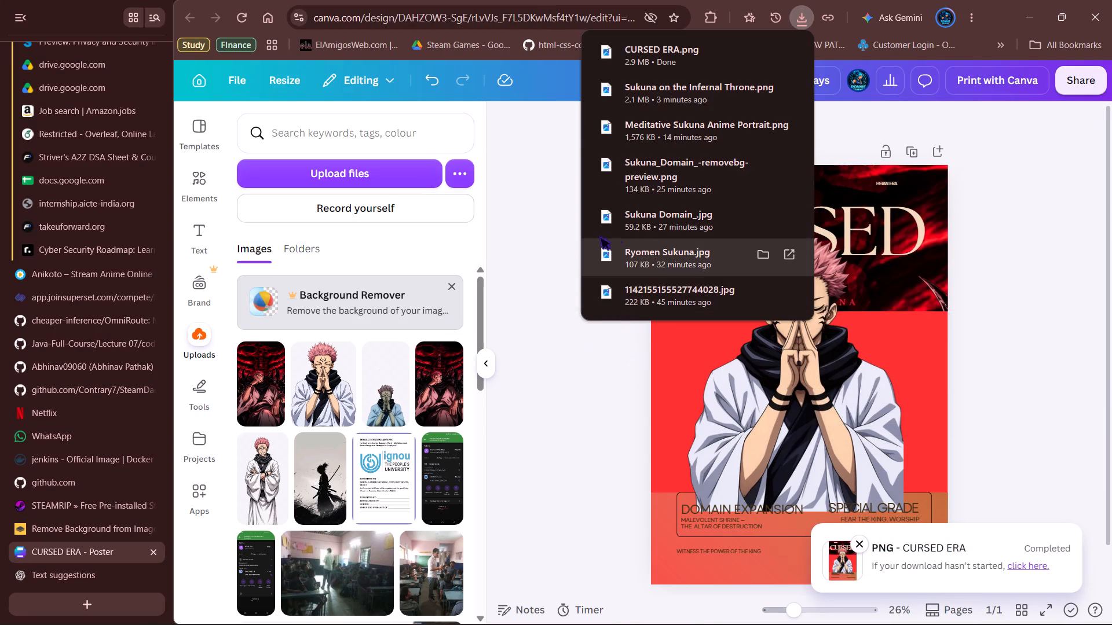
click(1073, 340)
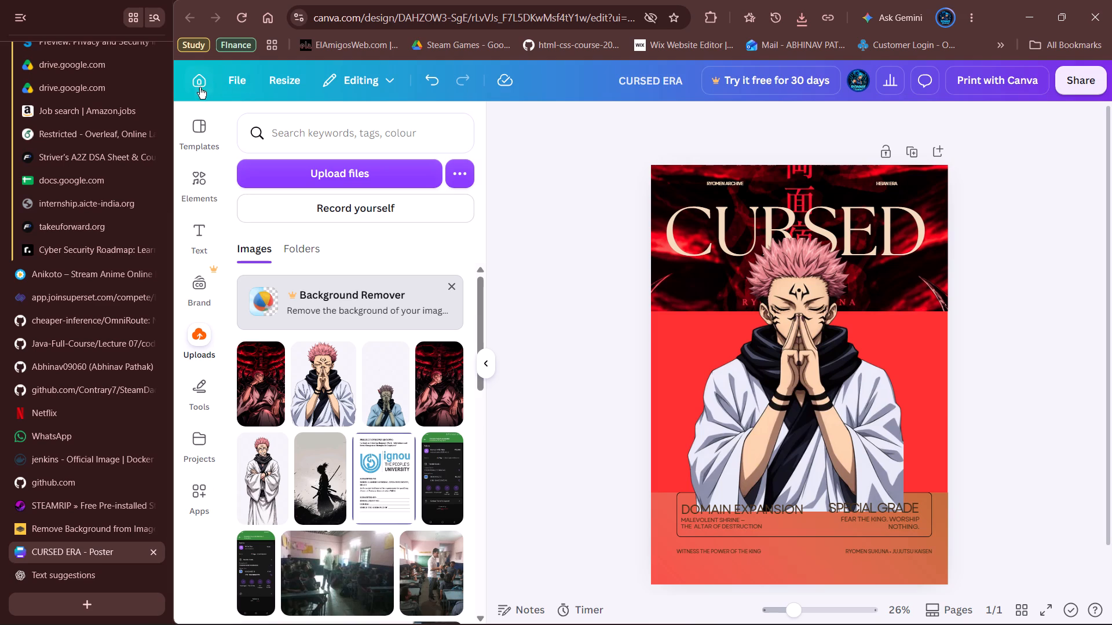
Browse the poster templates for another design to use.
click(206, 139)
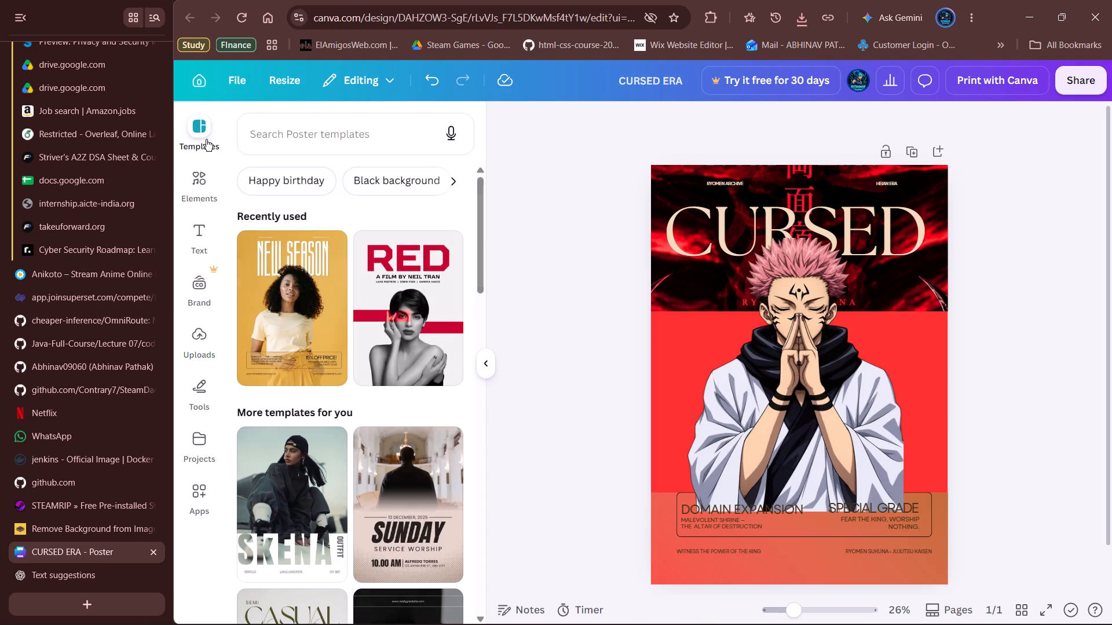
scroll(344, 459, down, 5)
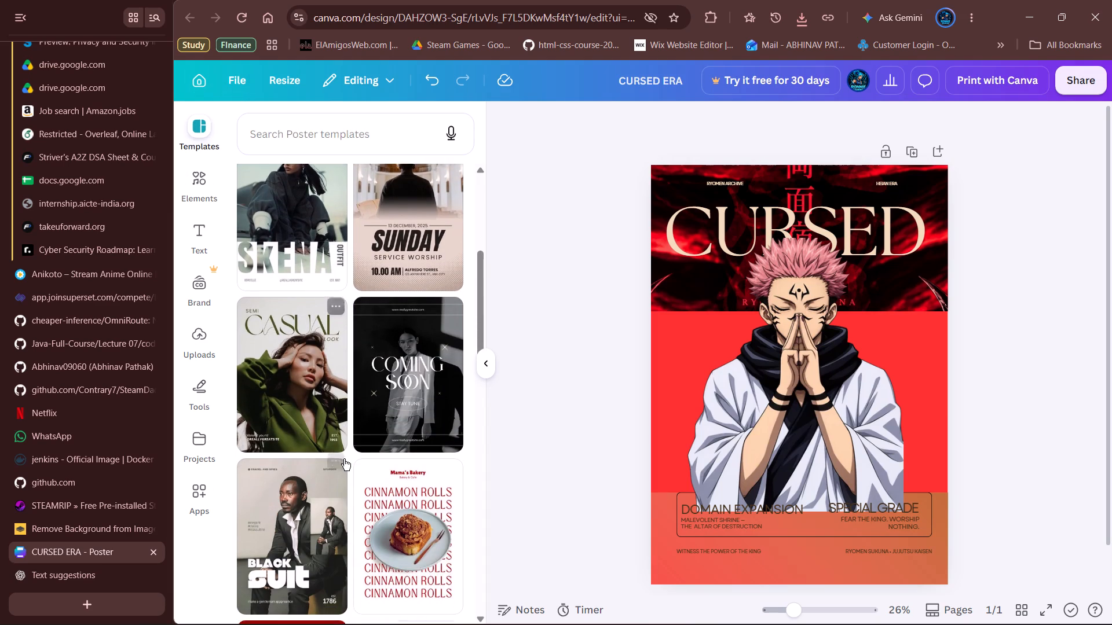
scroll(344, 459, down, 3)
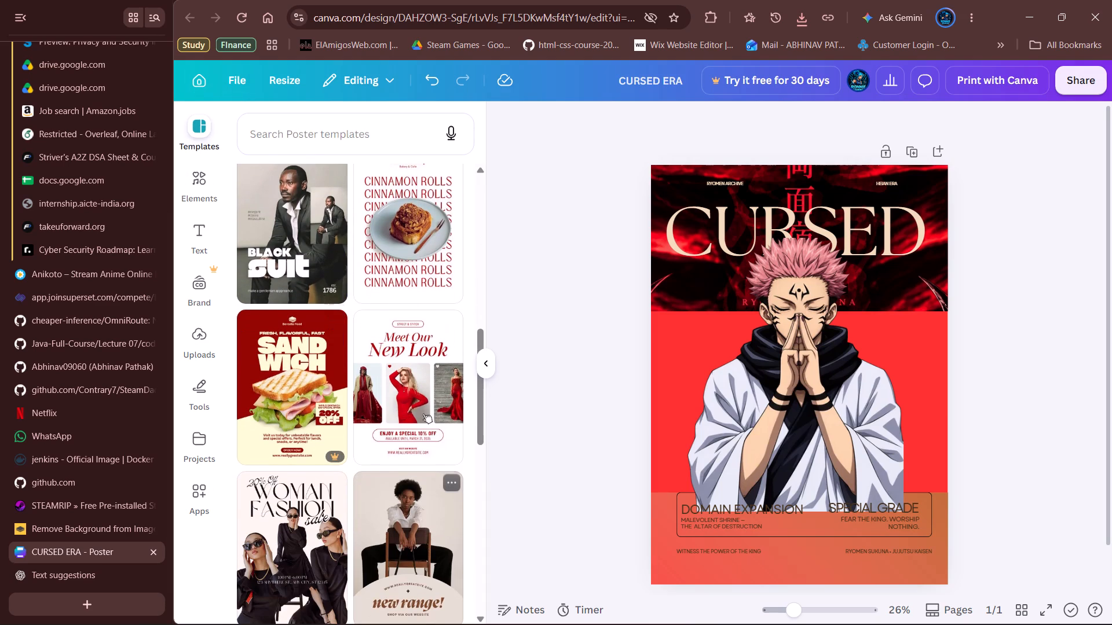
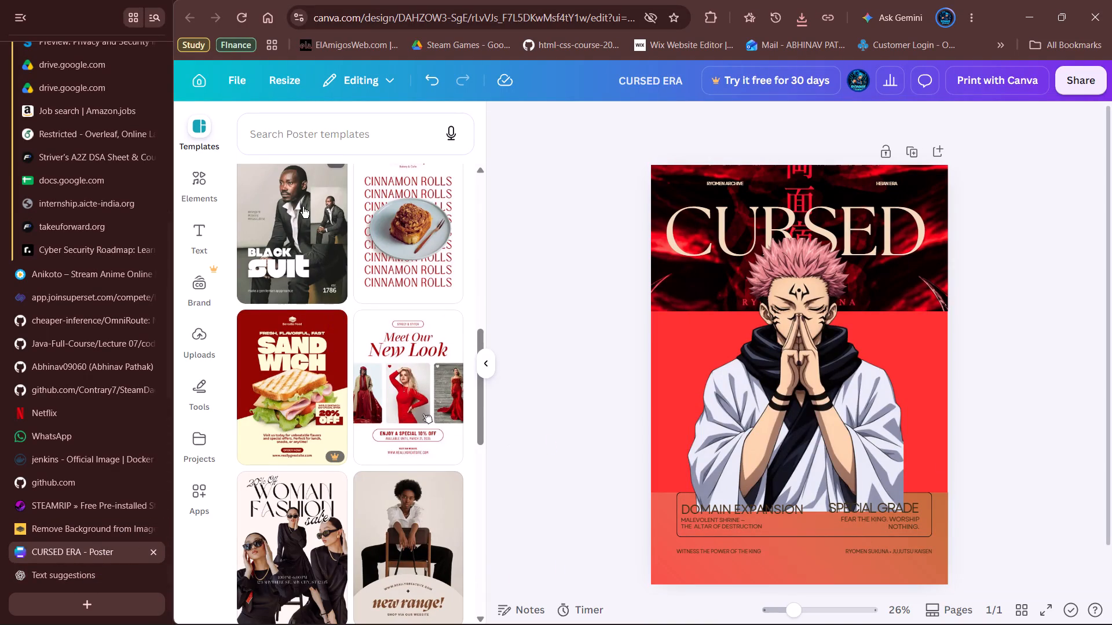
scroll(334, 457, down, 4)
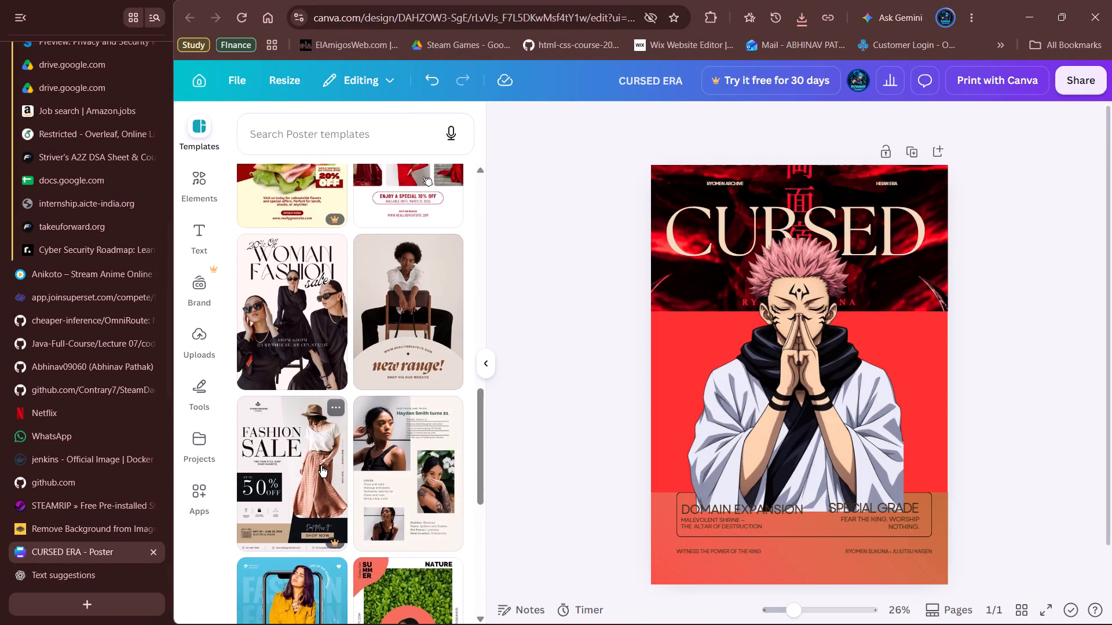
scroll(321, 466, down, 5)
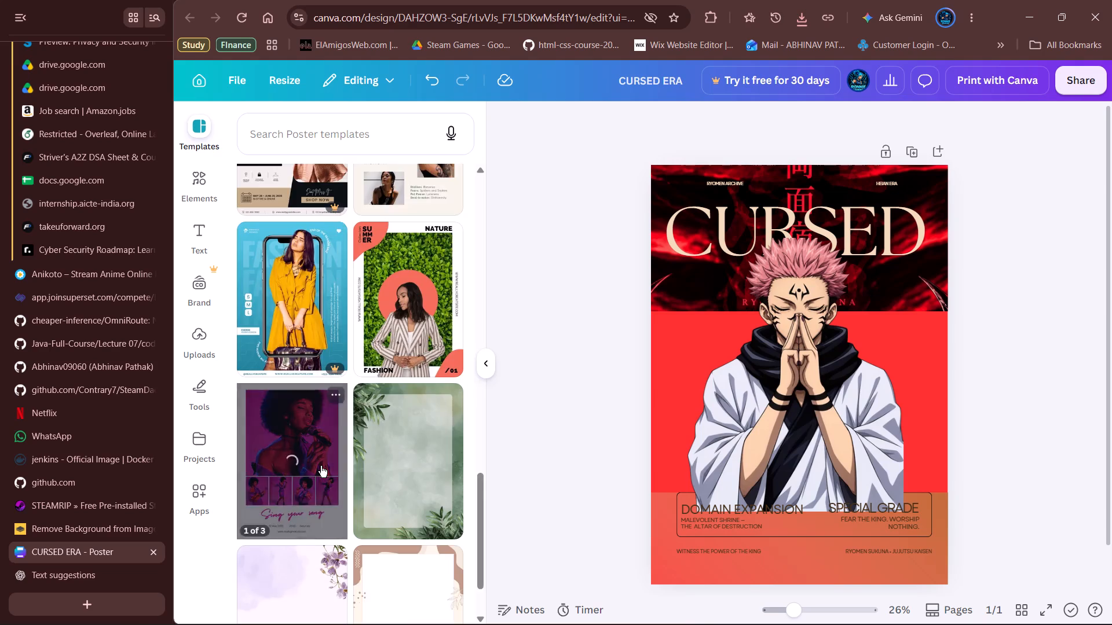
scroll(321, 466, down, 2)
scroll(321, 466, up, 2)
scroll(321, 466, down, 3)
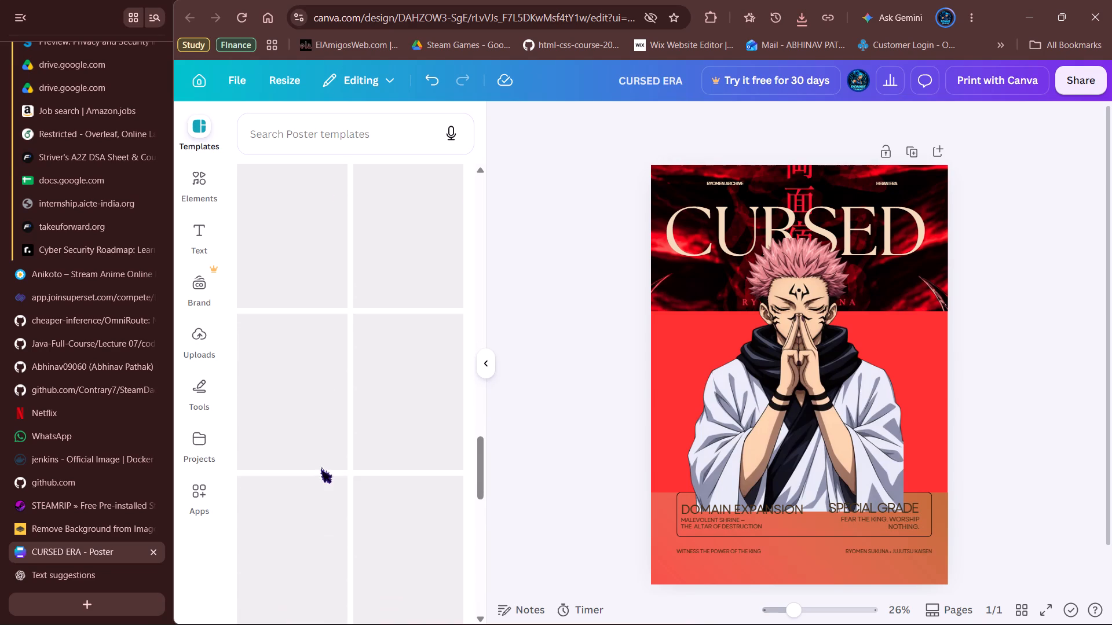
scroll(321, 466, up, 10)
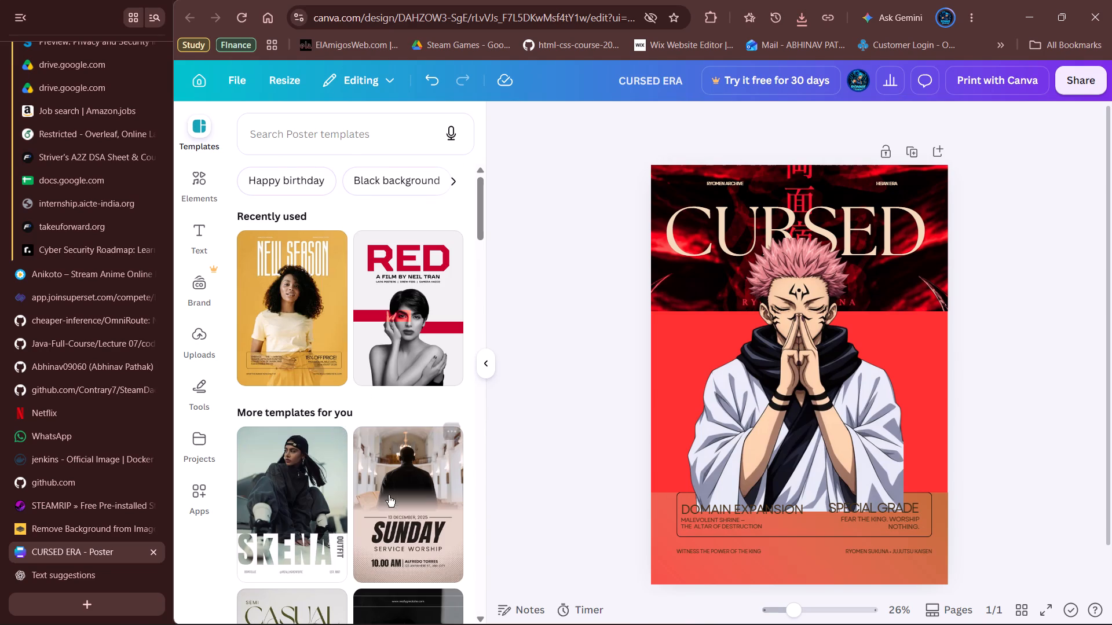
scroll(376, 523, down, 8)
scroll(376, 523, up, 3)
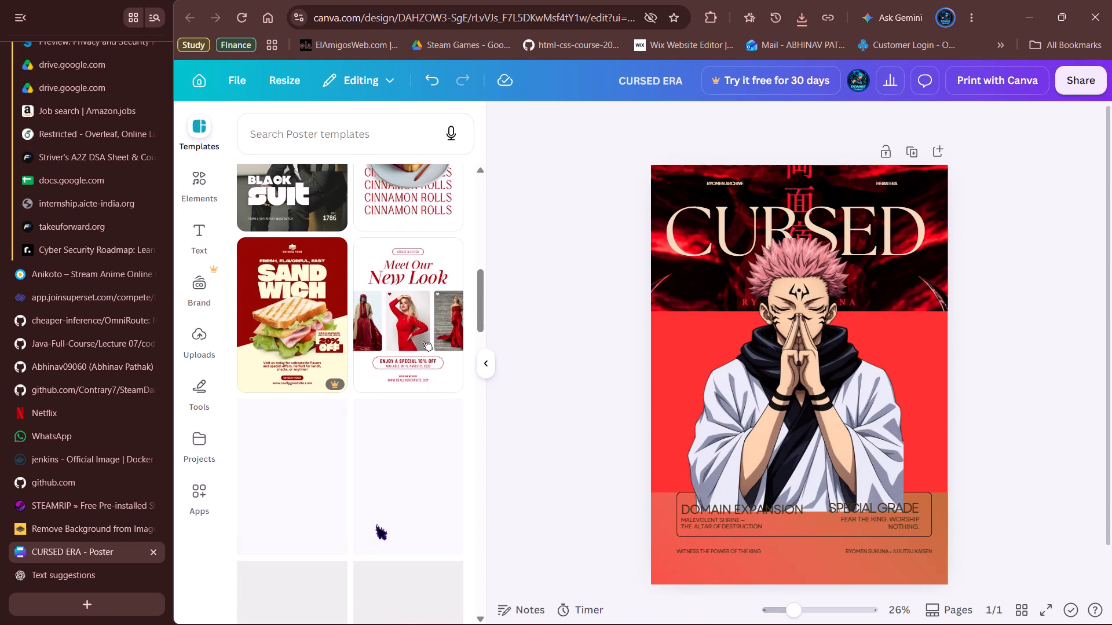
scroll(376, 523, up, 1)
scroll(376, 523, down, 3)
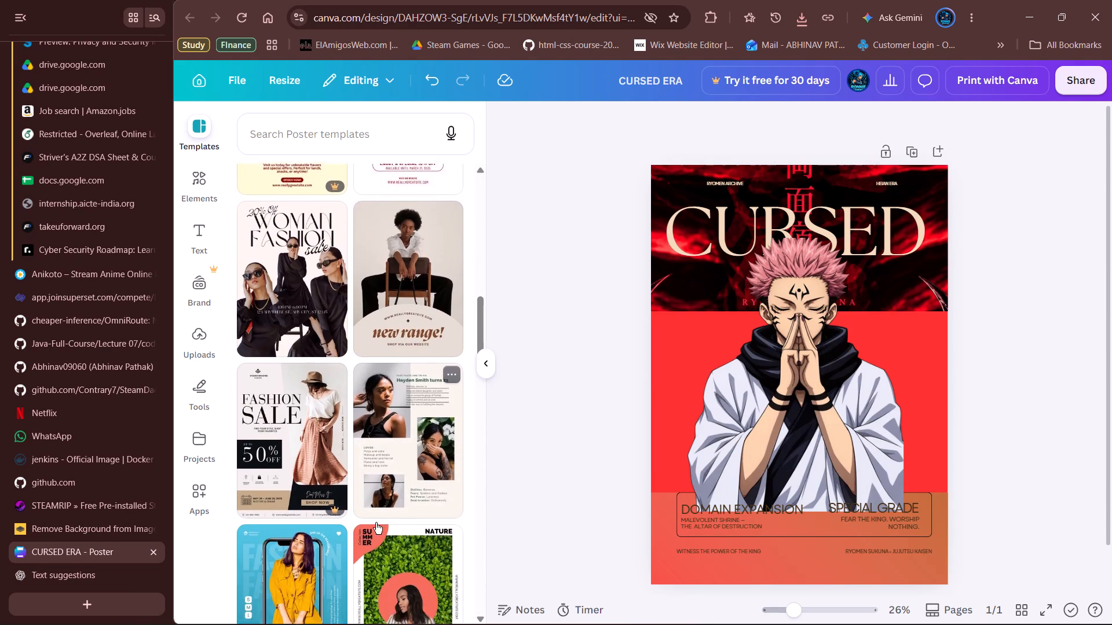
scroll(376, 523, down, 7)
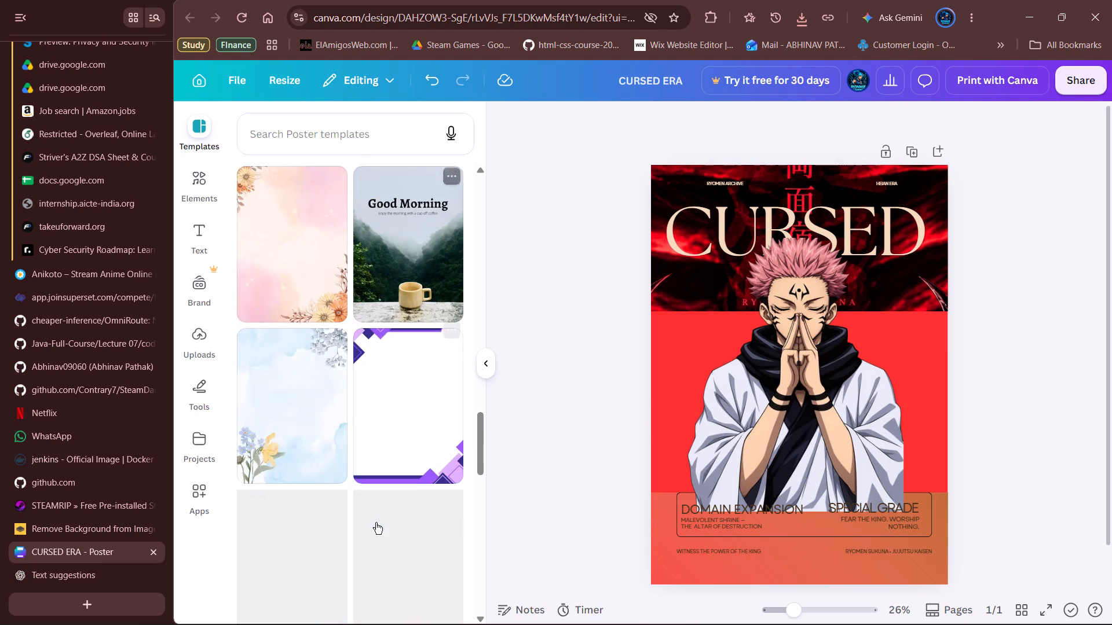
scroll(376, 523, down, 3)
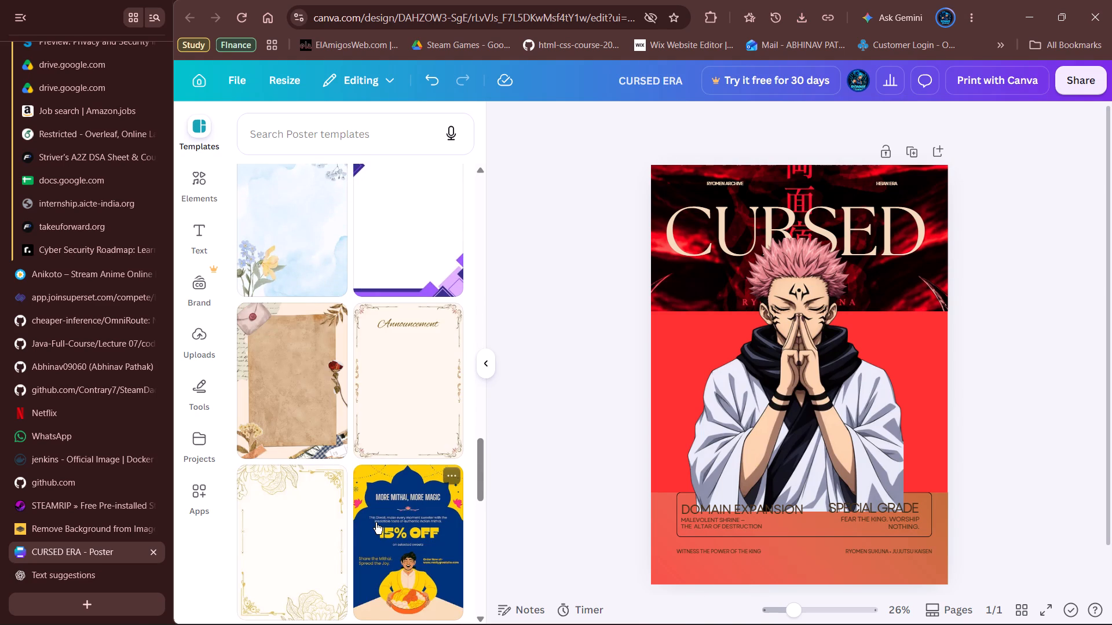
scroll(376, 523, down, 6)
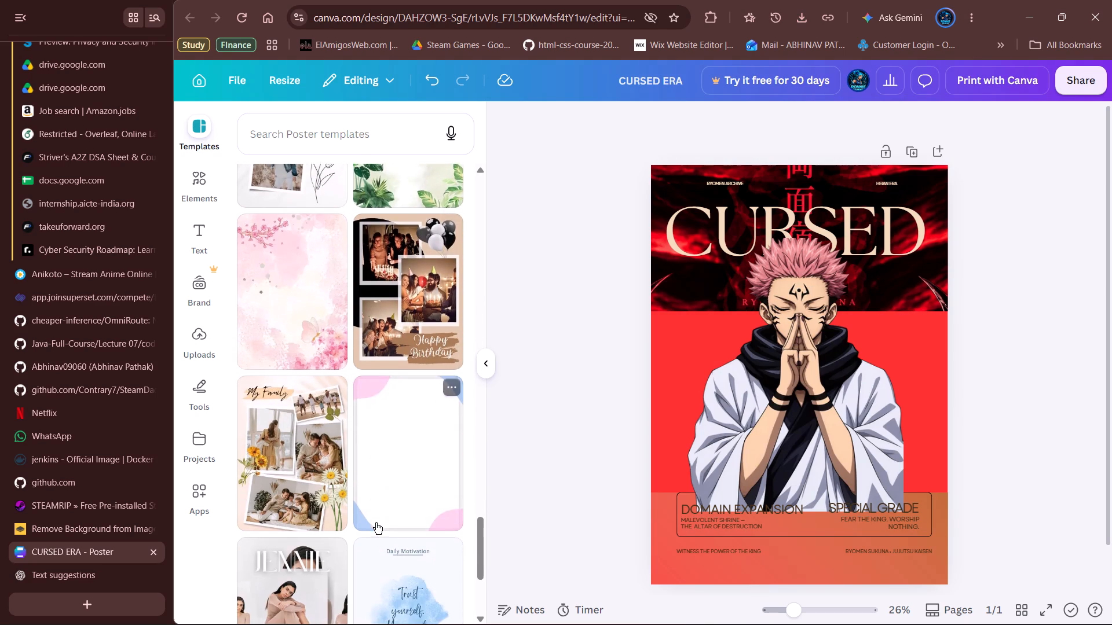
scroll(376, 523, down, 4)
scroll(376, 523, up, 2)
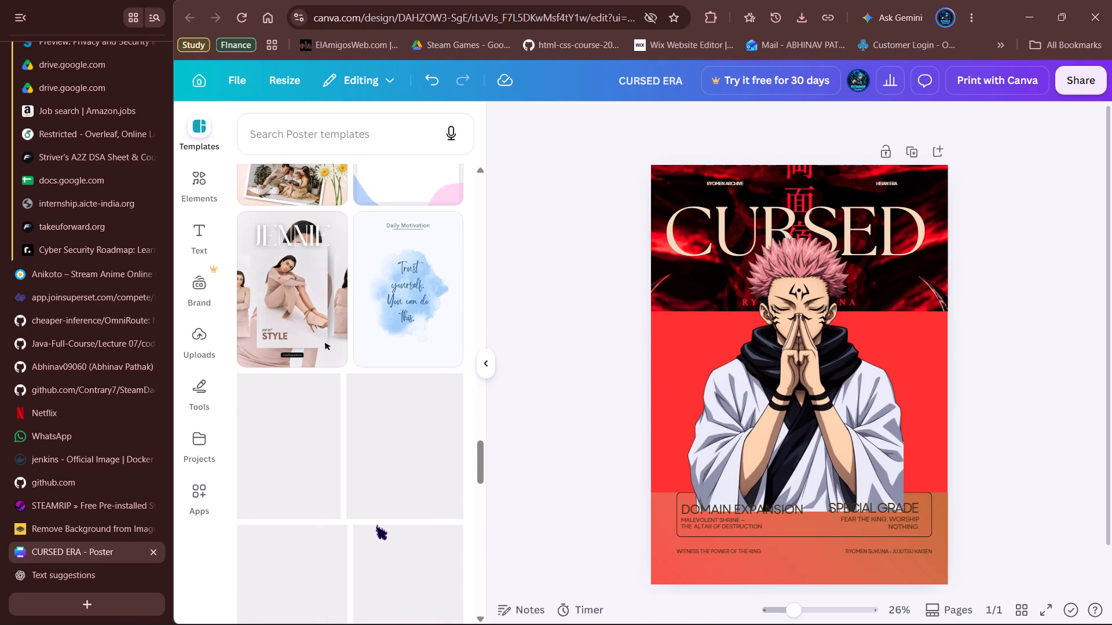
scroll(376, 523, up, 1)
scroll(376, 523, down, 4)
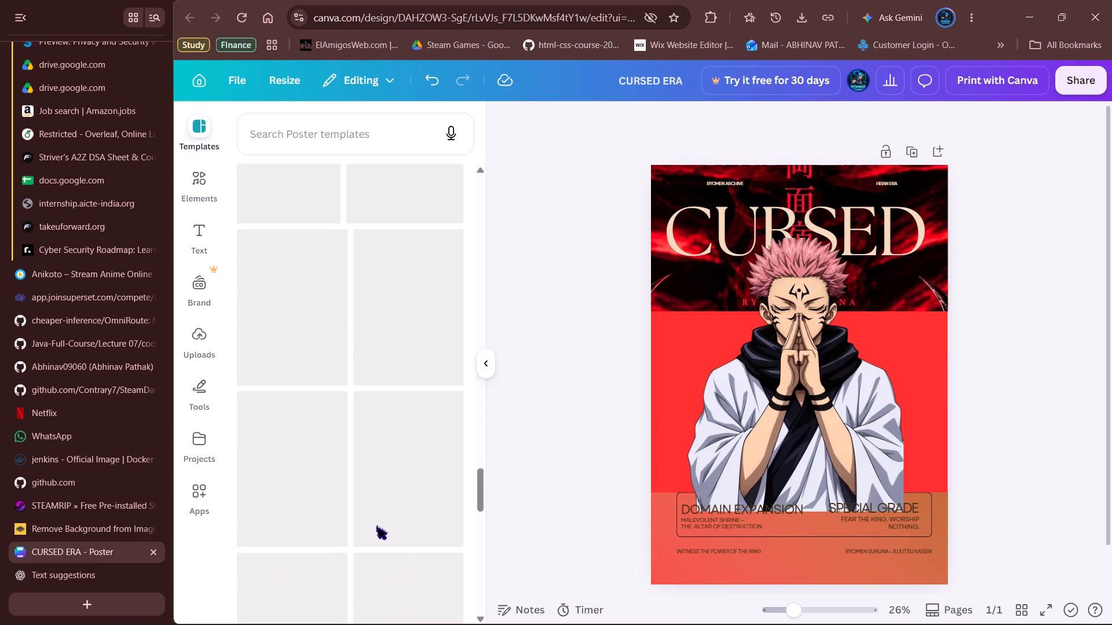
scroll(376, 523, up, 4)
scroll(376, 523, down, 2)
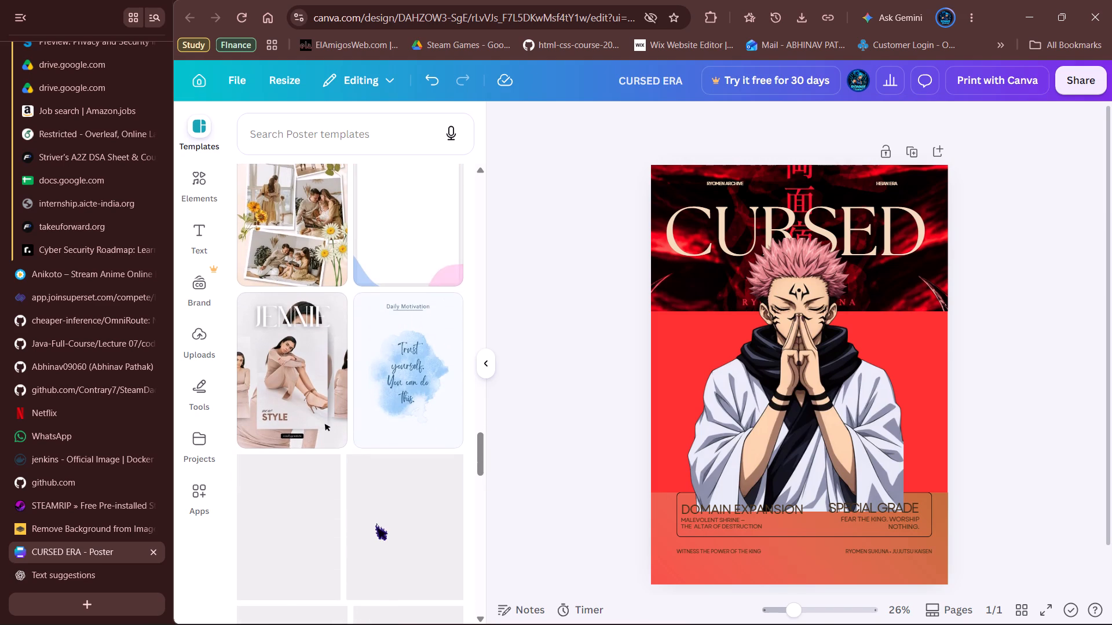
scroll(376, 523, down, 6)
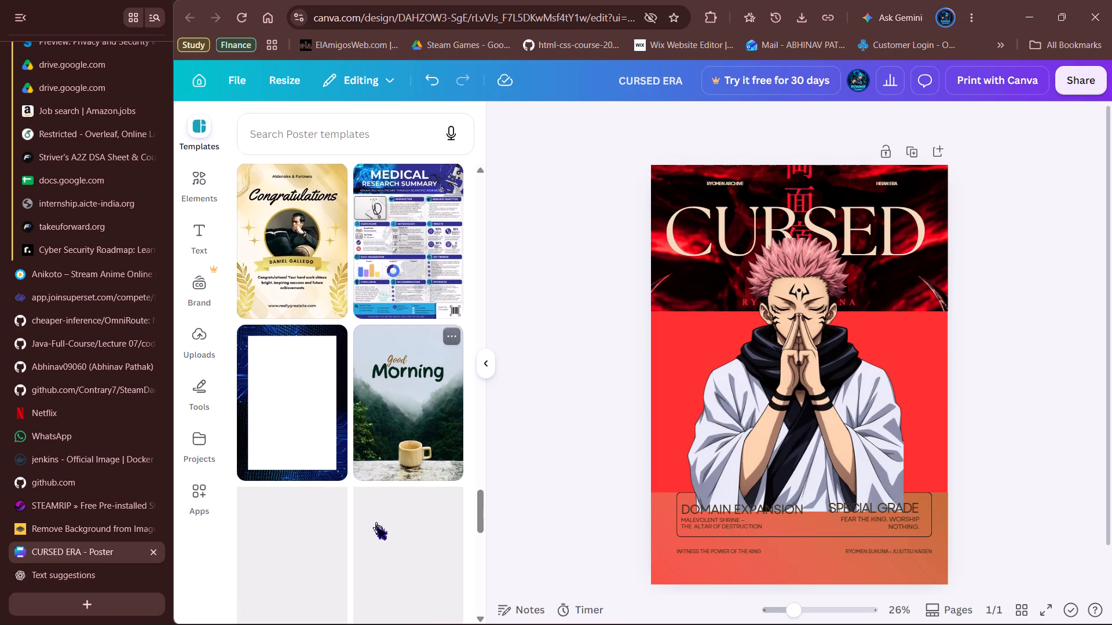
scroll(376, 523, down, 1)
scroll(376, 523, up, 2)
scroll(376, 523, down, 3)
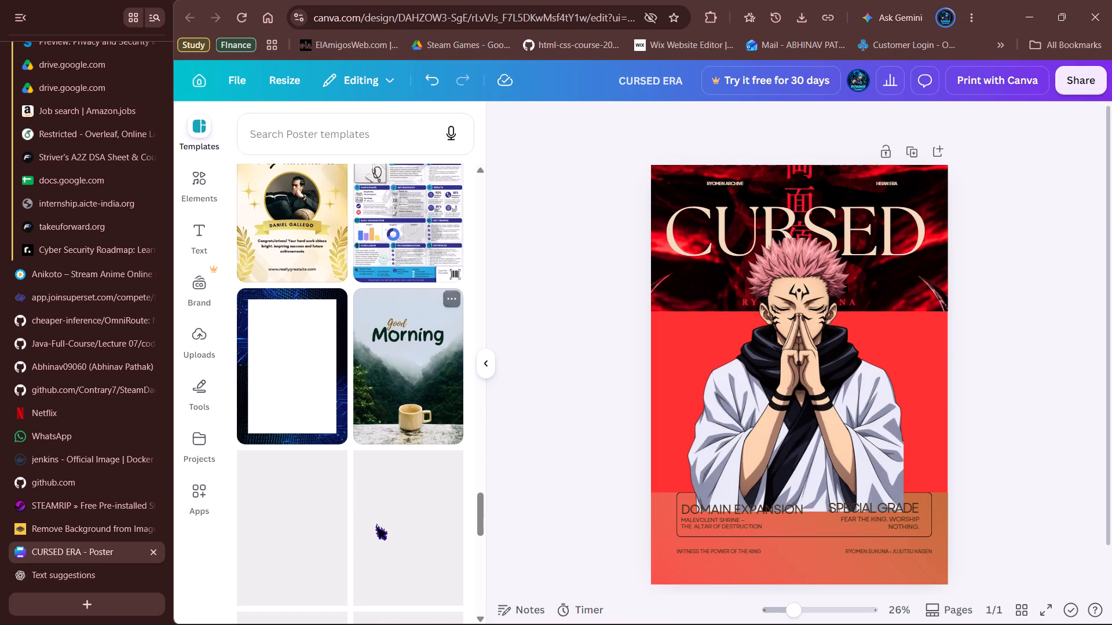
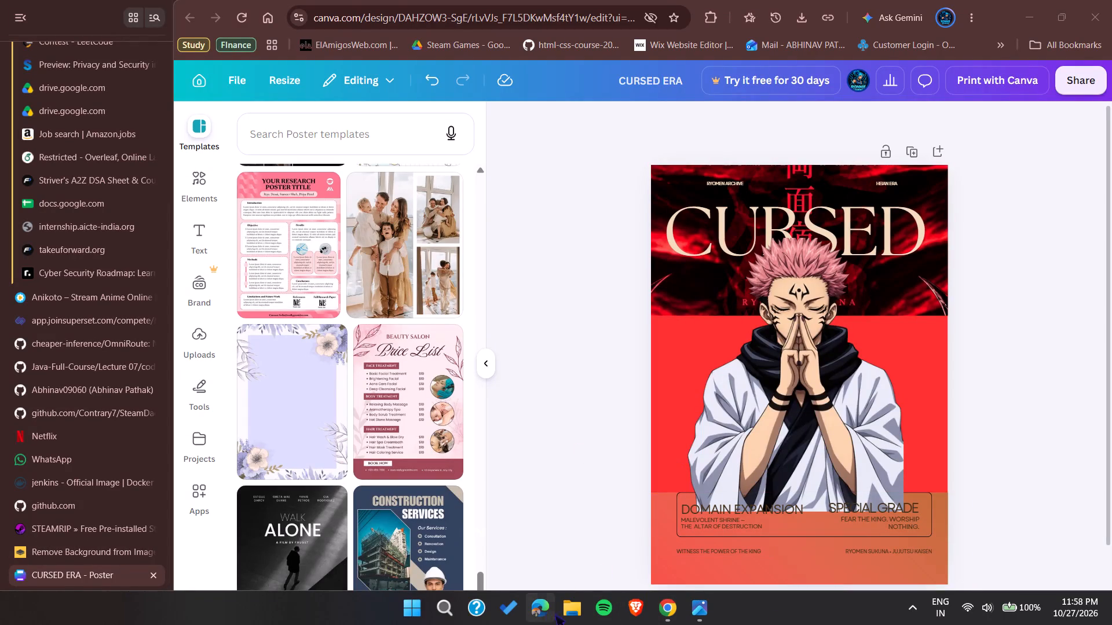
Launch the Upscayl image upscaler and load CURSED ERA.png from the Downloads folder.
click(572, 608)
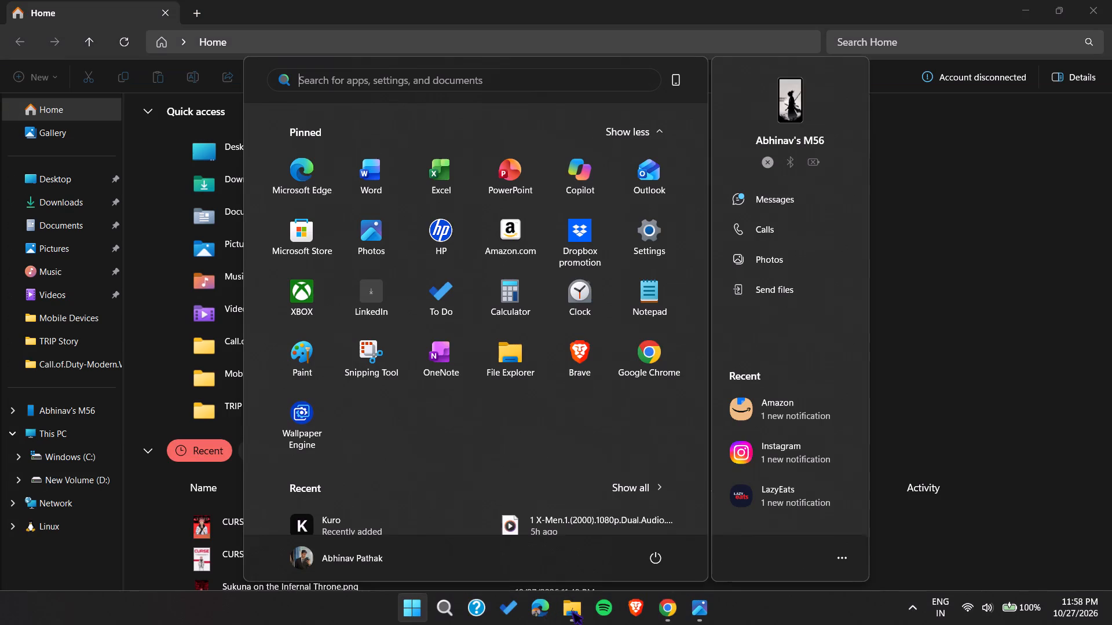
text(UP)
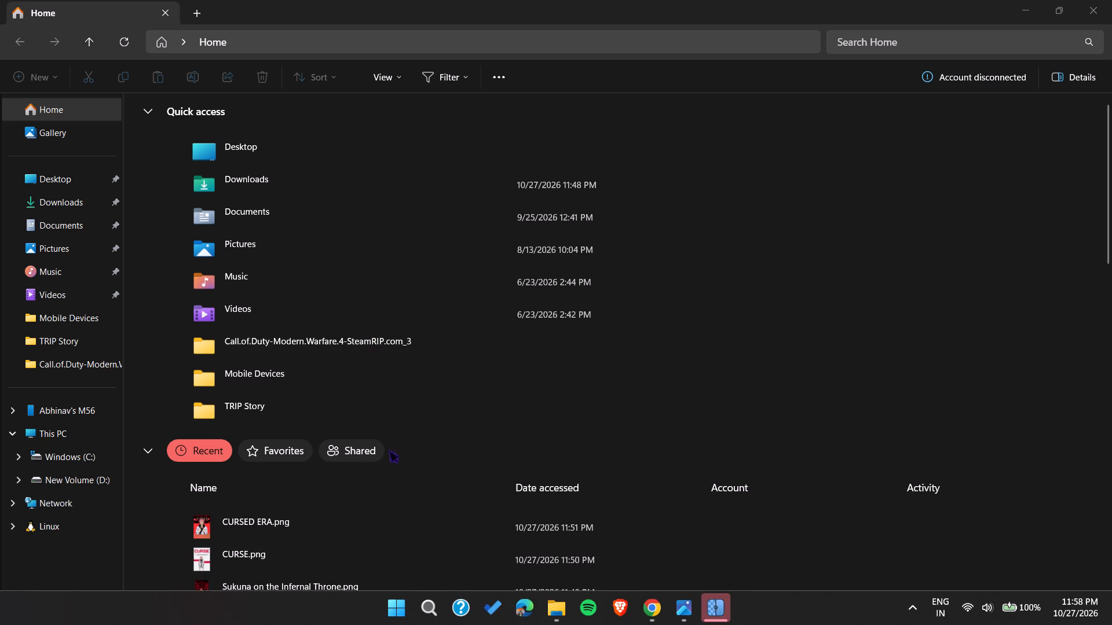
click(703, 611)
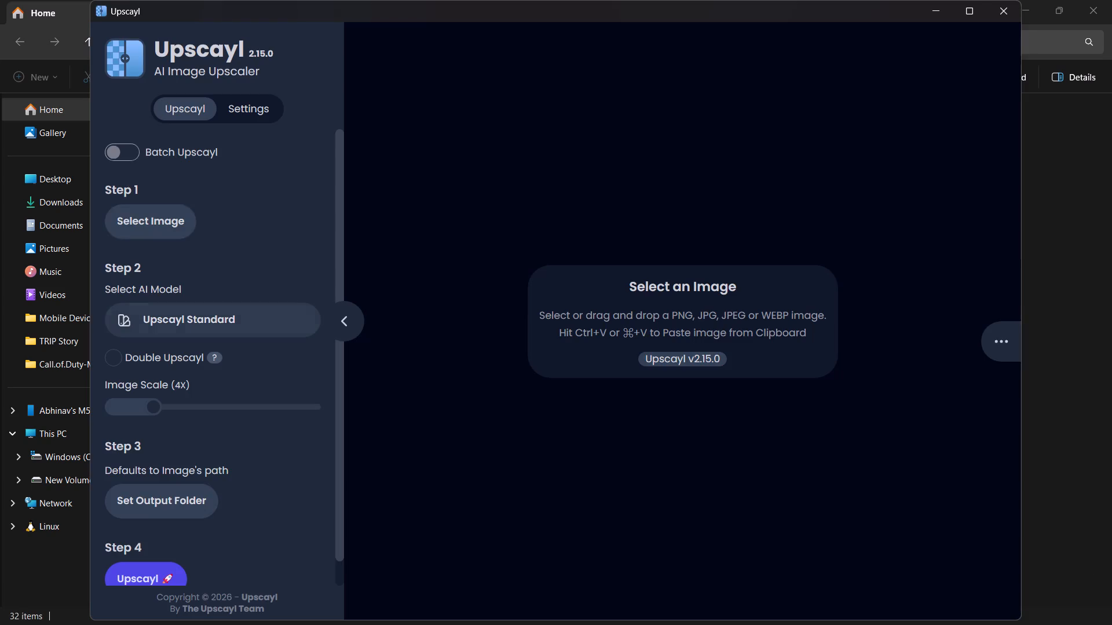
click(148, 227)
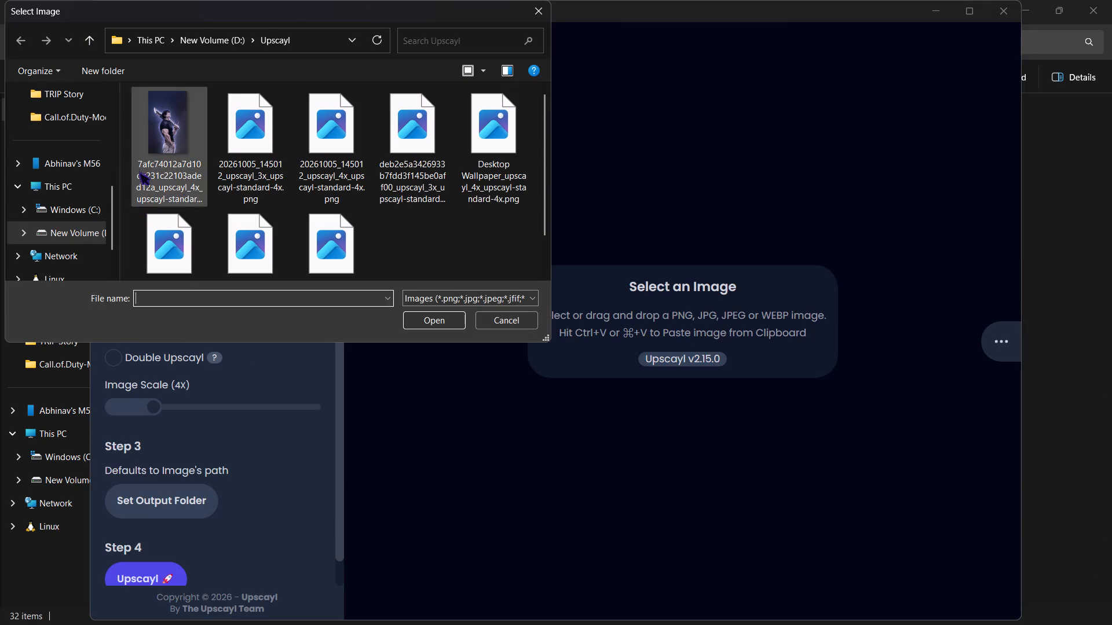
scroll(61, 154, up, 2)
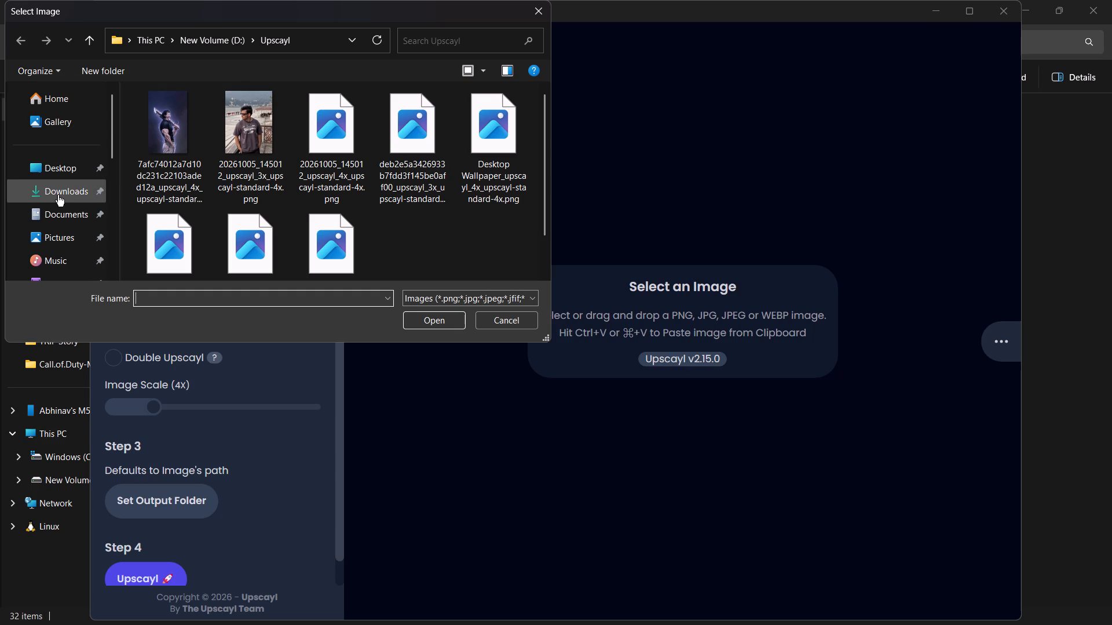
click(58, 195)
click(260, 120)
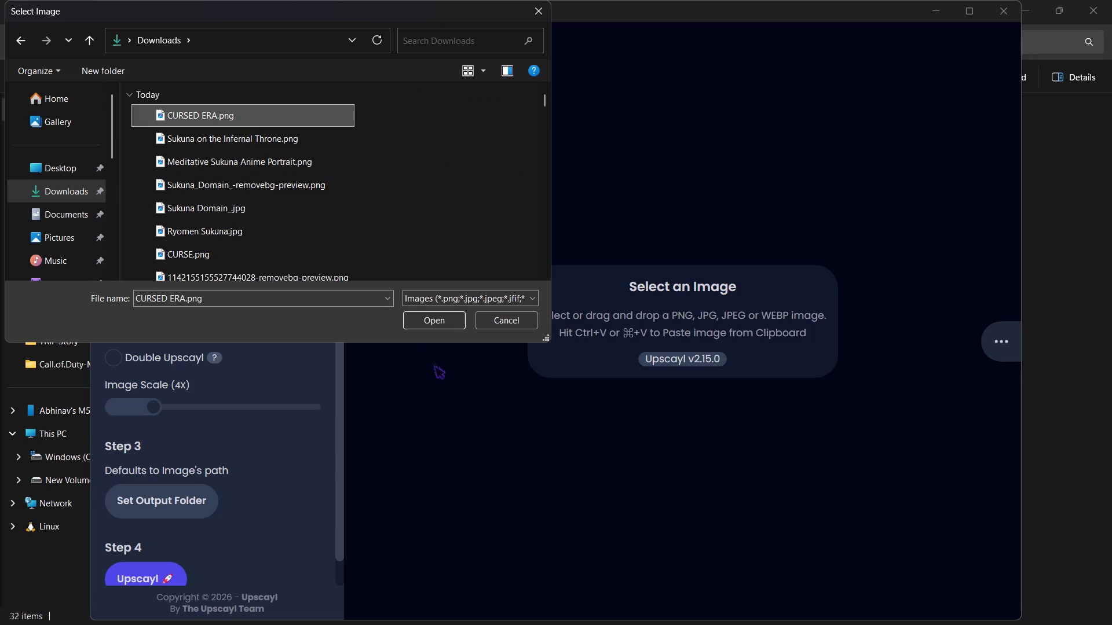
click(448, 320)
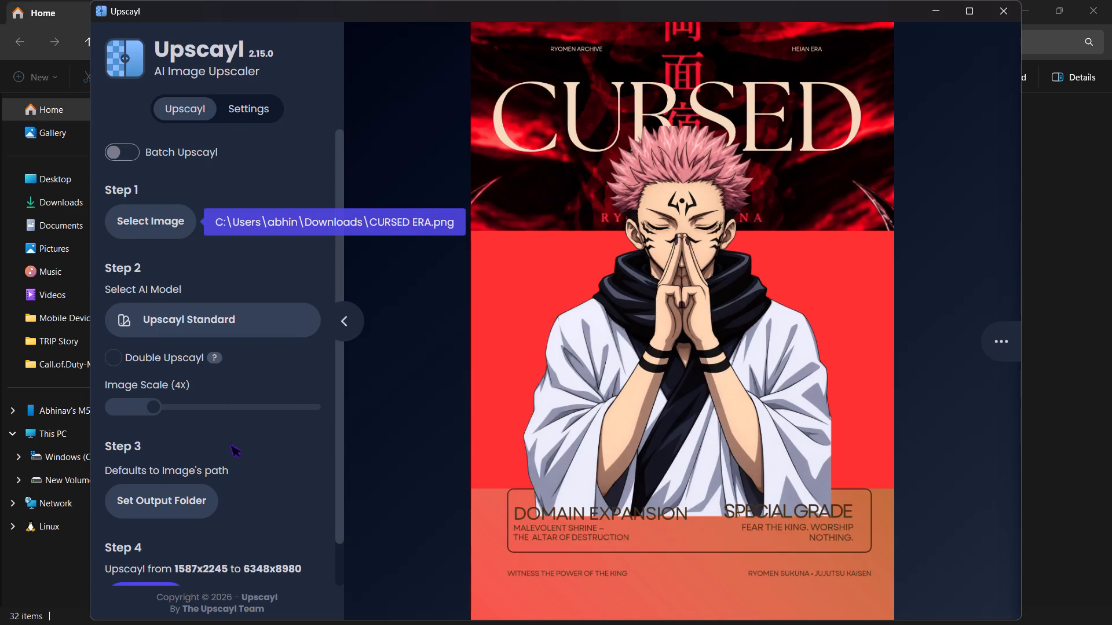
Set the output folder for the upscaled poster to the Upscayl folder on New Volume (D:).
scroll(612, 479, down, 1)
scroll(612, 479, up, 1)
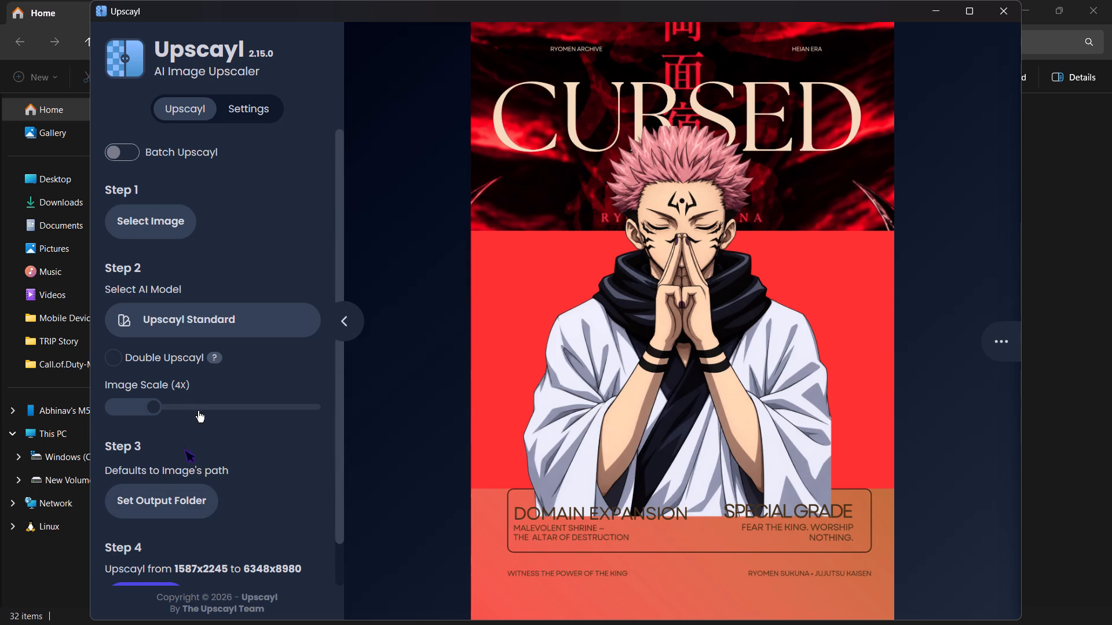
click(163, 501)
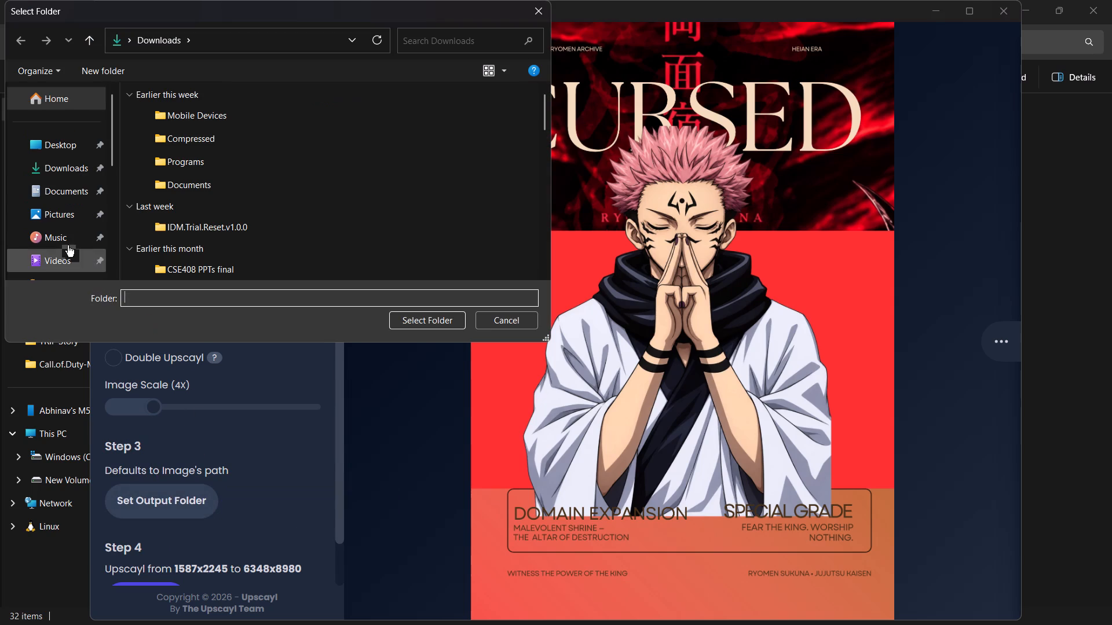
scroll(64, 239, down, 5)
click(75, 207)
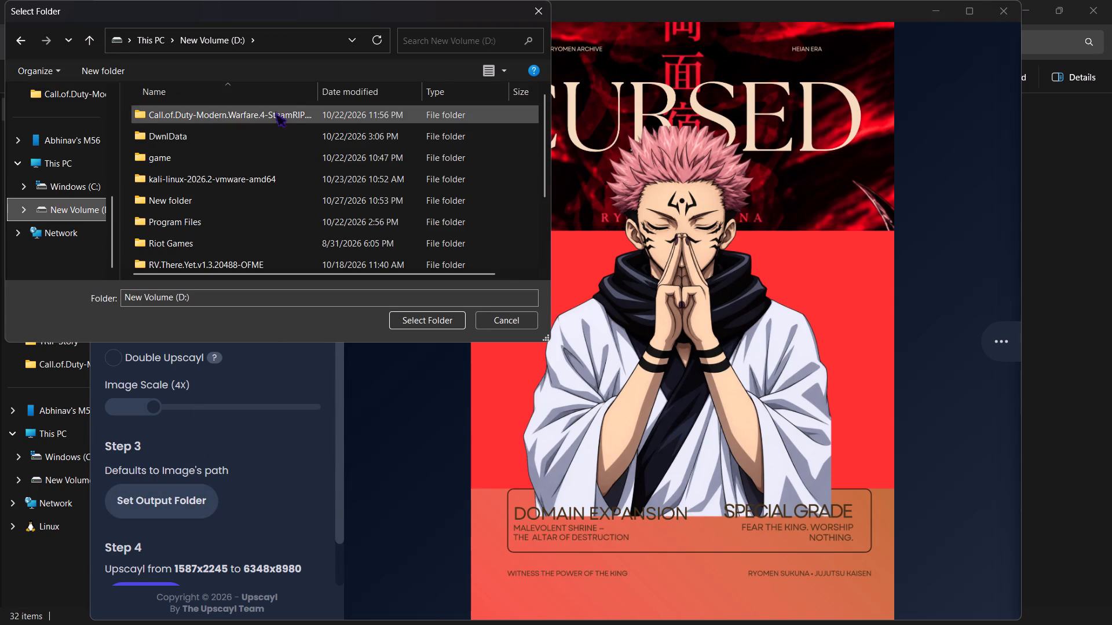
scroll(217, 236, down, 1)
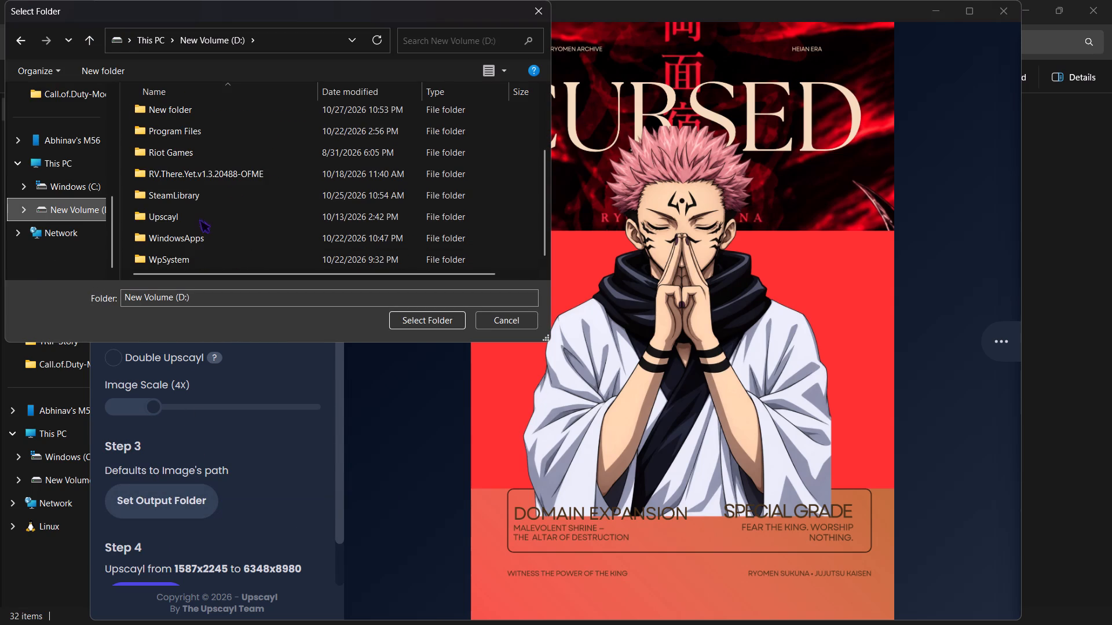
click(199, 216)
click(414, 323)
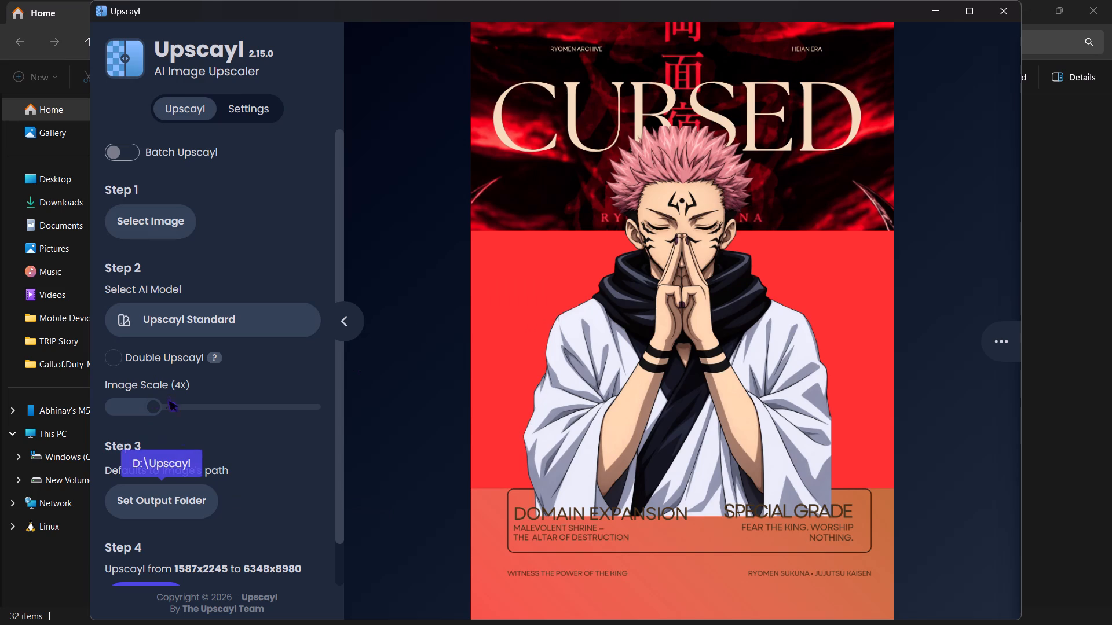
Set the image scale for upscaling the poster to 2X.
scroll(246, 416, down, 2)
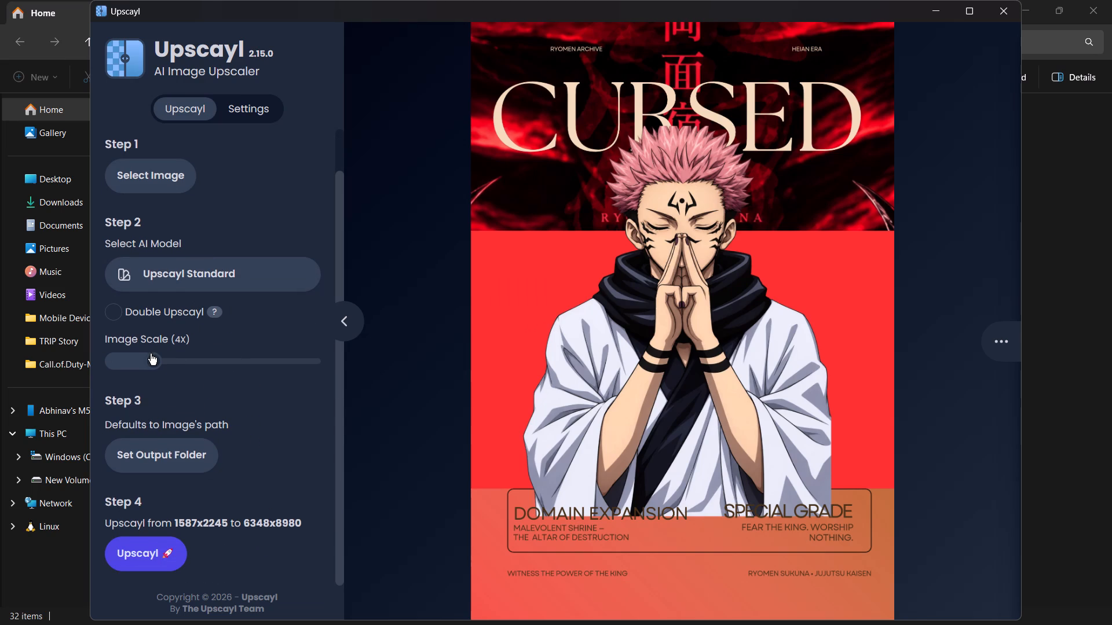
drag(151, 358, 133, 357)
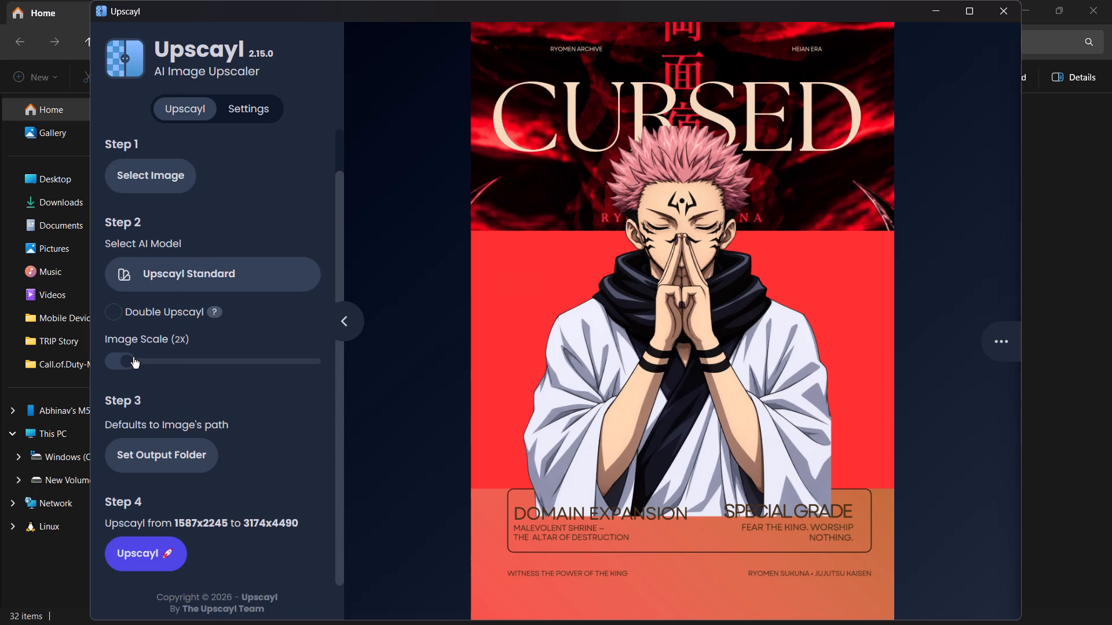
drag(133, 357, 131, 356)
Set the image scale for upscaling the poster to 4X.
drag(131, 356, 131, 355)
drag(125, 362, 137, 365)
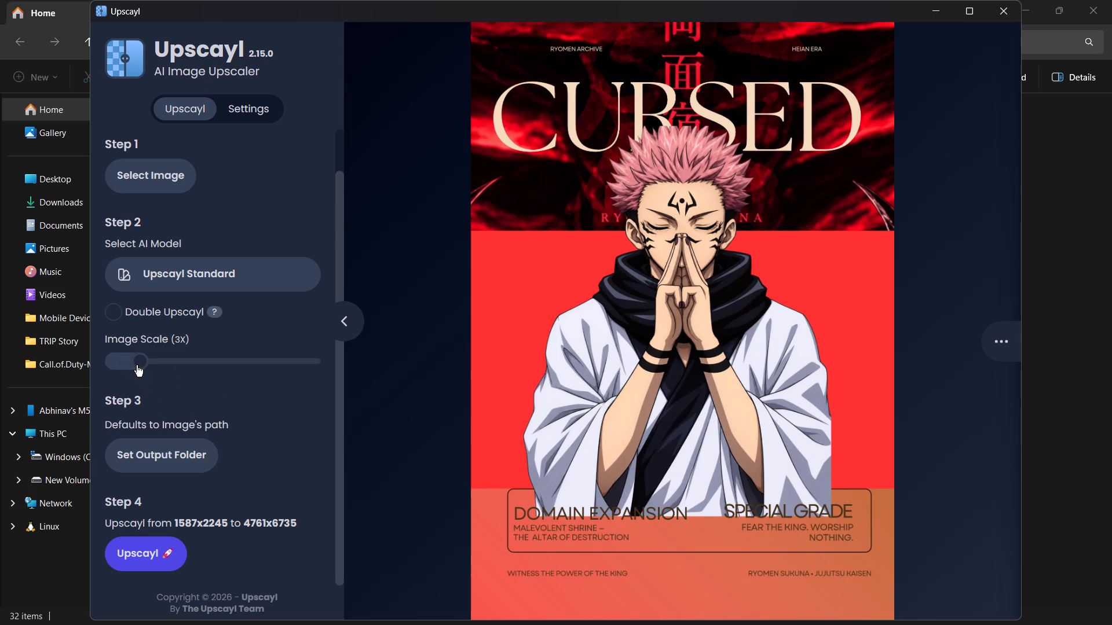
drag(137, 365, 159, 367)
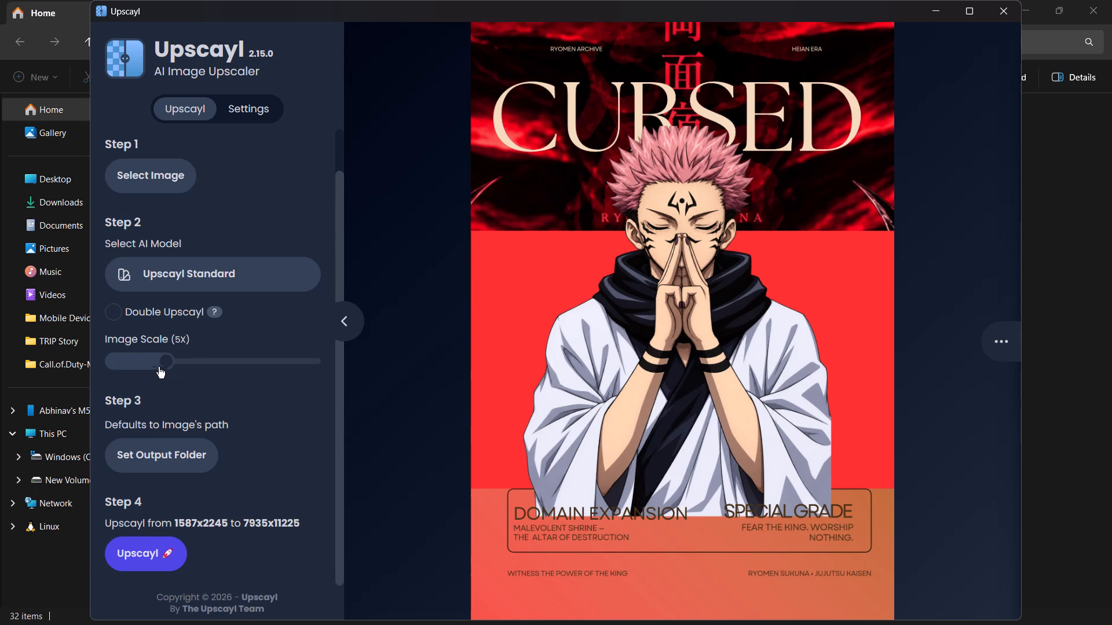
drag(159, 367, 155, 367)
Start upscaling the CURSED ERA poster with the Upscayl Standard model.
scroll(195, 388, up, 2)
scroll(195, 388, down, 4)
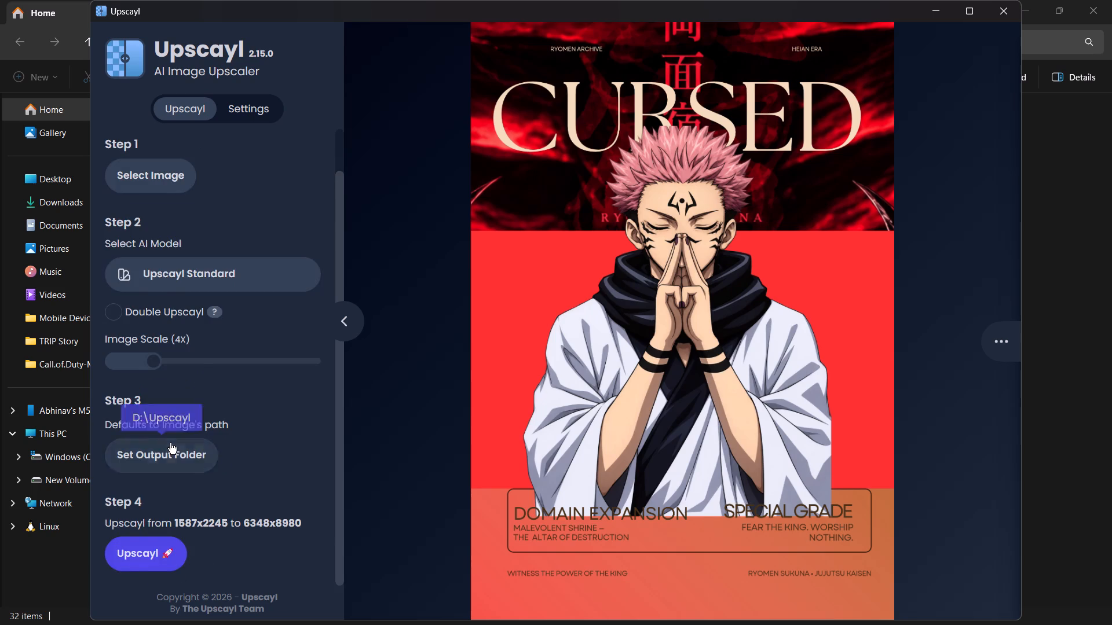
scroll(170, 430, up, 3)
scroll(170, 430, down, 2)
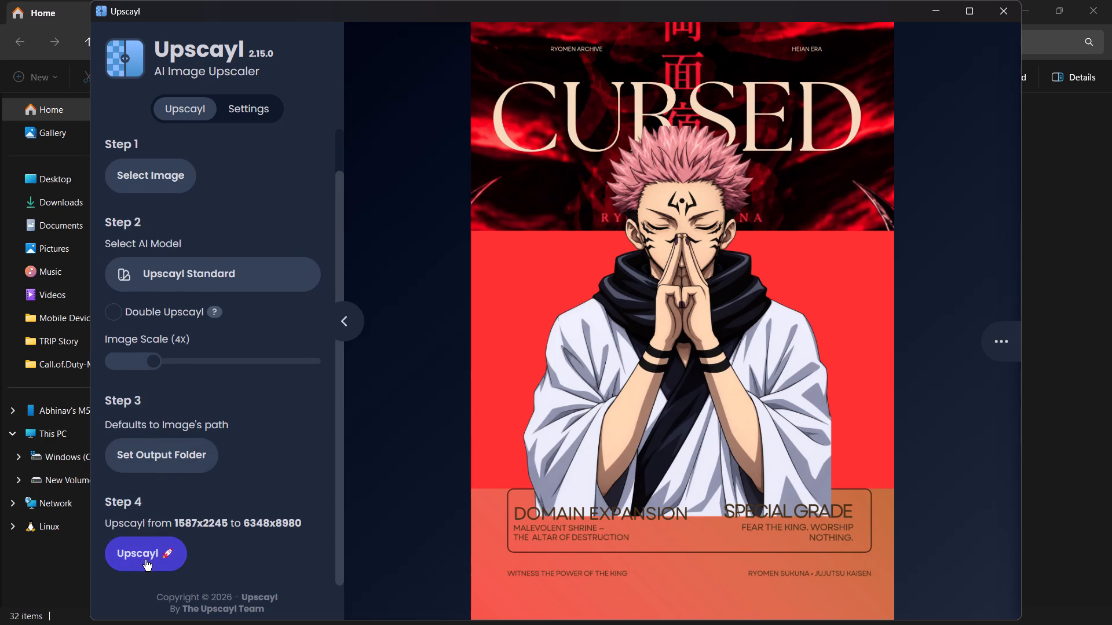
click(145, 560)
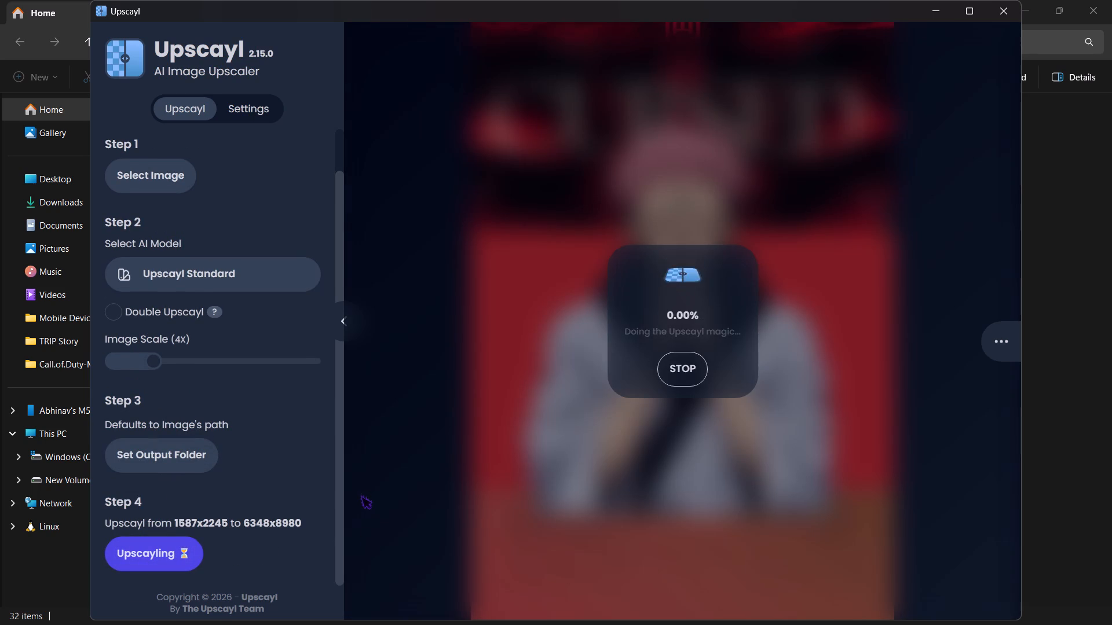
Toggle Night light in the Windows quick settings.
click(1023, 614)
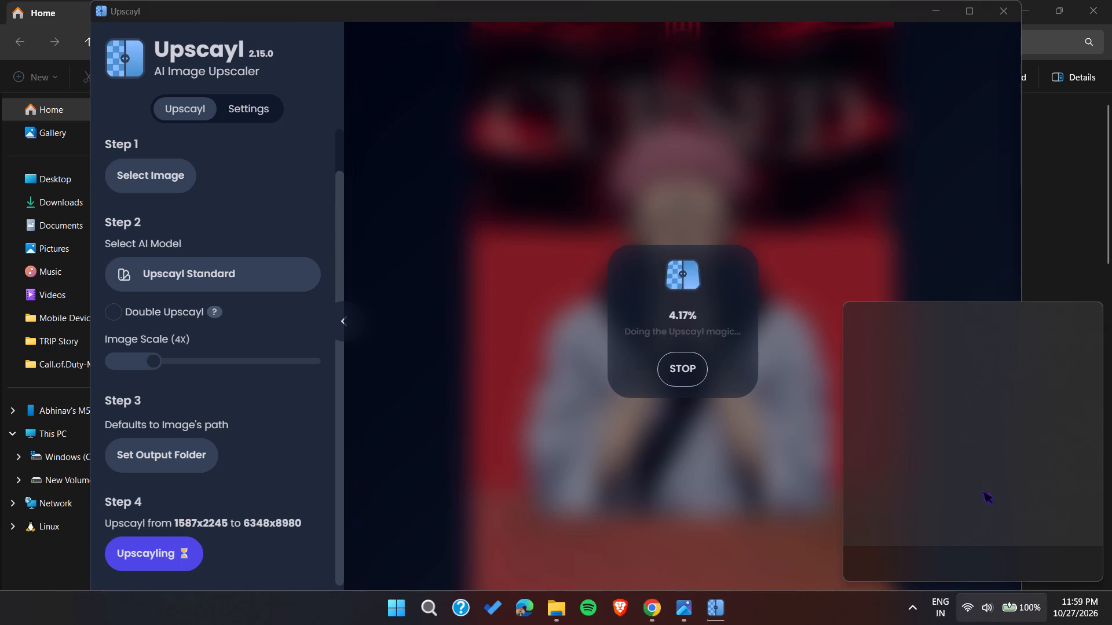
click(972, 420)
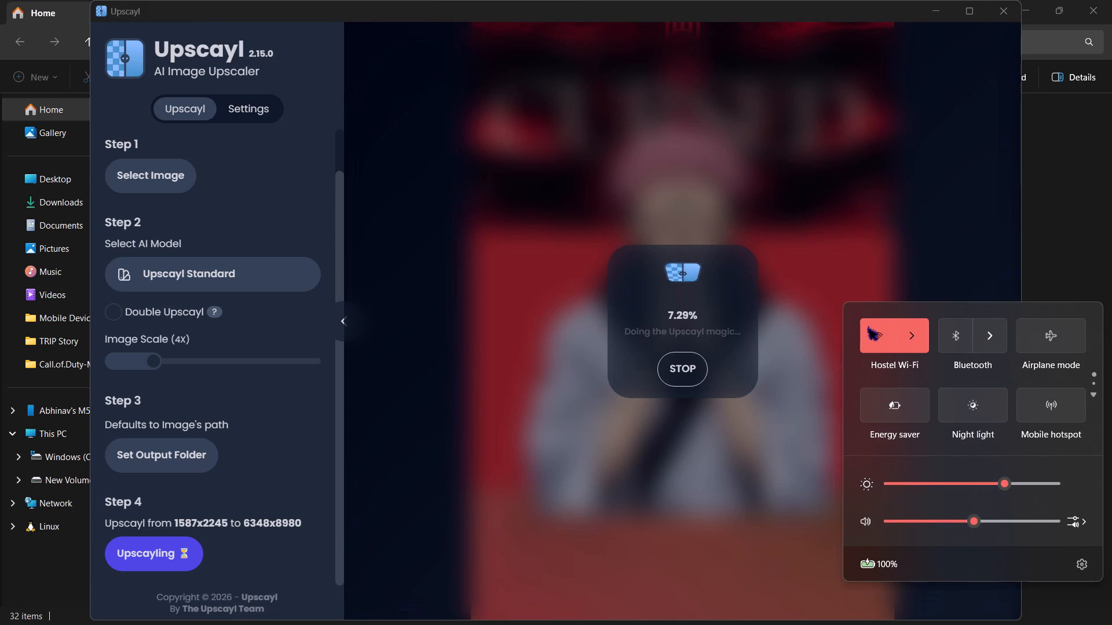
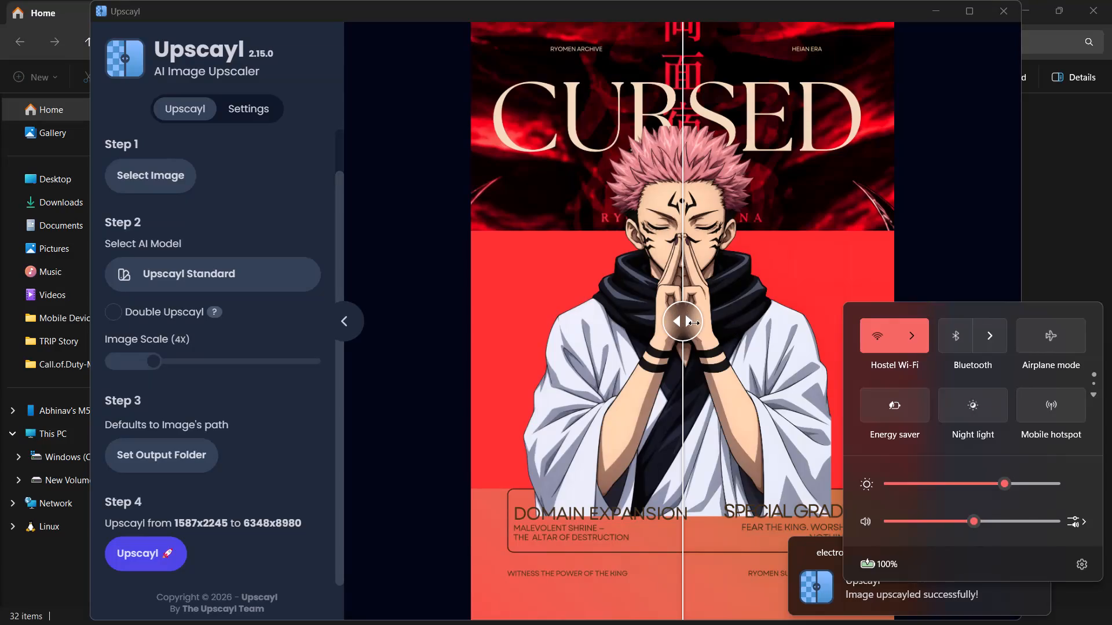
Compare the original and upscaled versions of the CURSED ERA poster by sweeping the before/after divider across the image.
drag(686, 323, 822, 324)
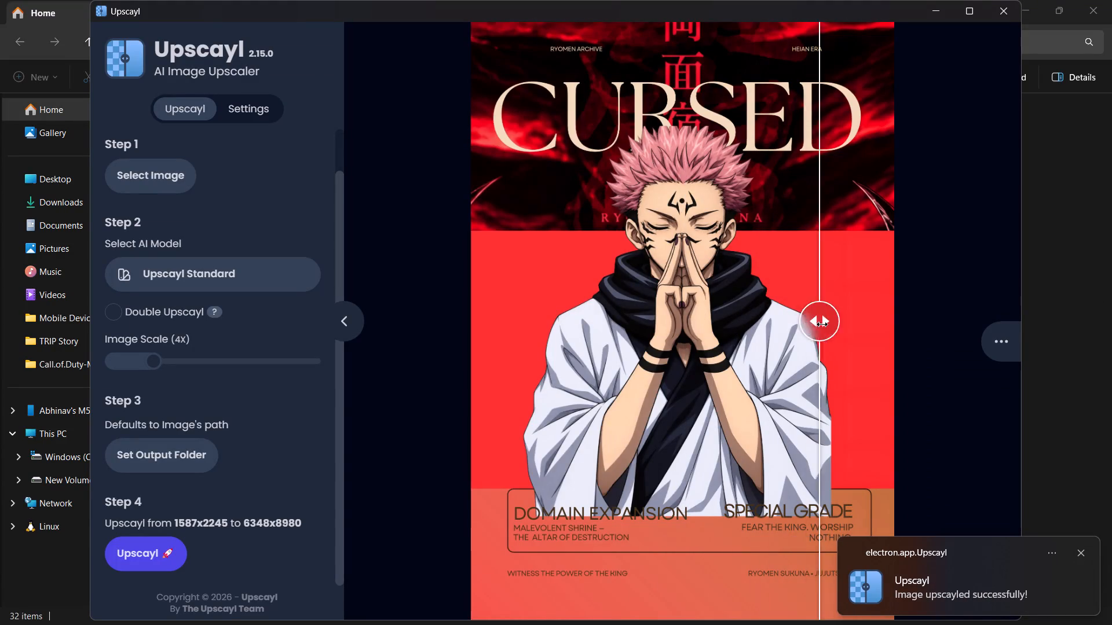
drag(822, 324, 847, 333)
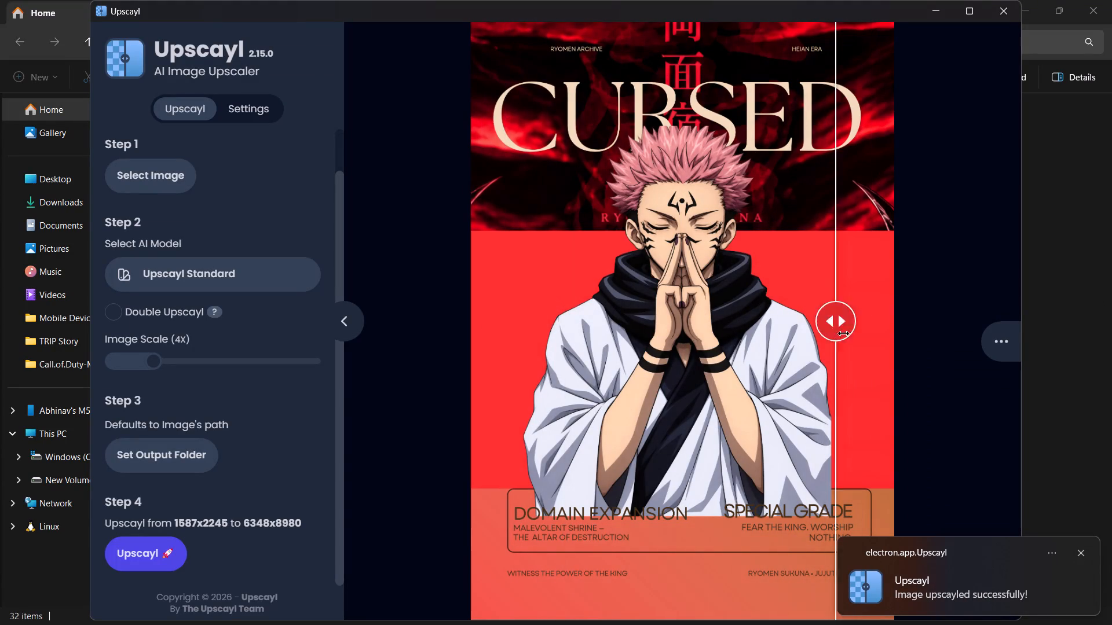
drag(847, 333, 379, 382)
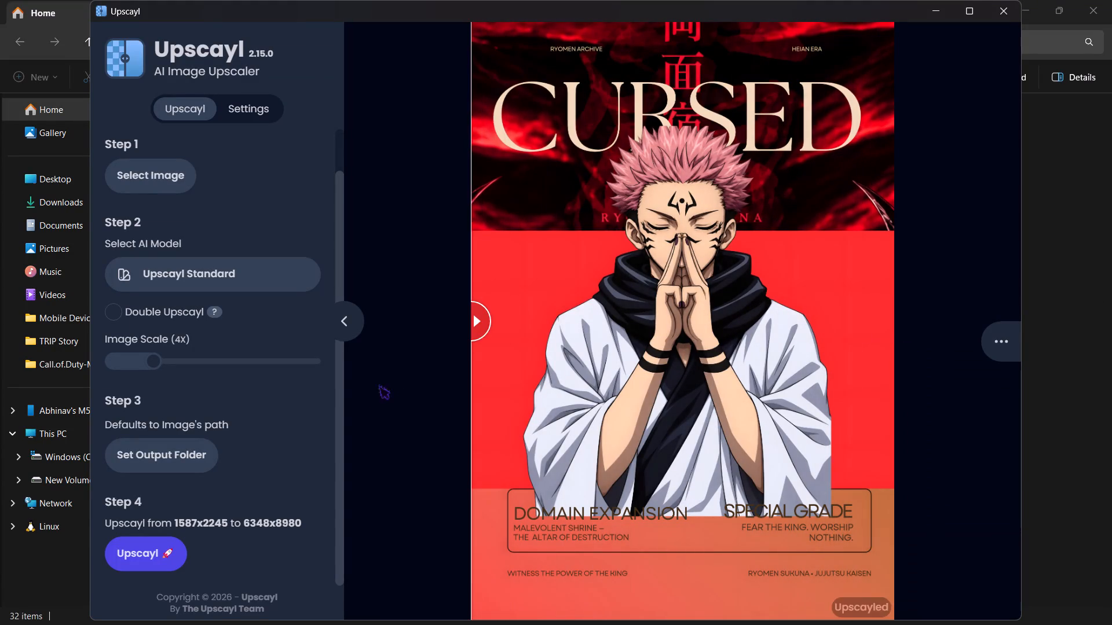
drag(379, 382, 690, 407)
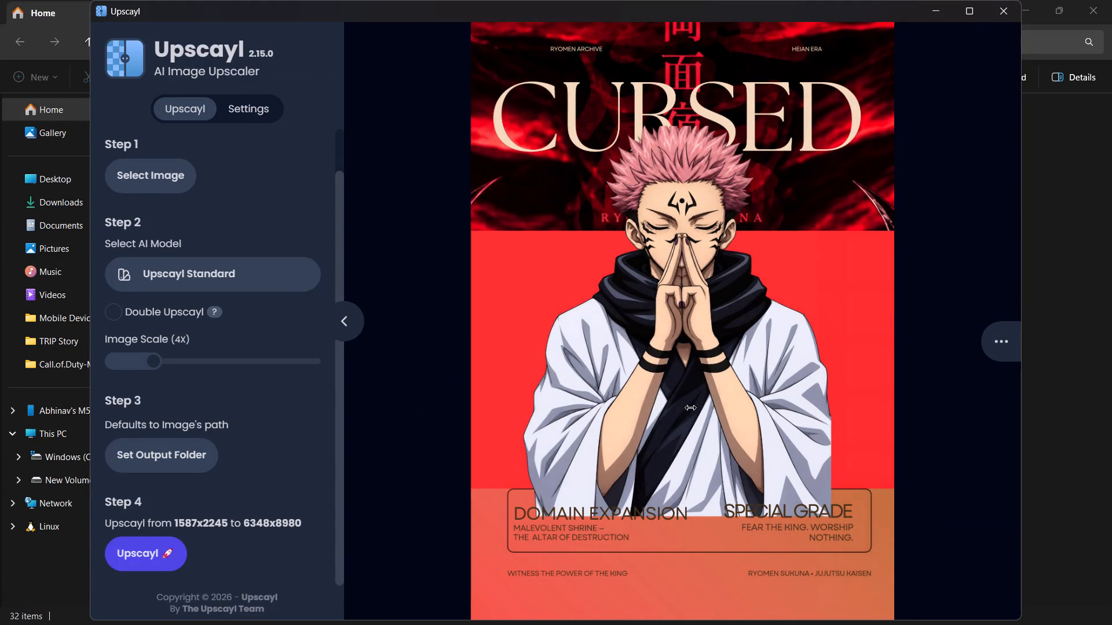
drag(690, 407, 609, 462)
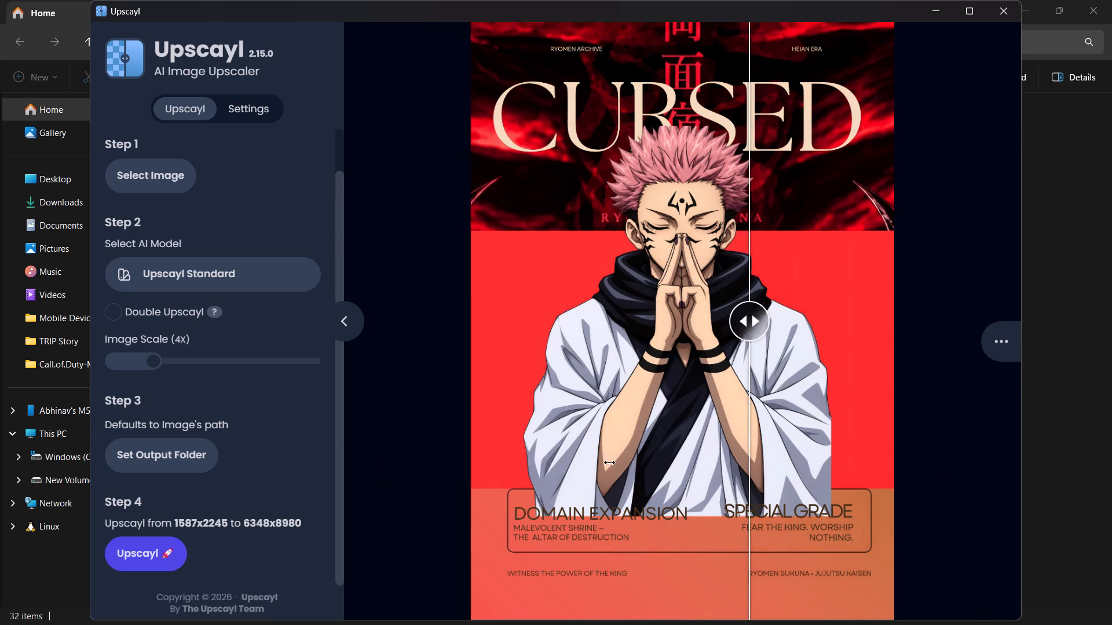
drag(609, 462, 579, 382)
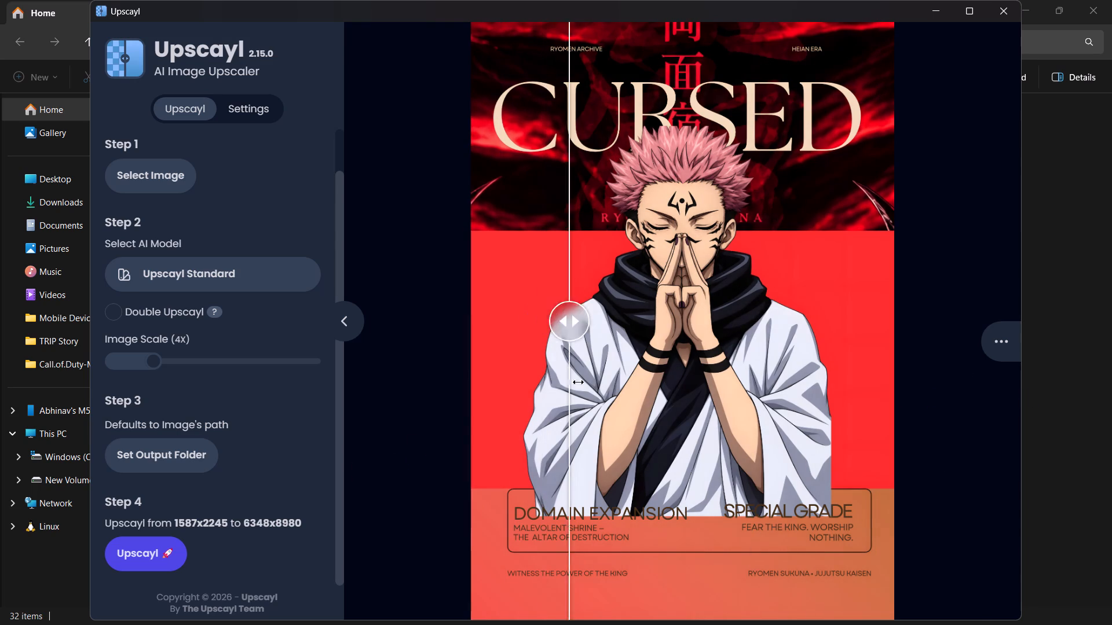
drag(579, 382, 584, 384)
Load CURSE.png from the Downloads folder as the next image to upscale.
click(167, 181)
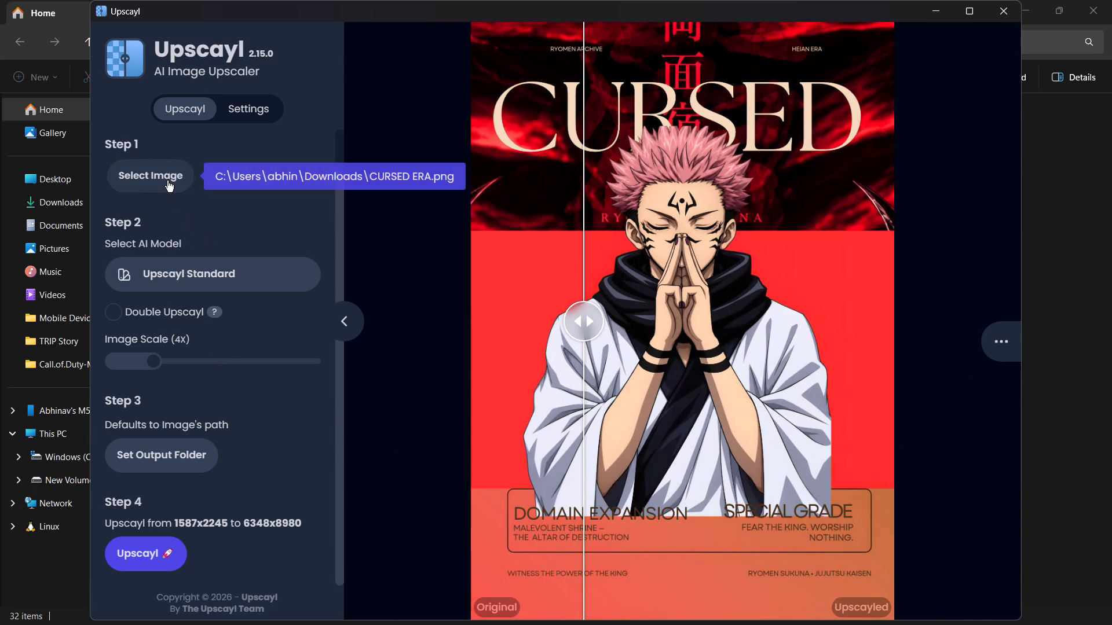
click(209, 253)
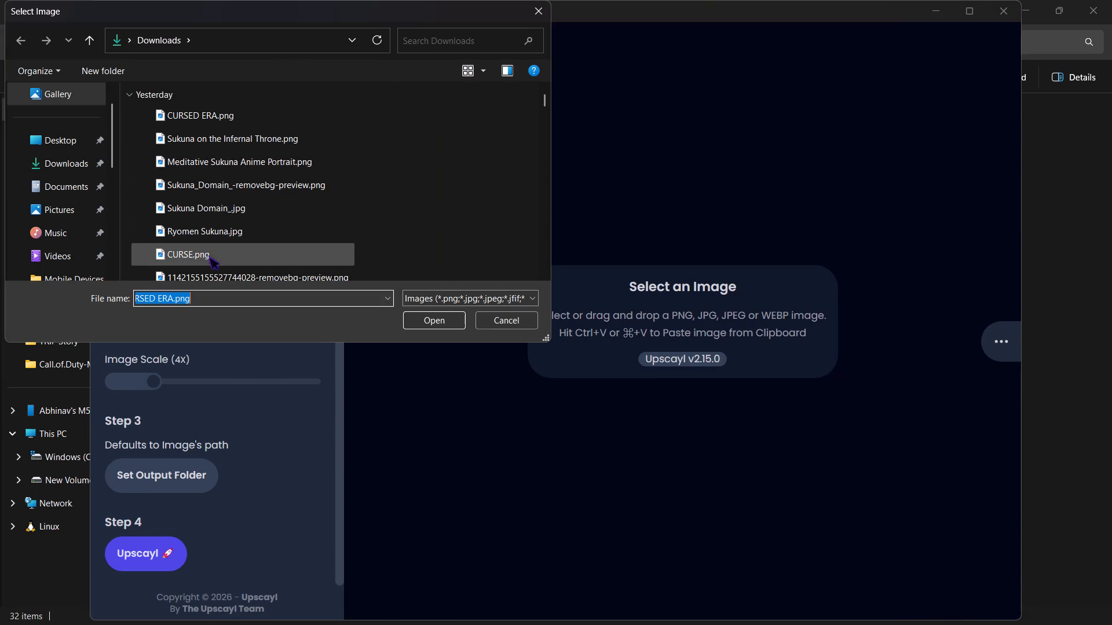
click(436, 320)
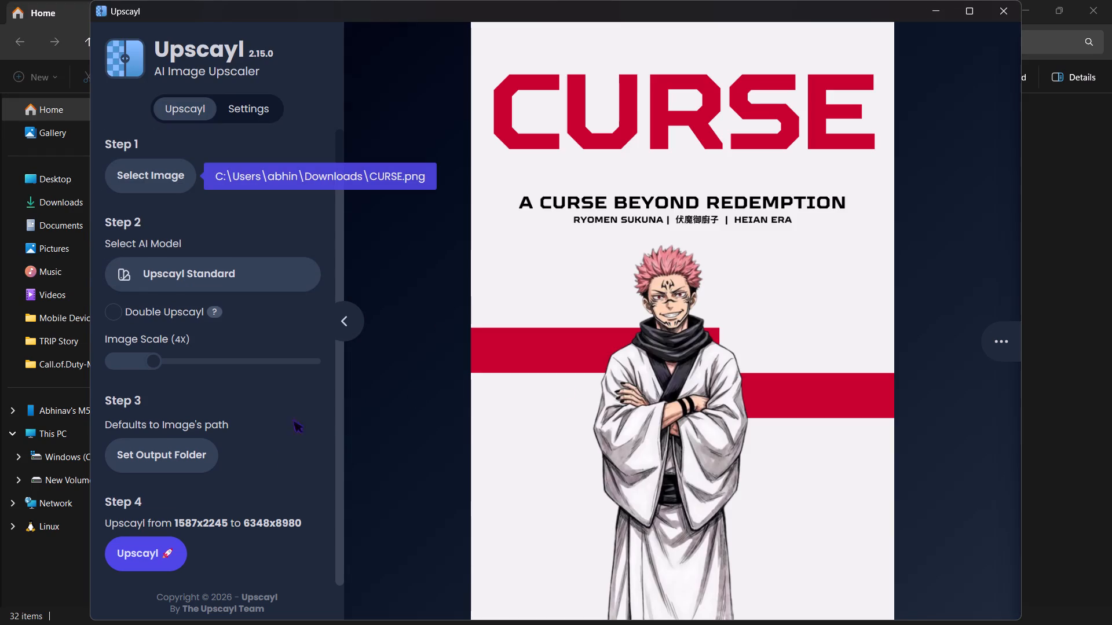
Set the output folder for the CURSE poster to the Upscayl folder on New Volume (D:).
click(185, 449)
scroll(86, 232, down, 1)
click(86, 213)
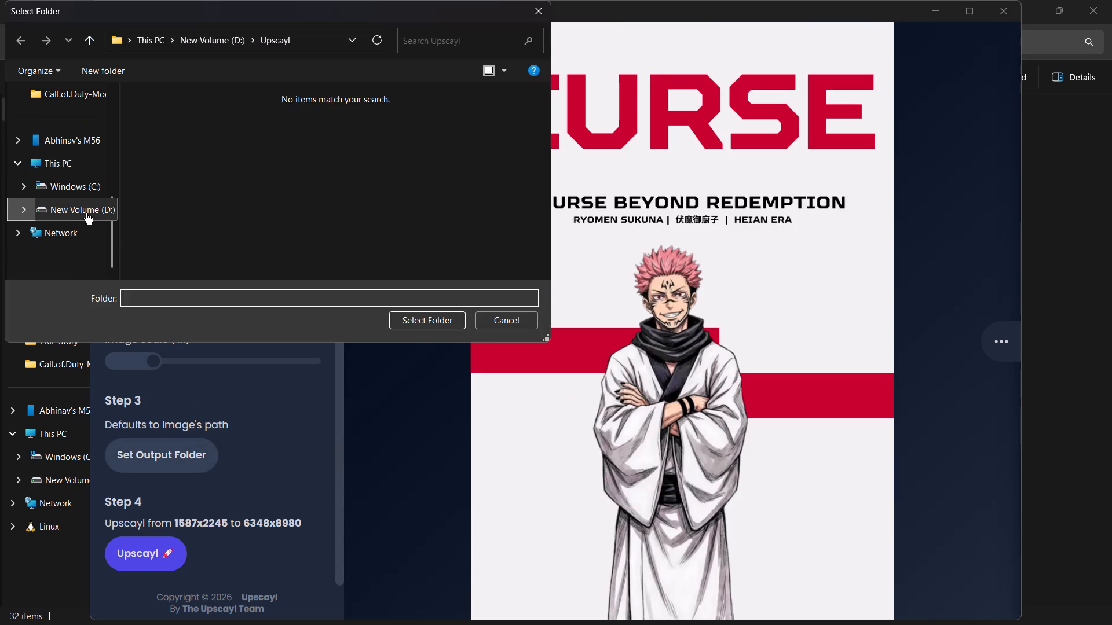
scroll(270, 233, down, 2)
double_click(208, 211)
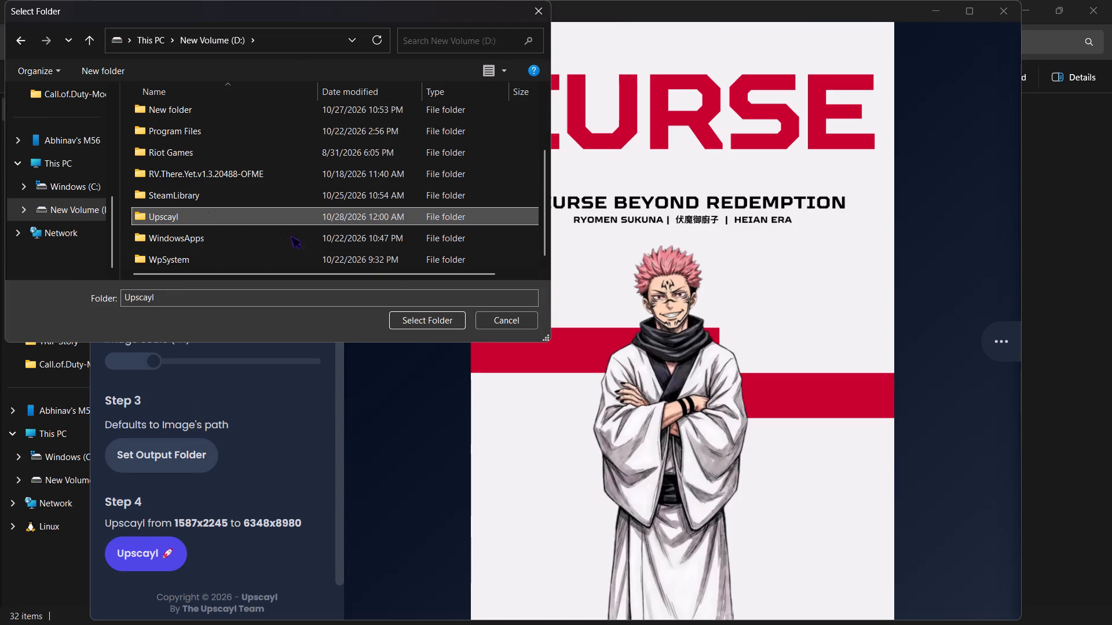
click(404, 321)
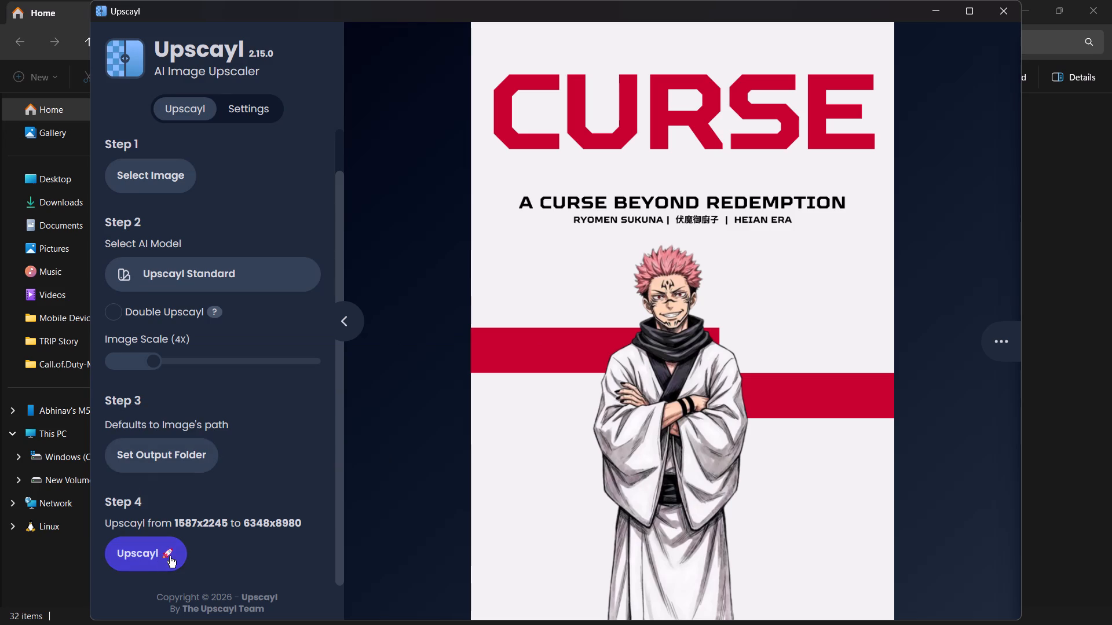
Start upscaling the CURSE poster with the Upscayl Standard model at 4X scale.
click(170, 556)
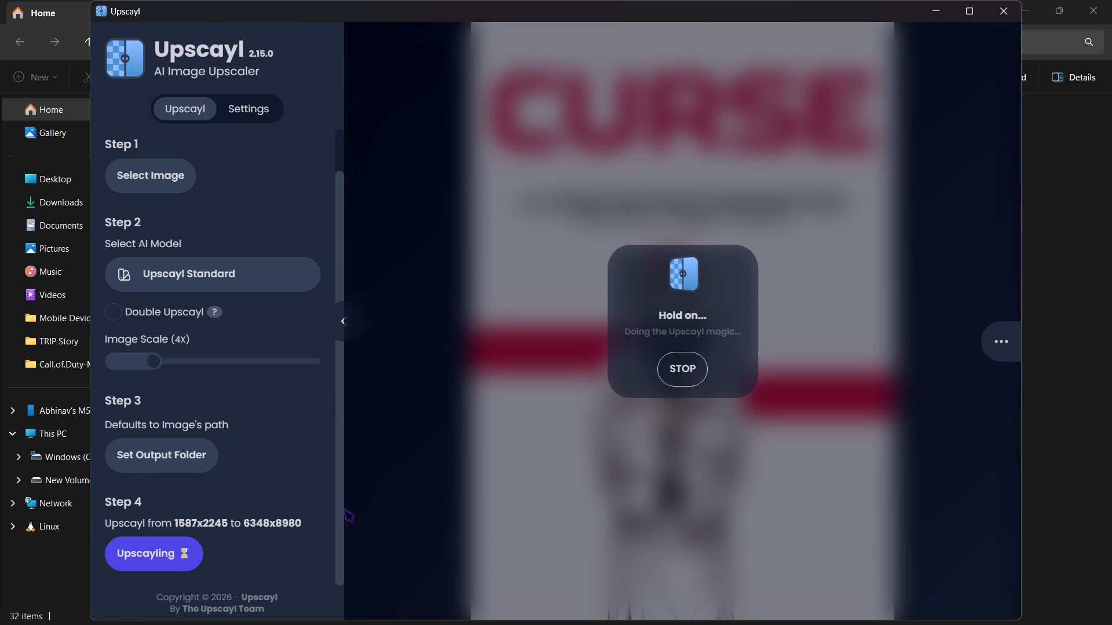
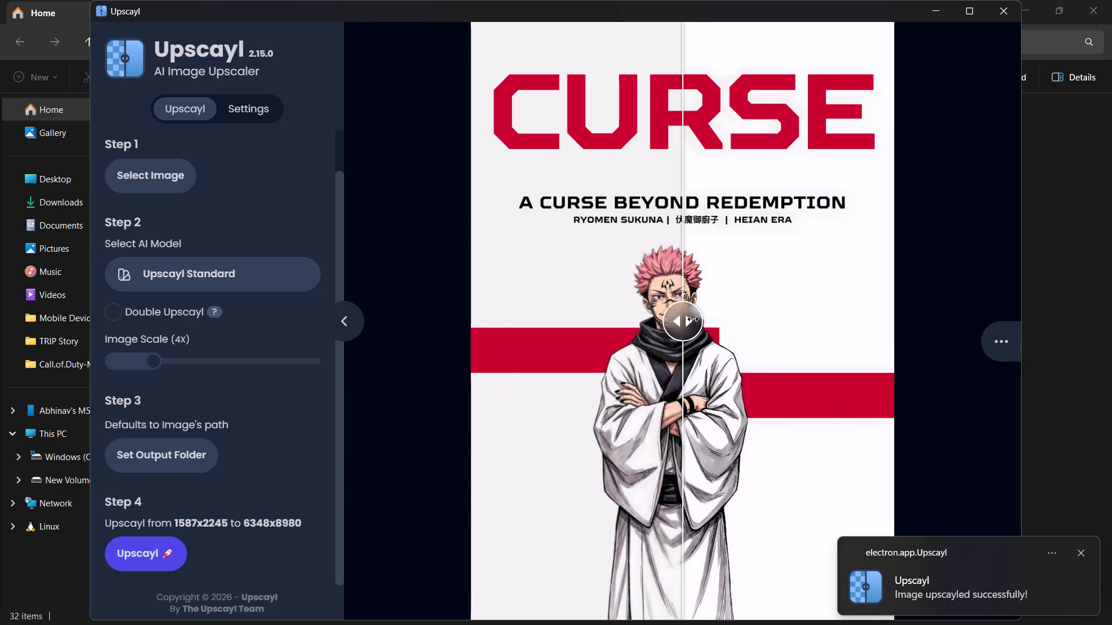
Reveal the full upscaled CURSE poster by sweeping the before/after divider to the image's edge.
drag(692, 318, 448, 372)
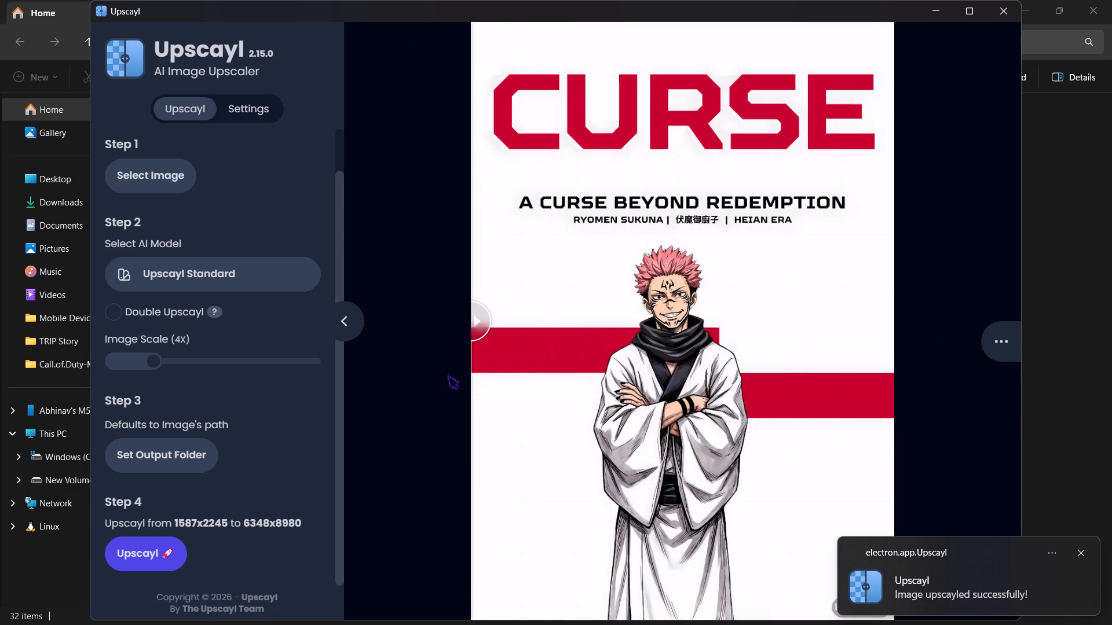
drag(448, 372, 404, 380)
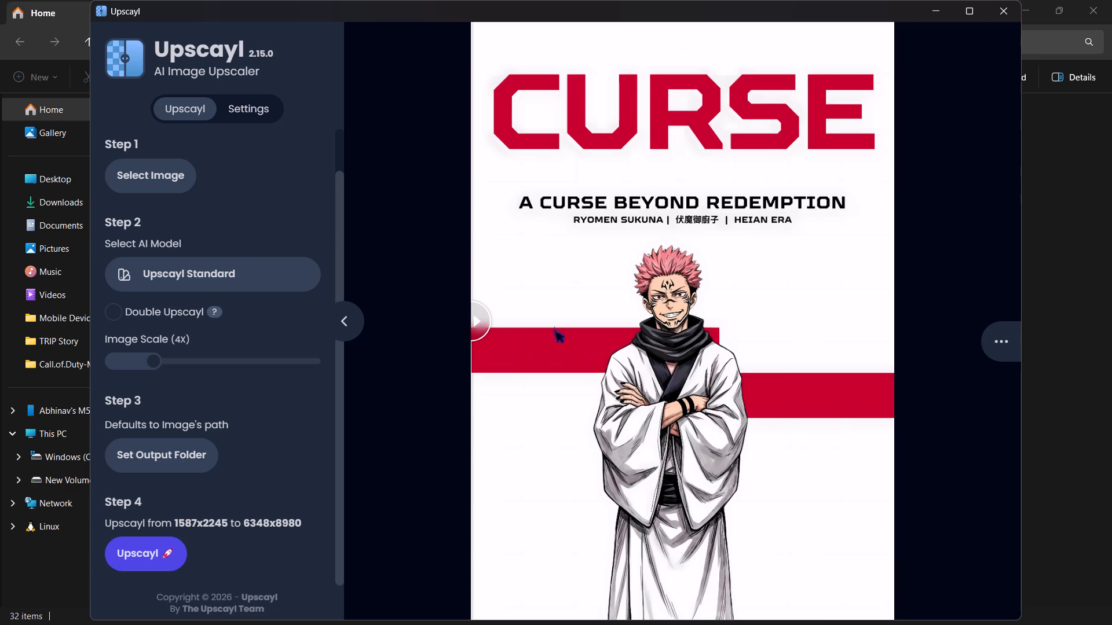
Switch to File Explorer and open the Upscayl folder on New Volume (D:).
click(550, 604)
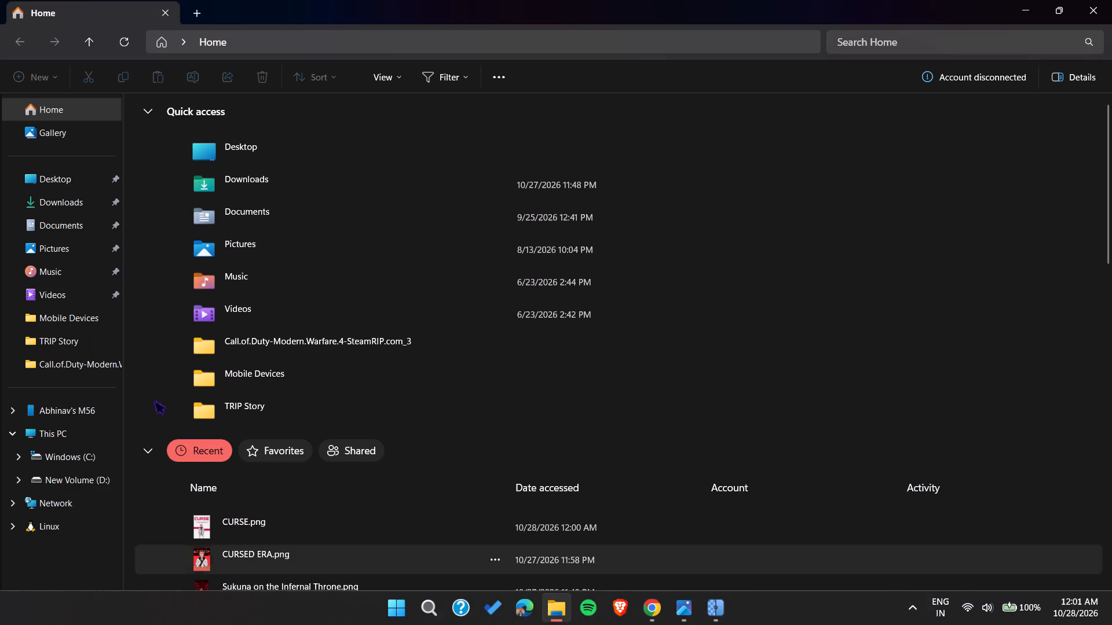
click(68, 457)
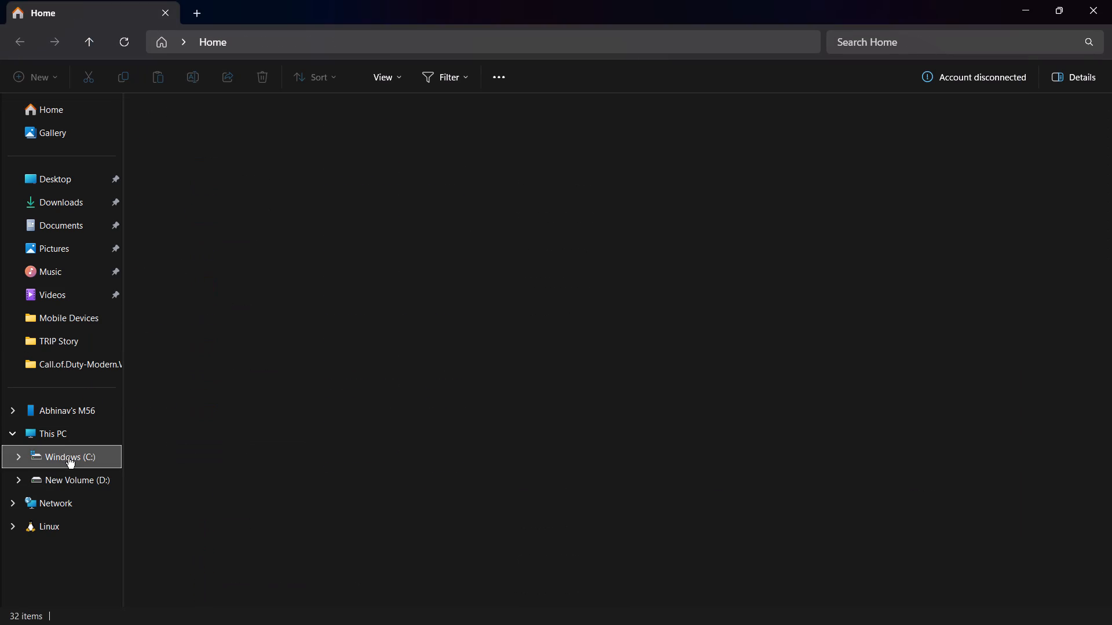
click(66, 436)
double_click(411, 138)
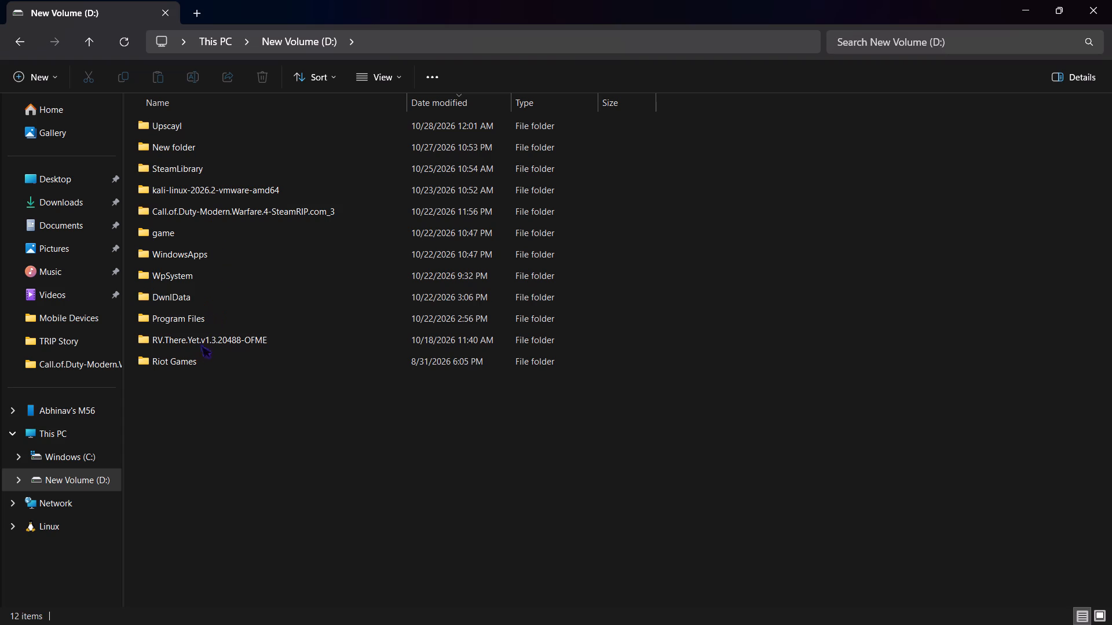
double_click(217, 121)
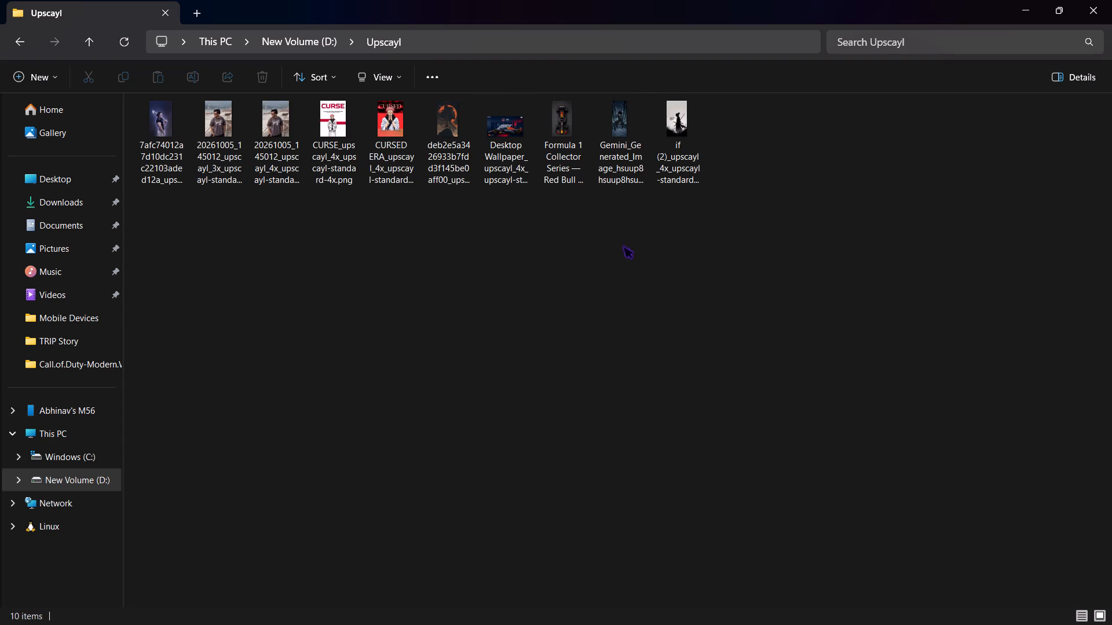
Share the upscaled CURSE and CURSED ERA poster images together to the linked M56 phone.
drag(387, 200, 330, 144)
right_click(330, 144)
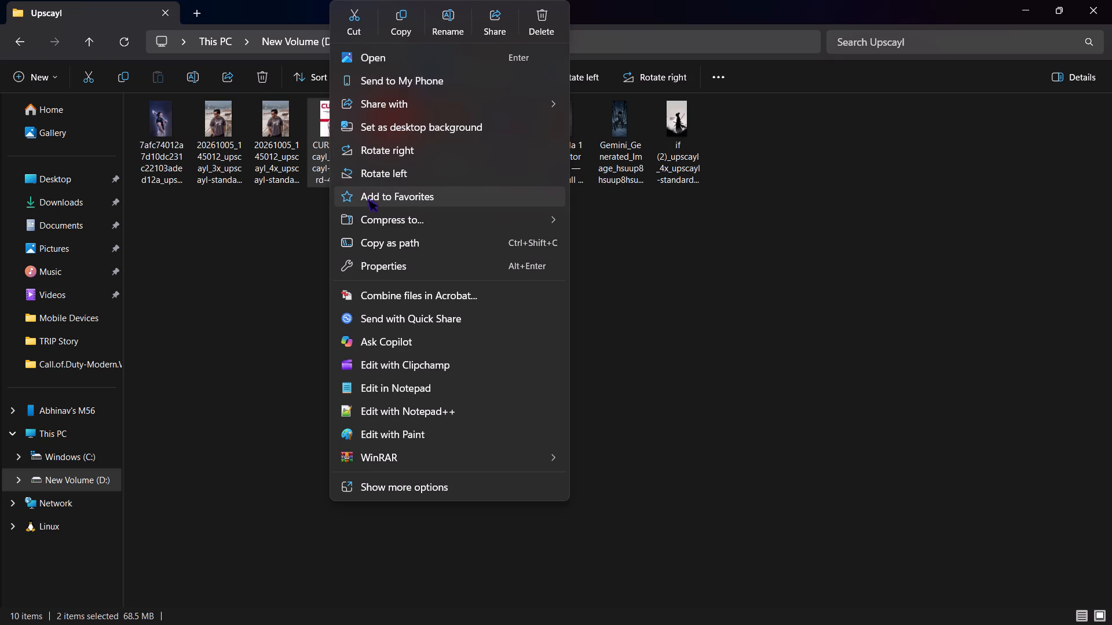
click(495, 20)
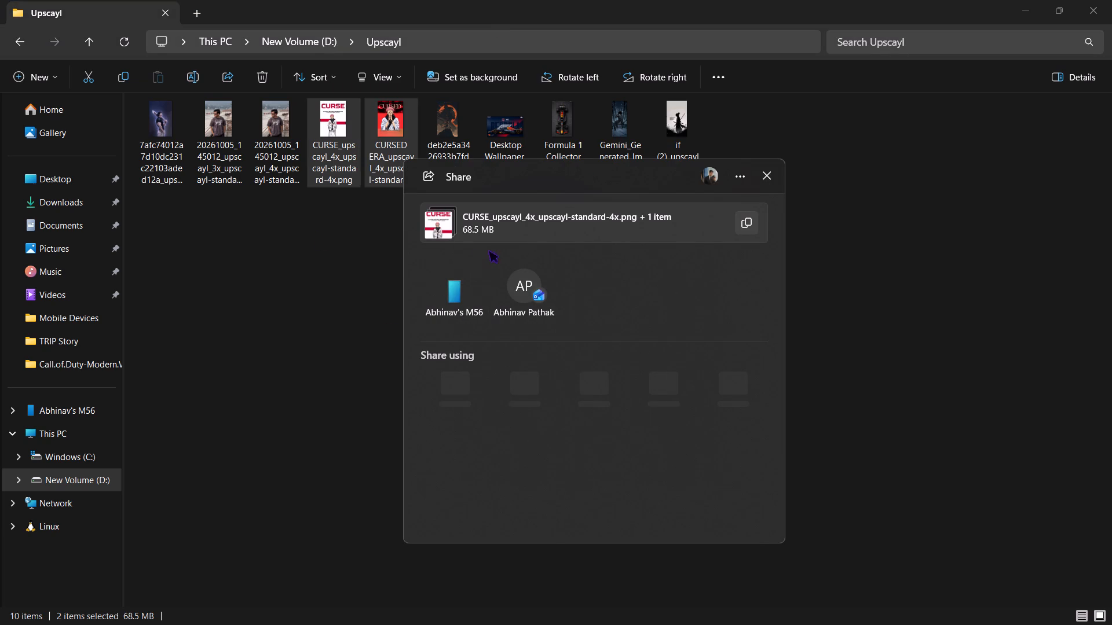
click(453, 297)
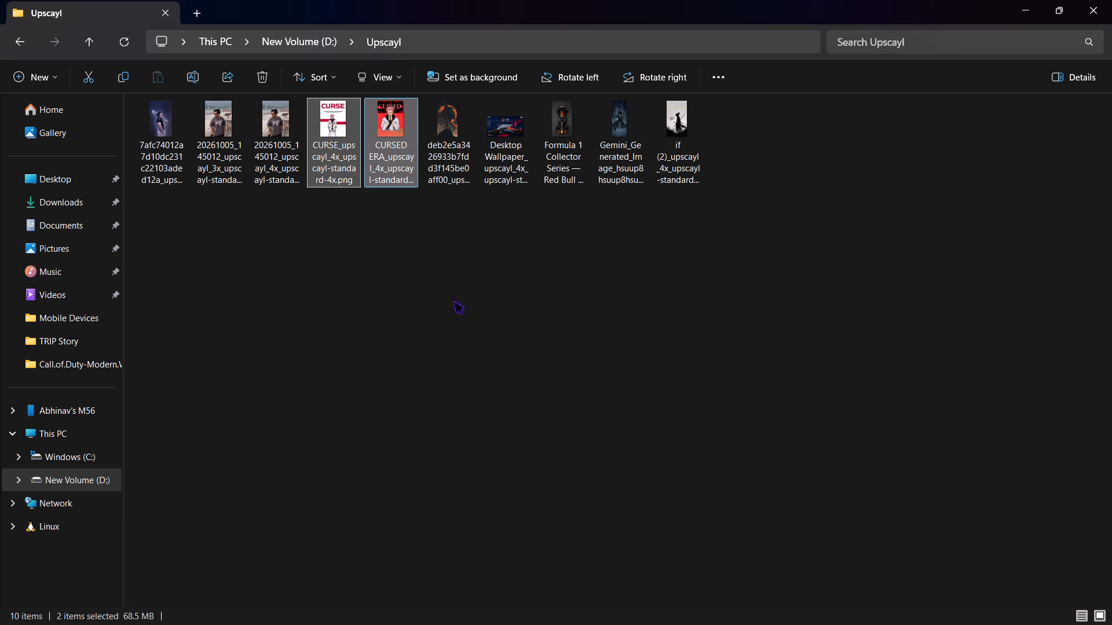